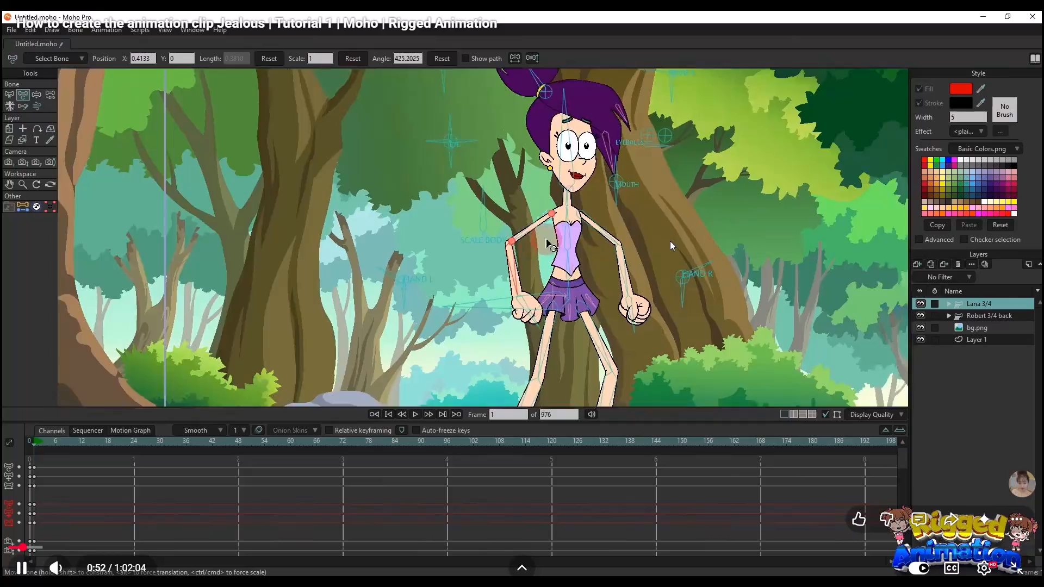
Leave full-screen playback, pause the Jealous Moho animation tutorial, and read its full video description.
double_click(568, 224)
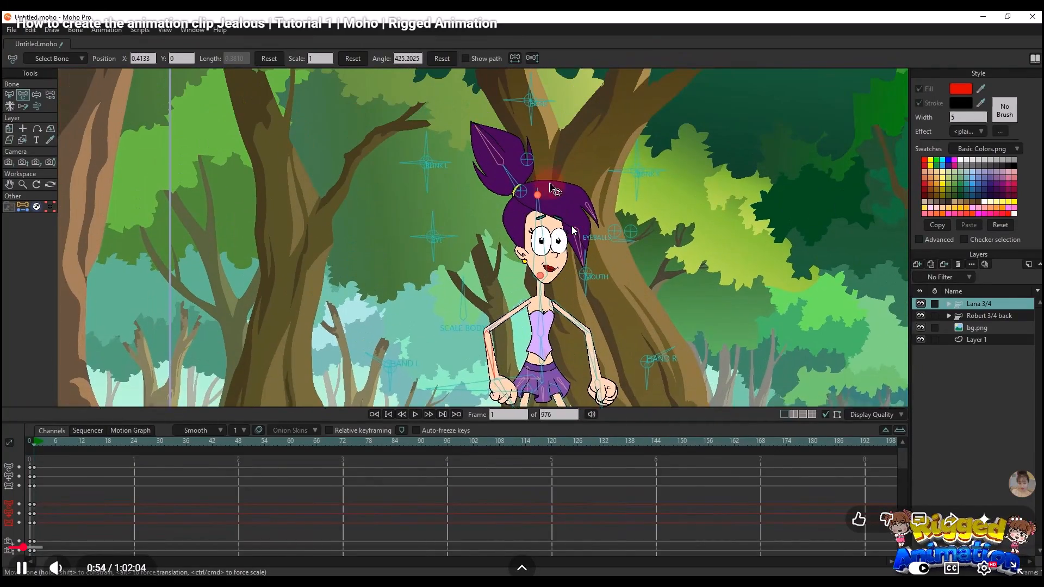
left_click(1018, 561)
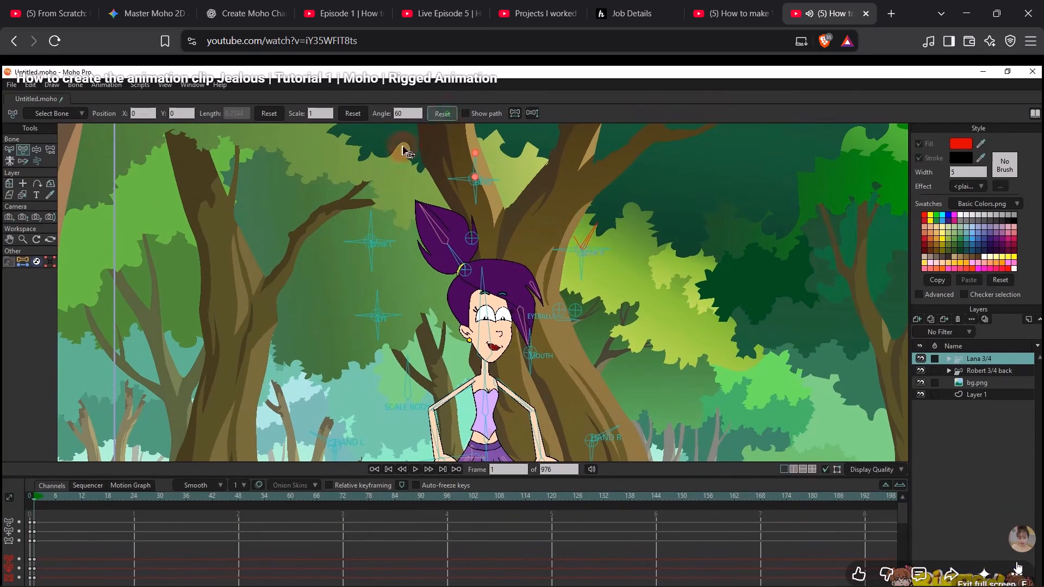
left_click(506, 304)
scroll(506, 303, "down", 3)
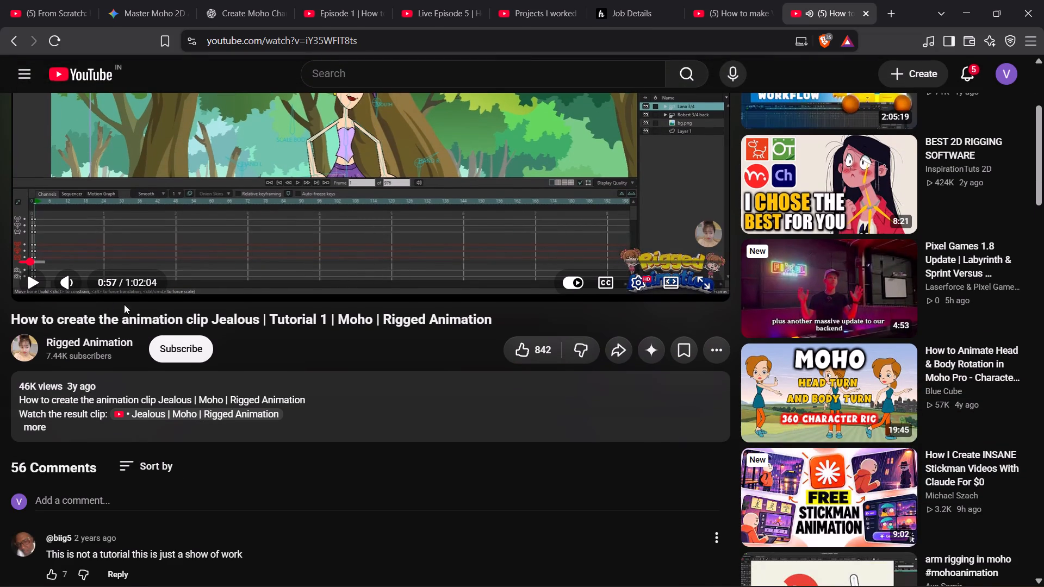
scroll(189, 330, "down", 1)
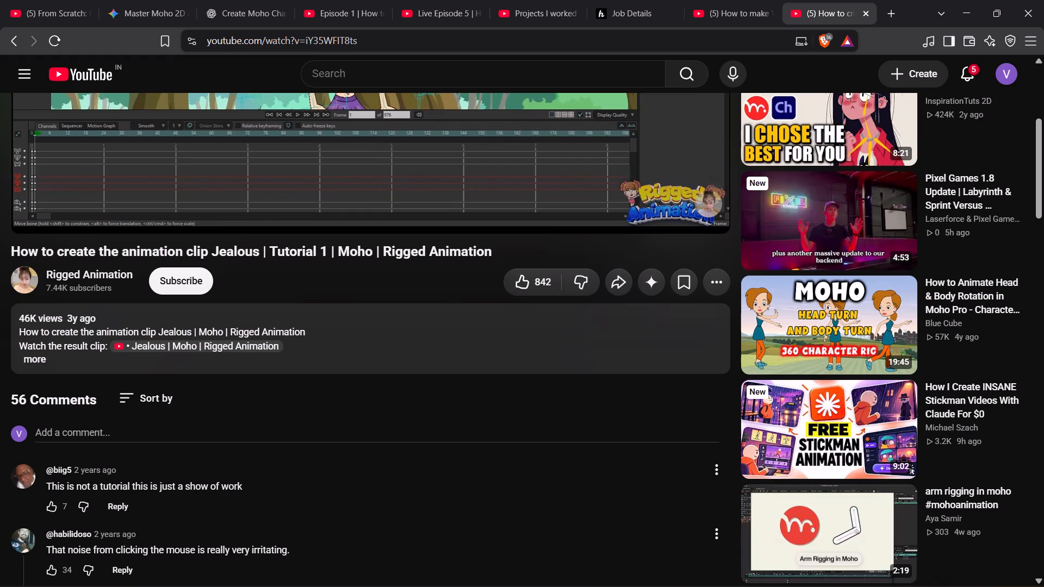
left_click(41, 360)
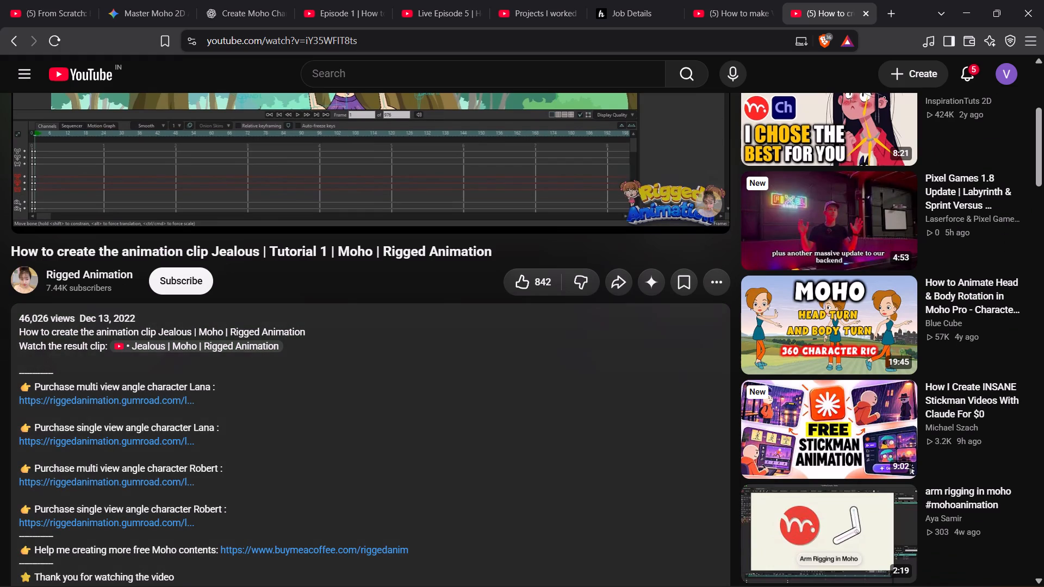
scroll(48, 339, "down", 3)
scroll(49, 334, "up", 9)
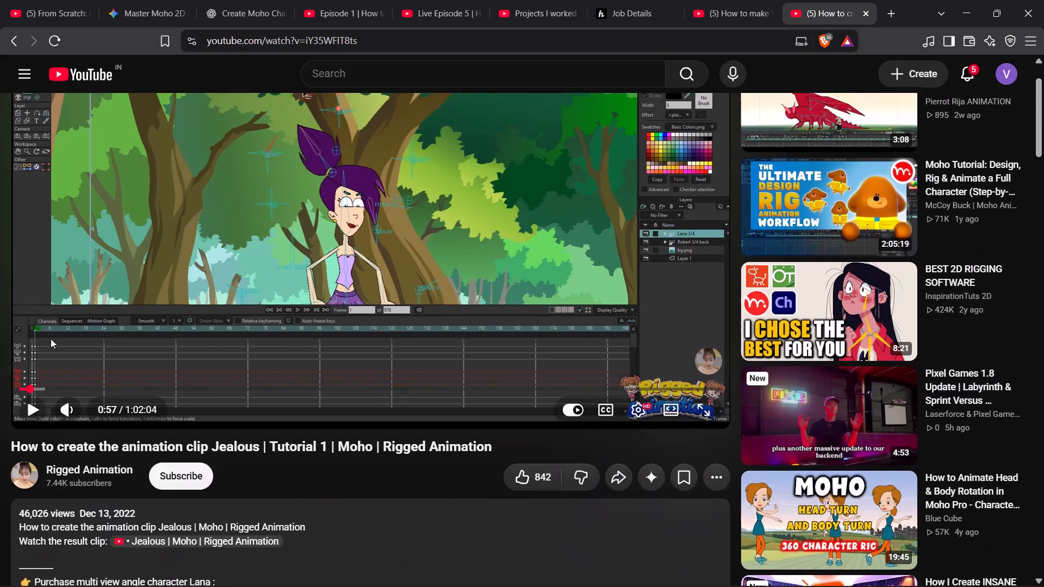
Return to the YouTube home feed and browse its recommendations, unmuting the preview of the 2D character head turn tutorial.
left_click(17, 45)
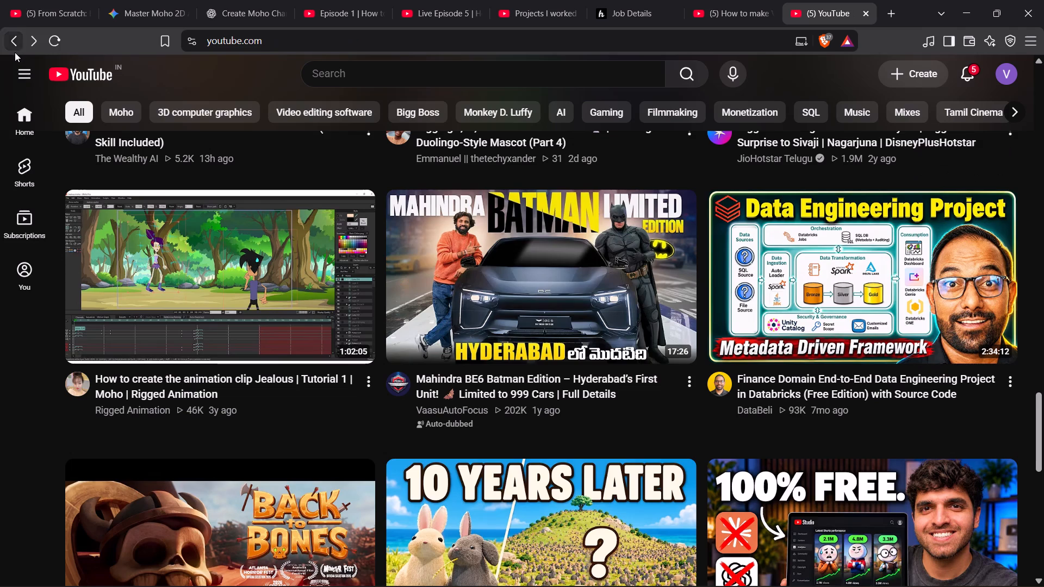
scroll(466, 259, "down", 3)
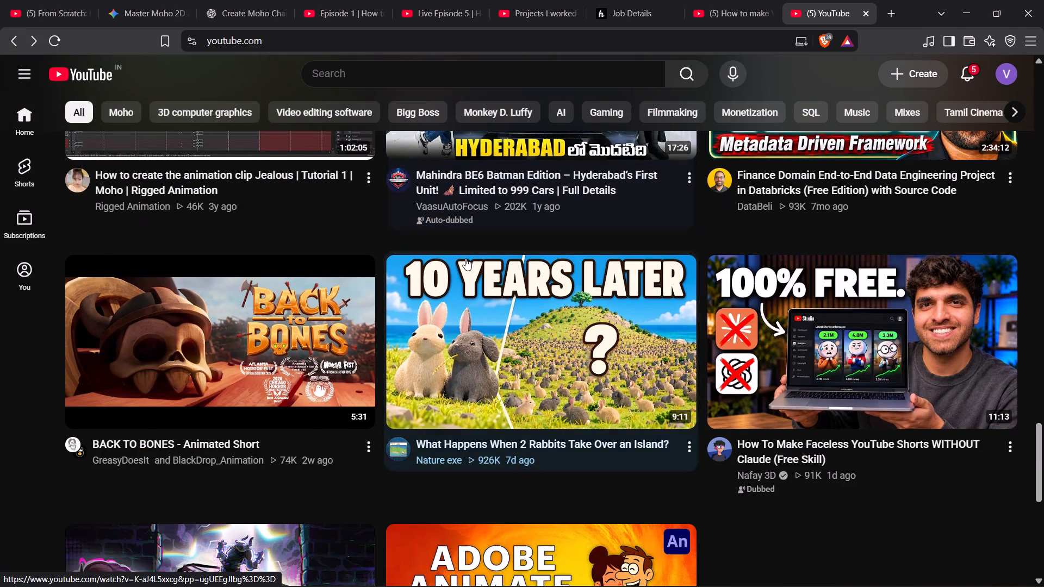
scroll(433, 214, "down", 6)
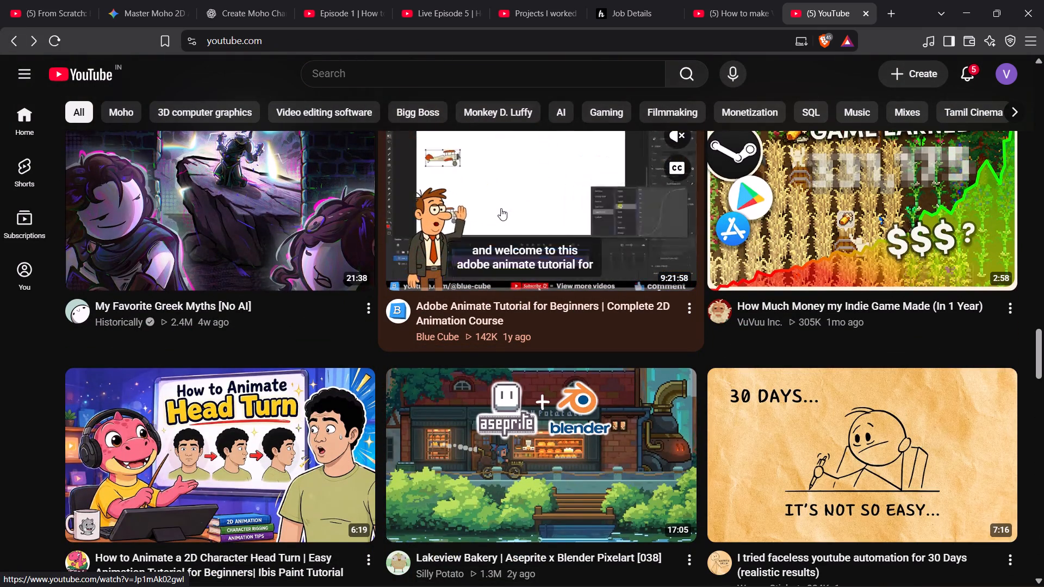
scroll(501, 208, "down", 2)
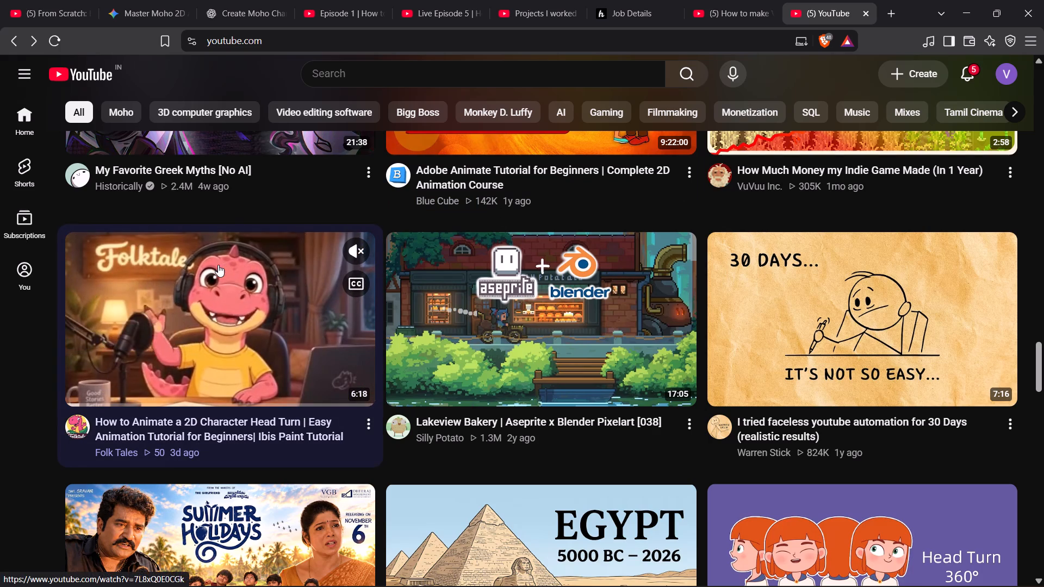
left_click(355, 255)
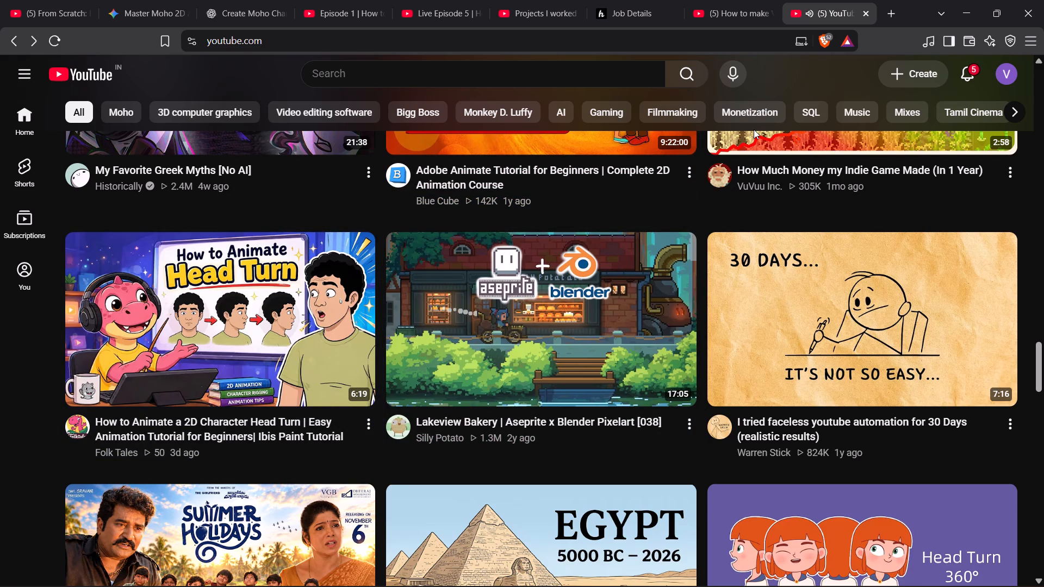
scroll(754, 129, "up", 11)
scroll(750, 152, "up", 10)
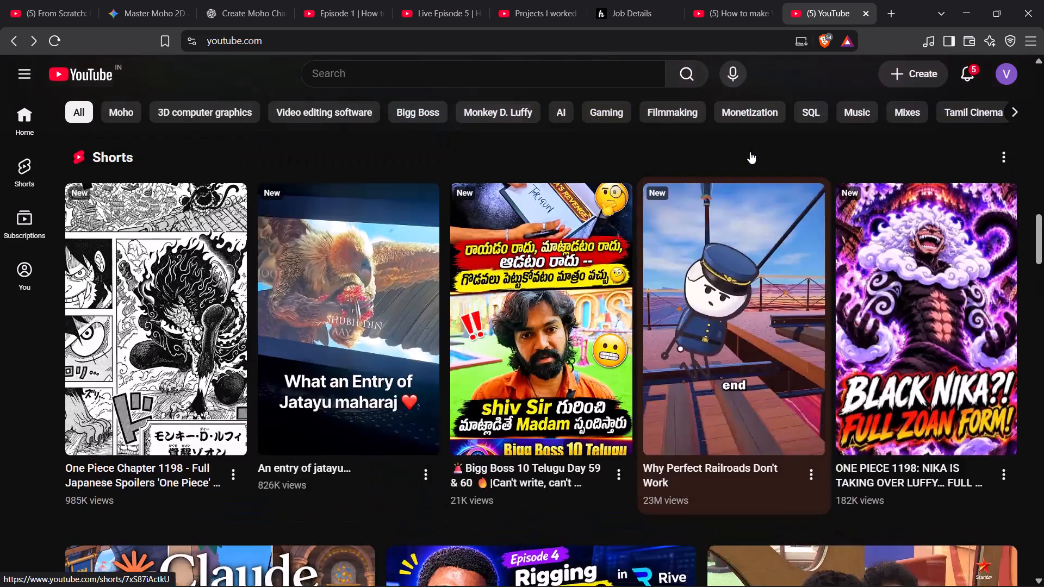
scroll(750, 152, "up", 20)
scroll(750, 152, "up", 13)
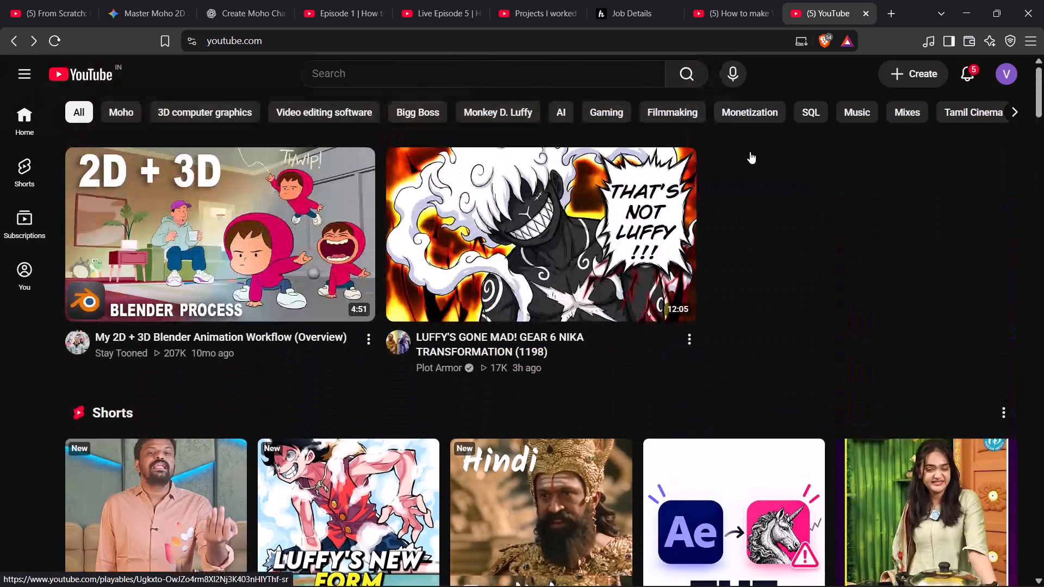
scroll(750, 152, "up", 2)
Switch to Moho and import the legs, tail, squirrel full art vectorized and both Layer 1 objects from the Untitled 2 project.
left_click(753, 0)
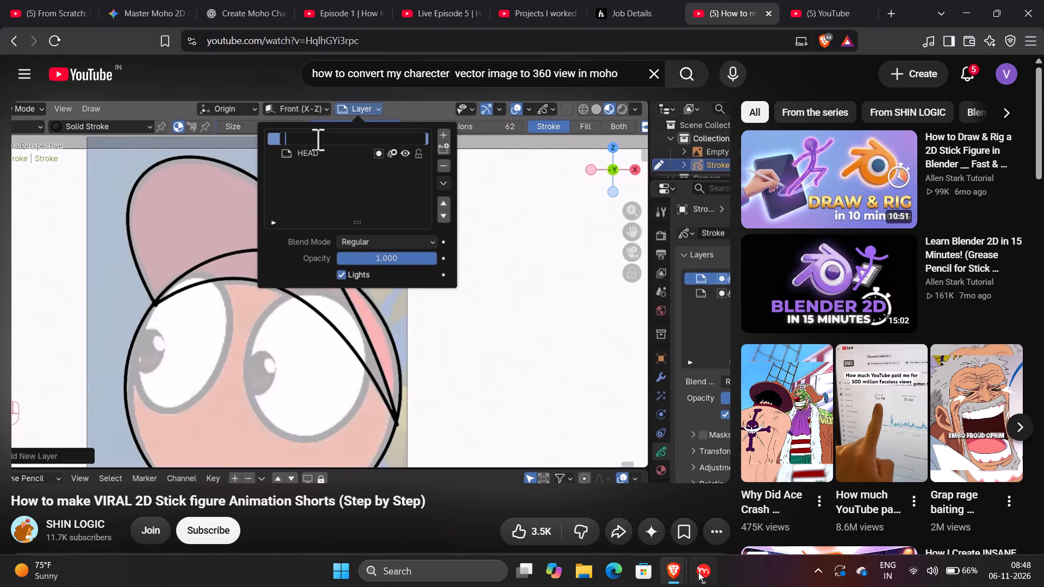
left_click(698, 572)
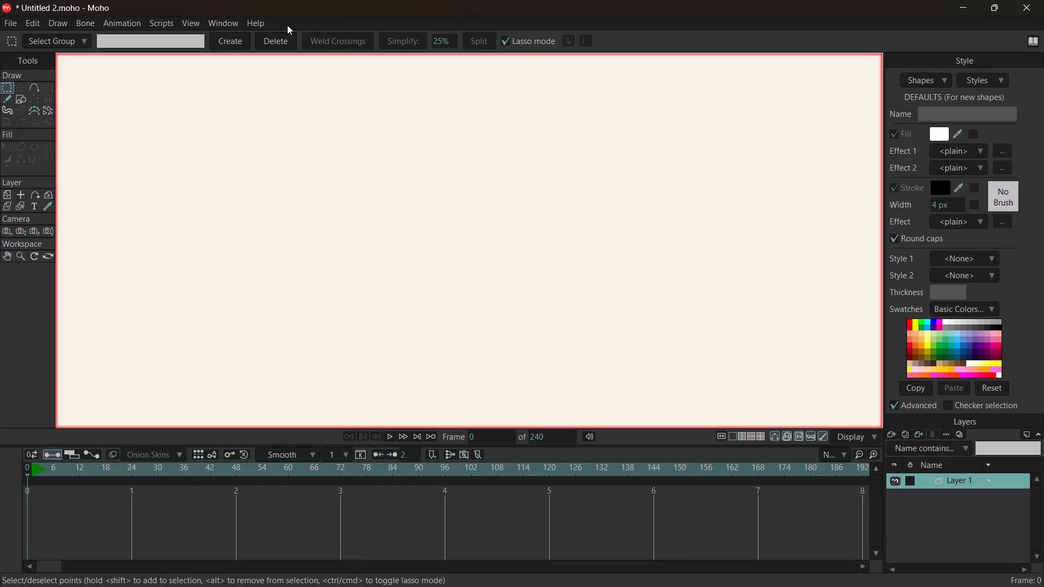
left_click(8, 26)
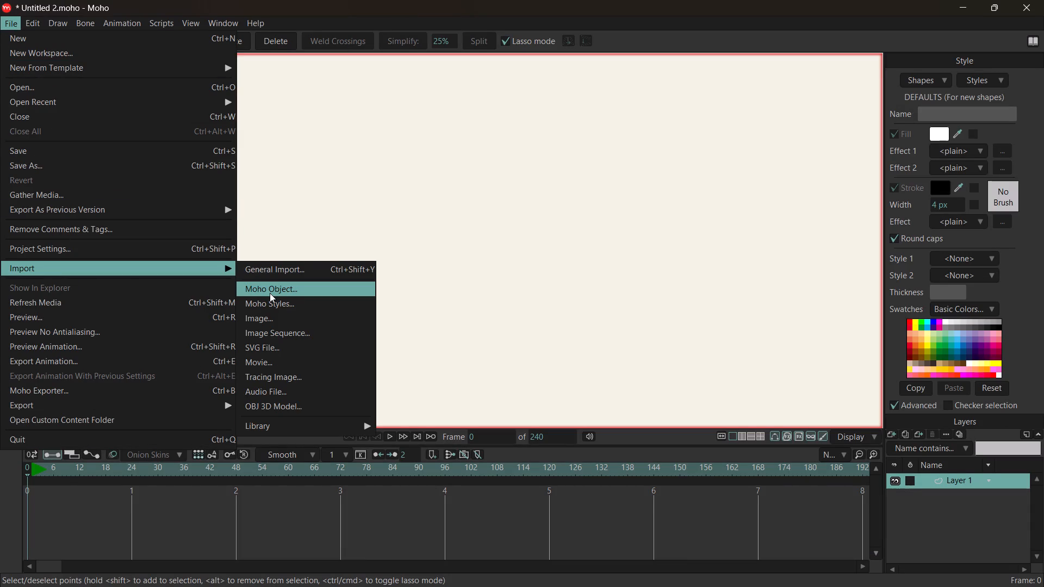
left_click(270, 293)
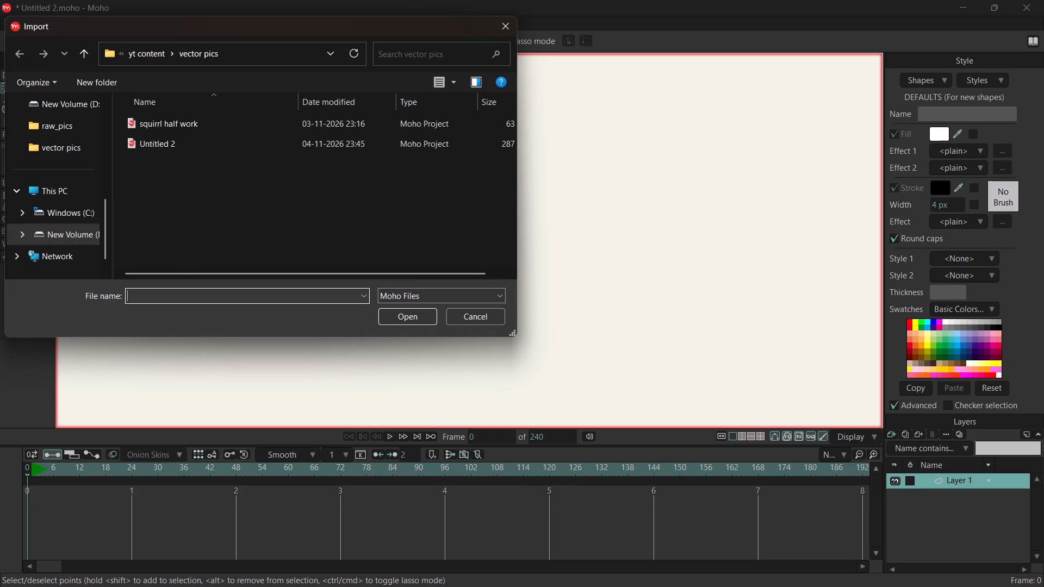
left_click(220, 148)
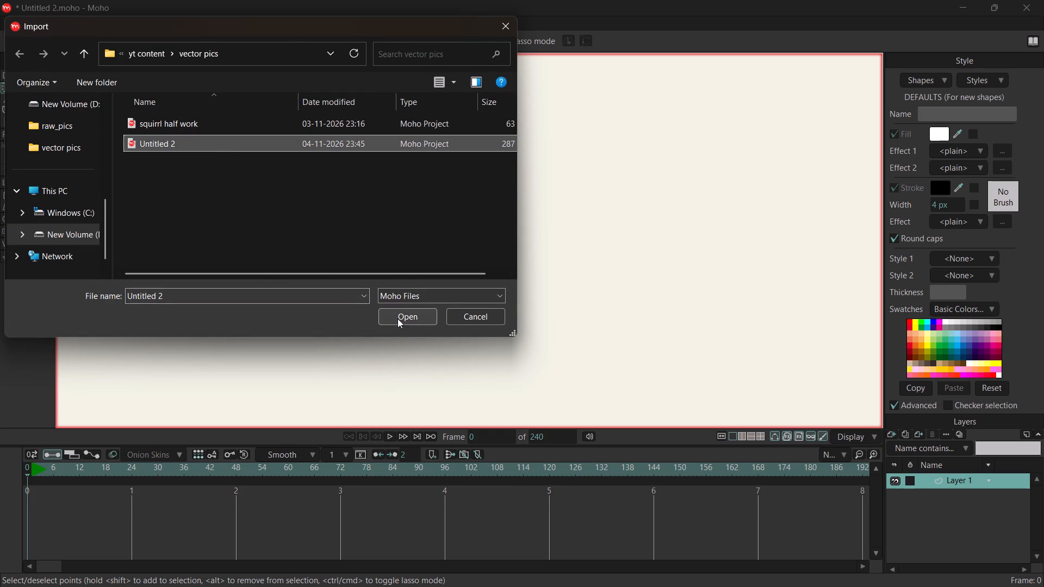
left_click(397, 318)
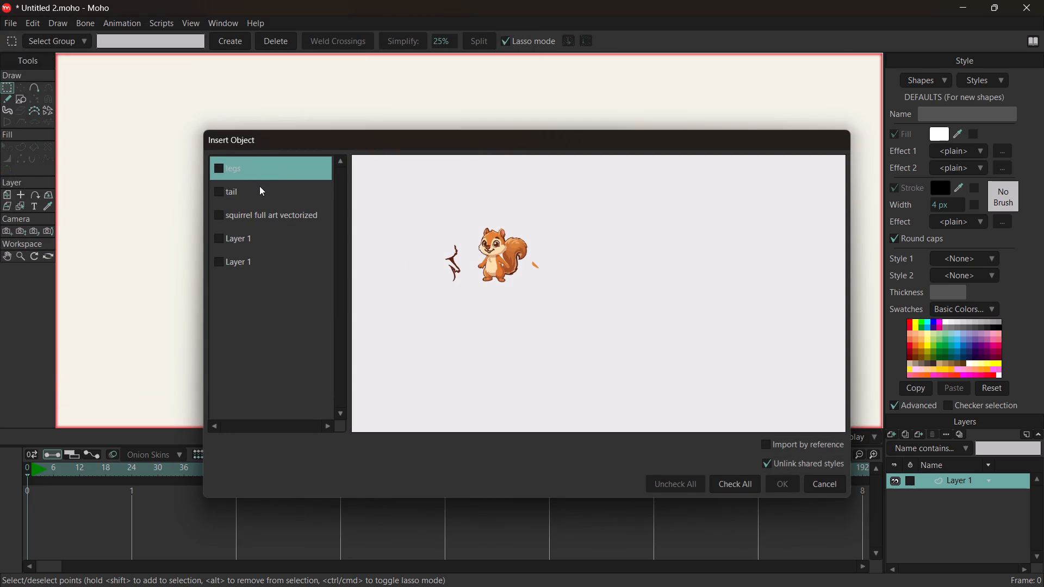
left_click(258, 173)
left_click(217, 167)
left_click(220, 192)
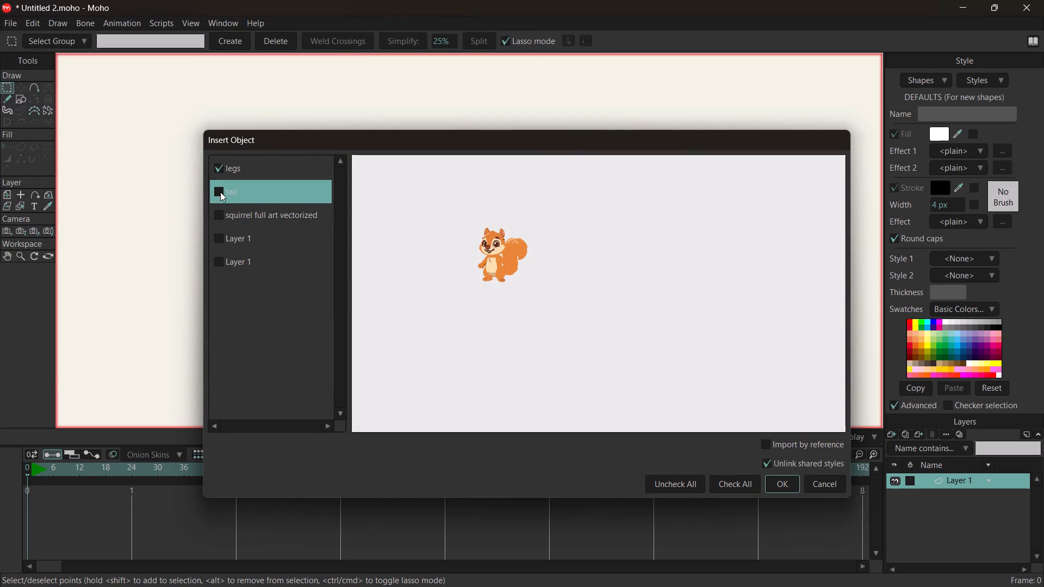
left_click(217, 215)
left_click(219, 239)
left_click(214, 266)
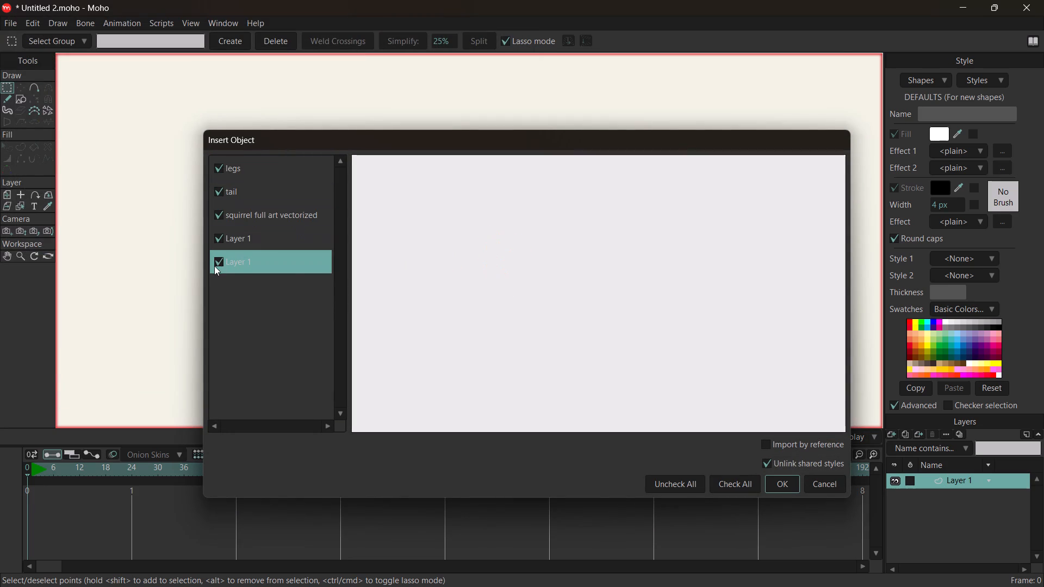
left_click(777, 485)
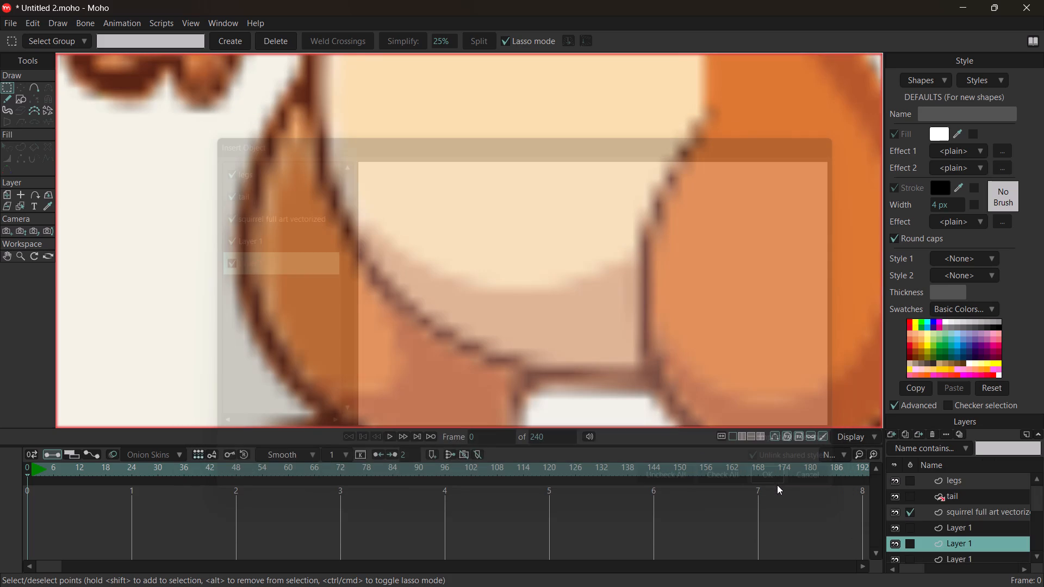
Hide the legs layer, the tail layer and the three layers named Layer 1.
scroll(639, 320, "down", 7)
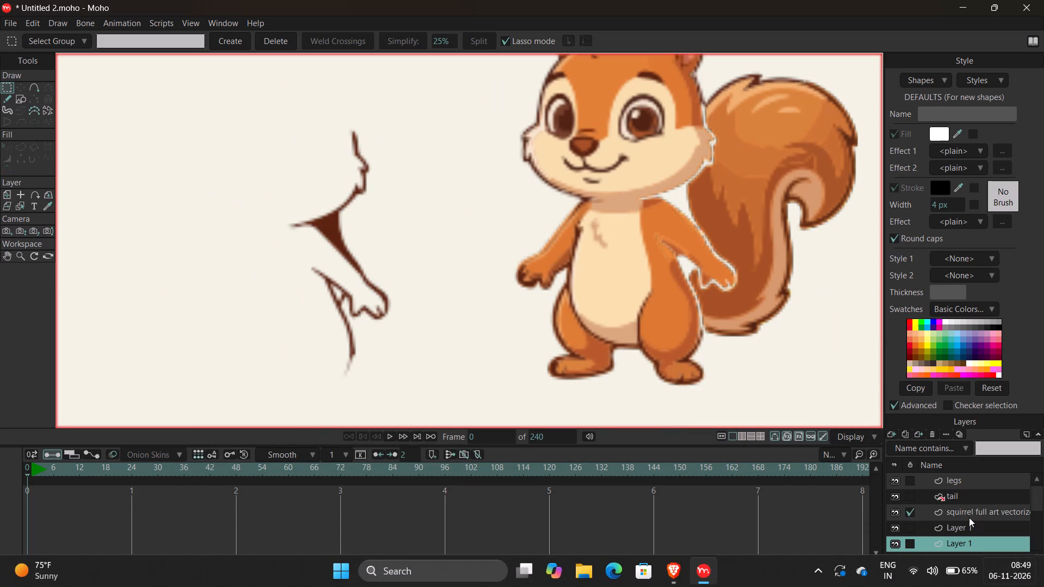
left_click(895, 482)
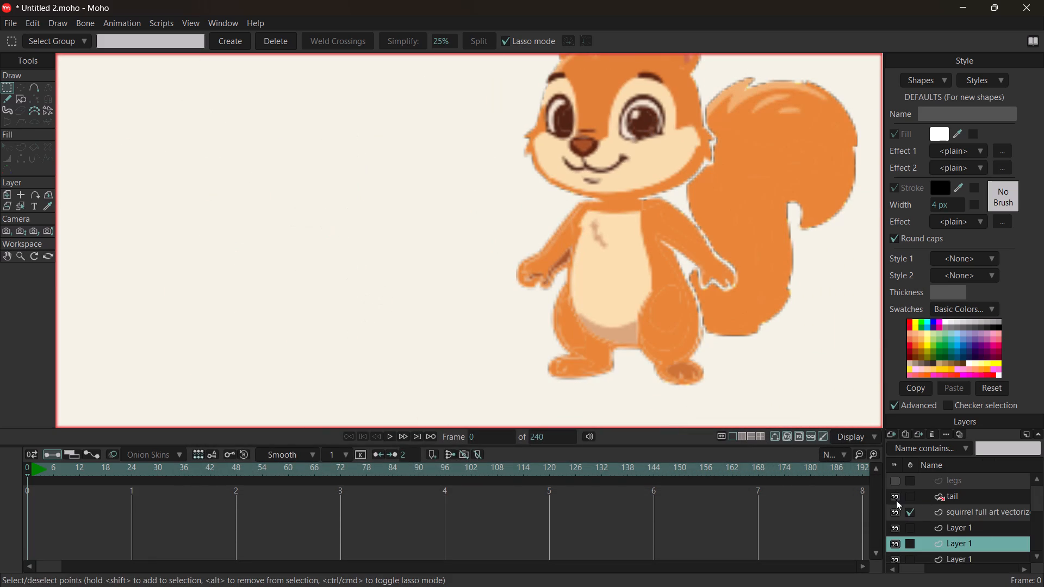
left_click(895, 501)
left_click(897, 532)
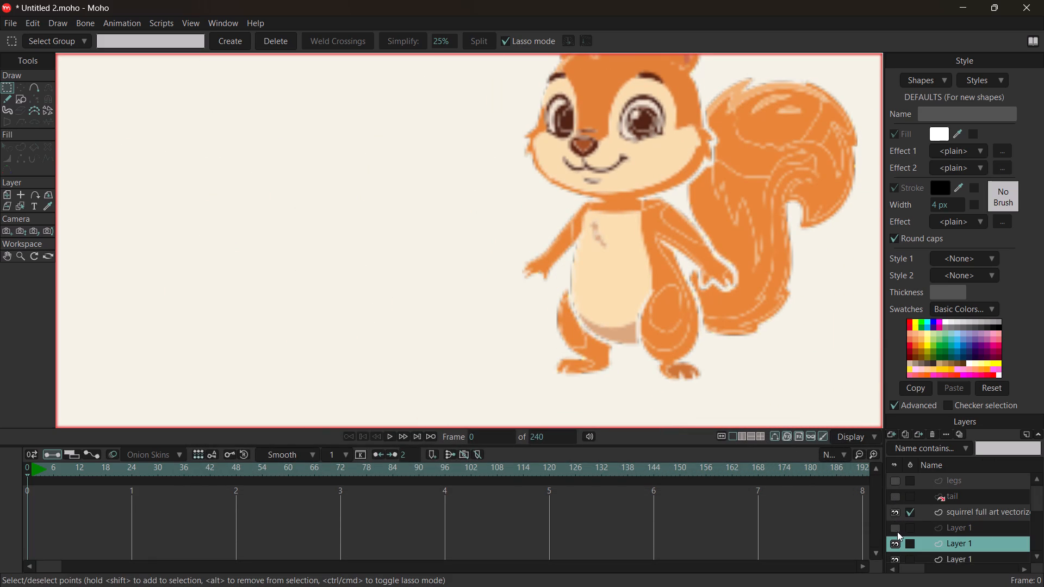
left_click(894, 542)
left_click(895, 559)
Select the squirrel full art vectorized layer and examine its vector artwork, centred in the canvas.
left_click(965, 511)
scroll(866, 280, "down", 3)
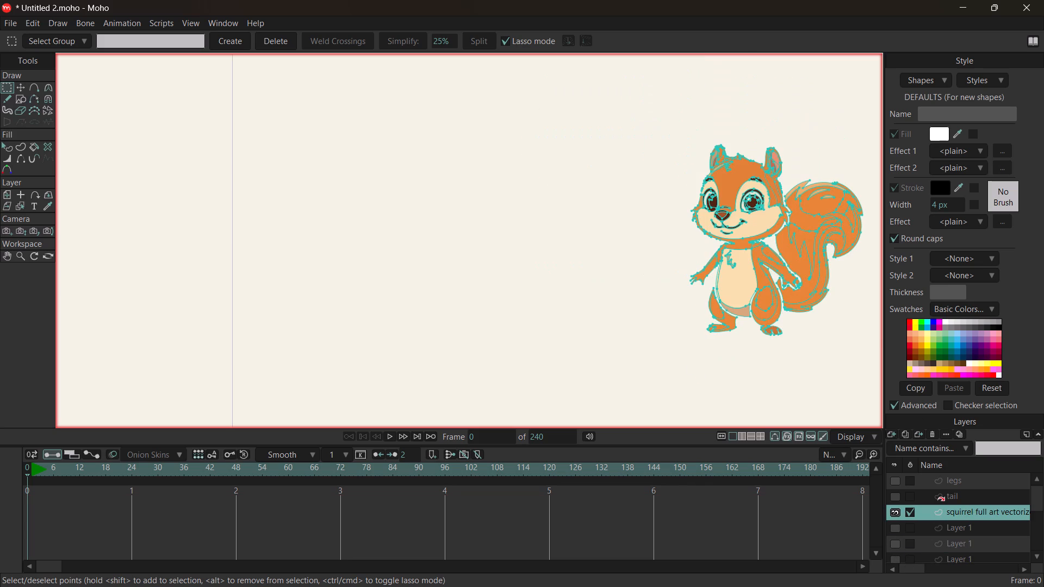
scroll(847, 279, "up", 3)
scroll(839, 253, "down", 2)
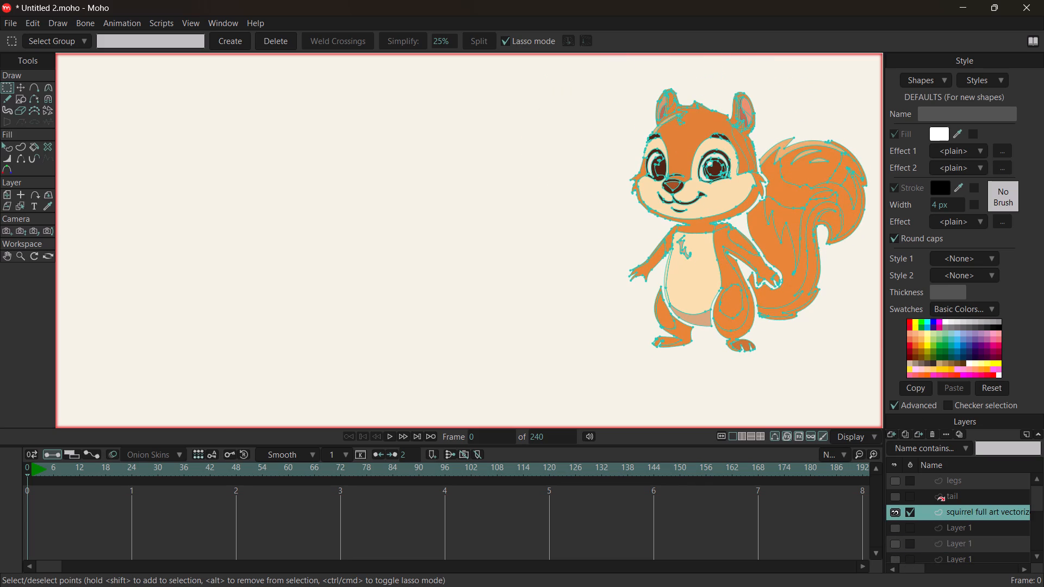
left_click_drag(824, 328, 505, 420)
right_click_drag(824, 328, 505, 420)
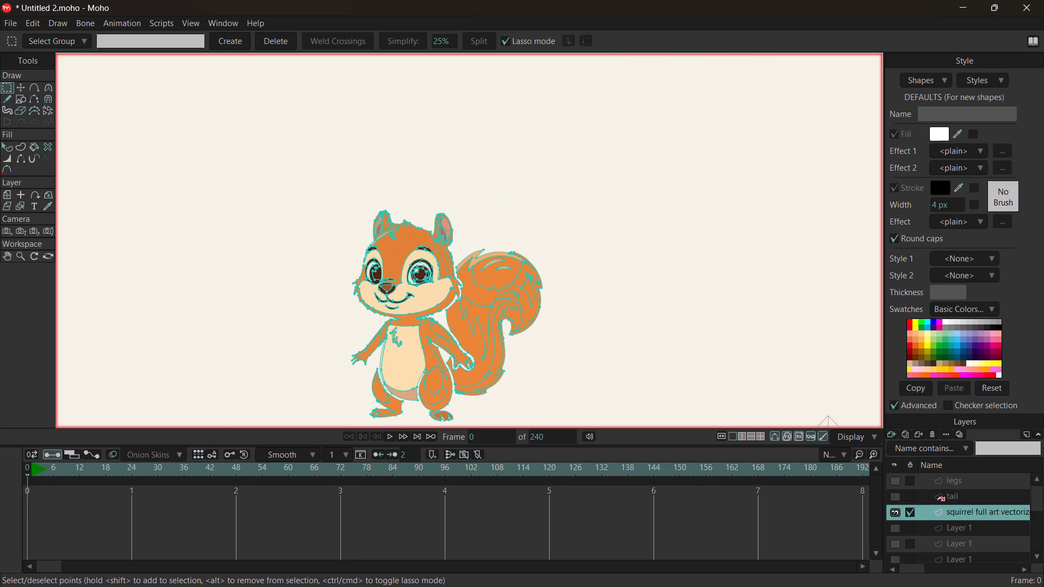
left_click_drag(505, 420, 553, 334)
right_click_drag(505, 420, 553, 334)
scroll(575, 312, "up", 2)
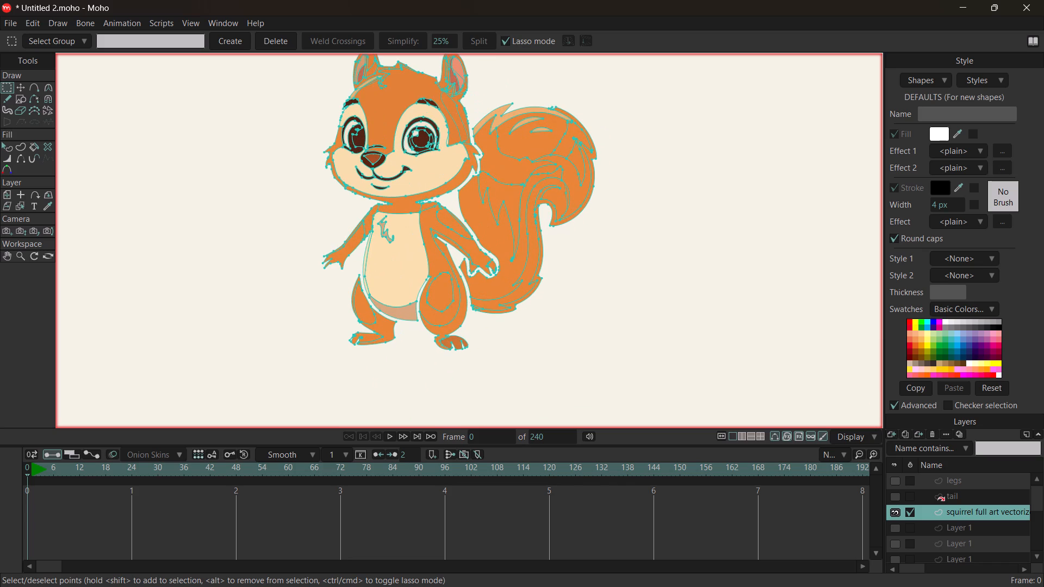
scroll(575, 312, "down", 1)
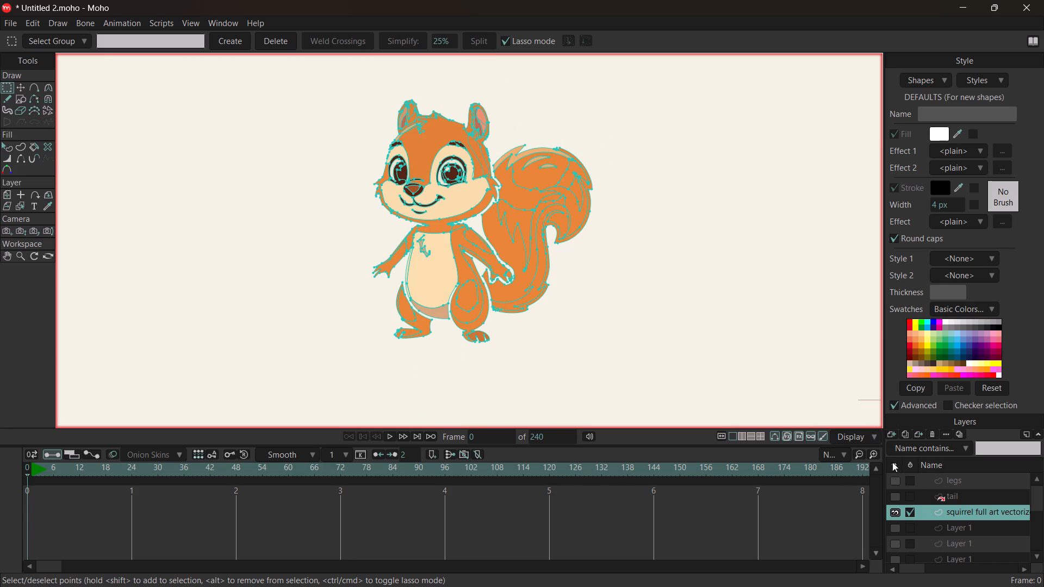
Make the tail layer active and deselect its selected points.
left_click(952, 499)
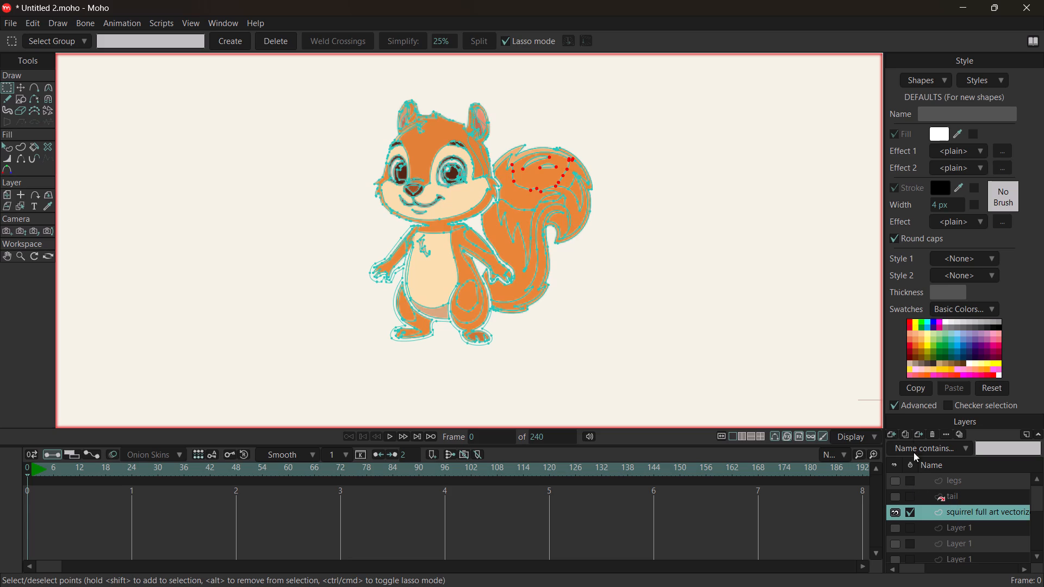
left_click(719, 376)
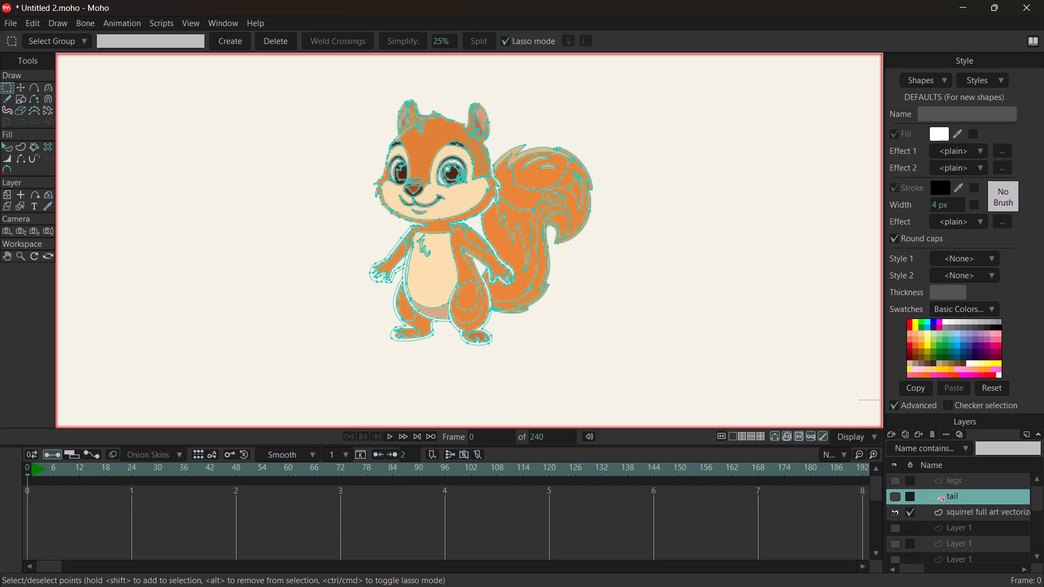
scroll(868, 241, "up", 5)
scroll(531, 238, "down", 5)
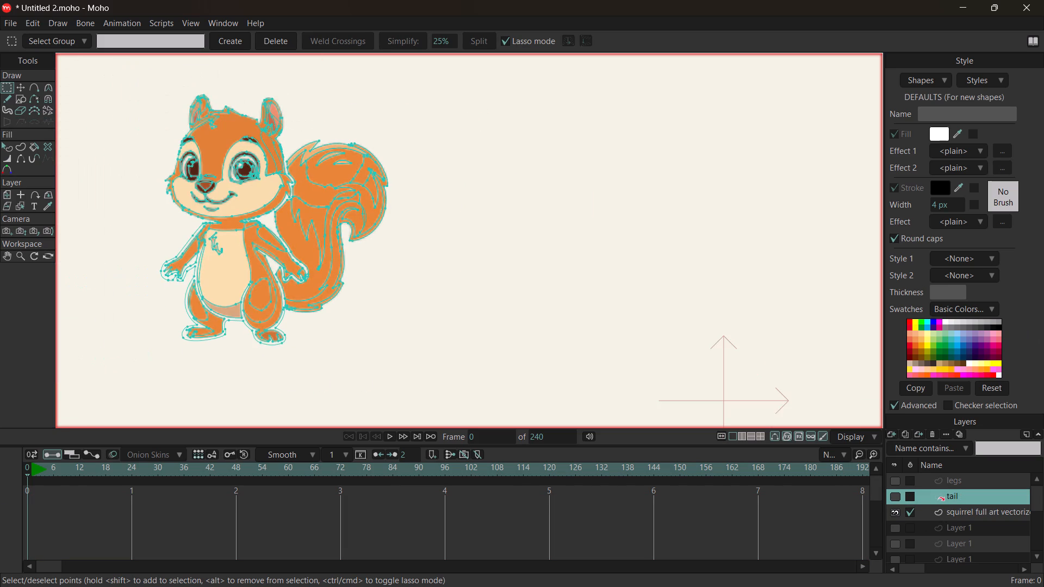
scroll(531, 237, "down", 2)
scroll(385, 163, "down", 2)
scroll(368, 181, "up", 4)
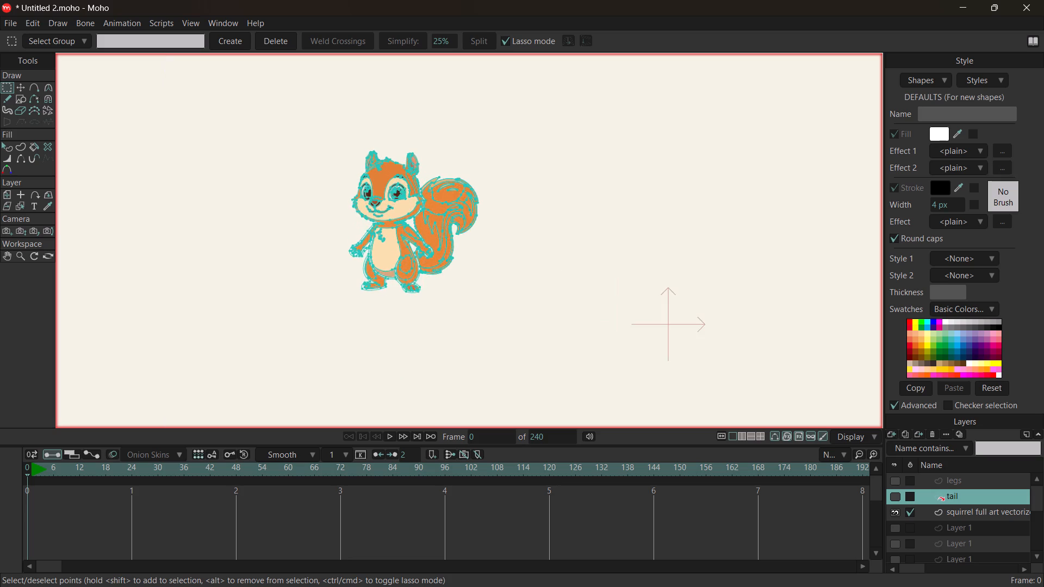
Show the tail layer, make it the active layer and hide the squirrel full art vectorized layer.
scroll(365, 181, "up", 2)
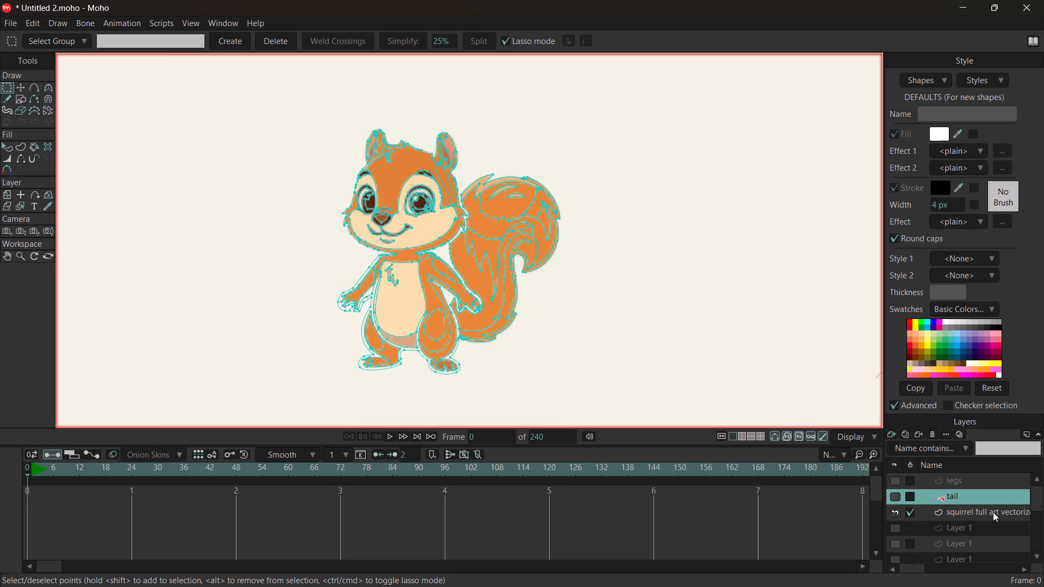
left_click(993, 512)
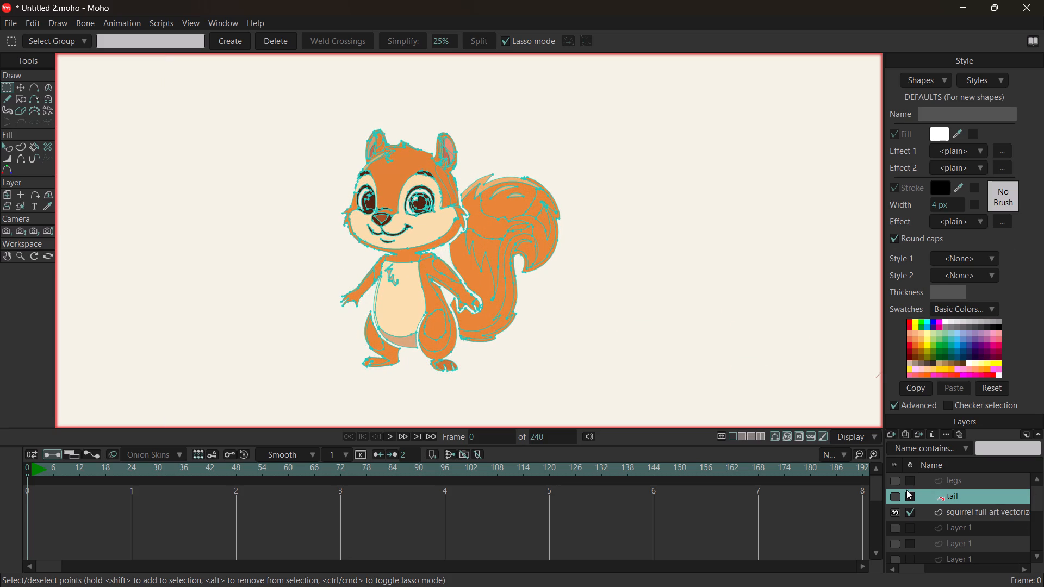
left_click(898, 497)
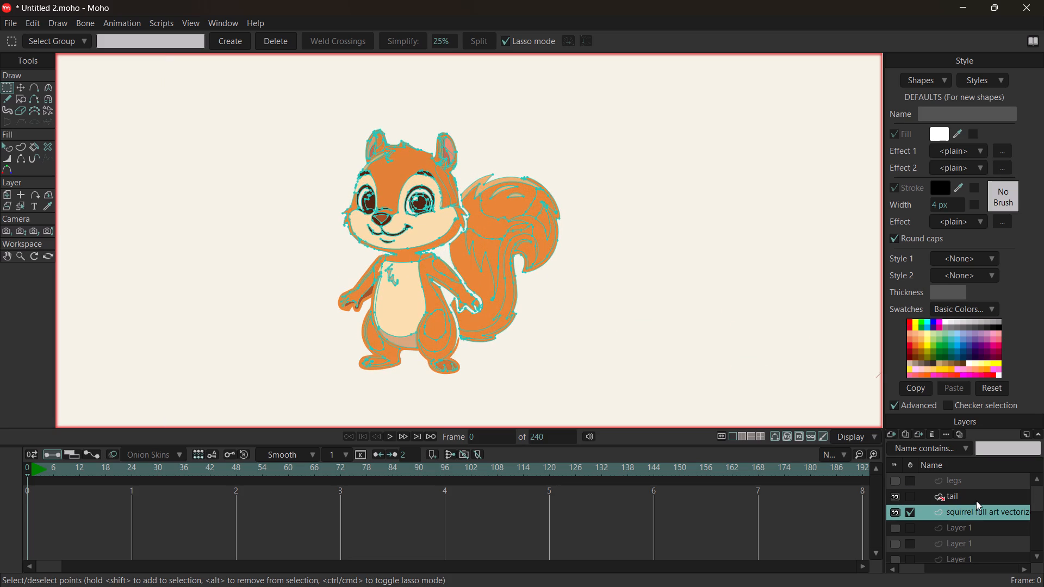
left_click(976, 501)
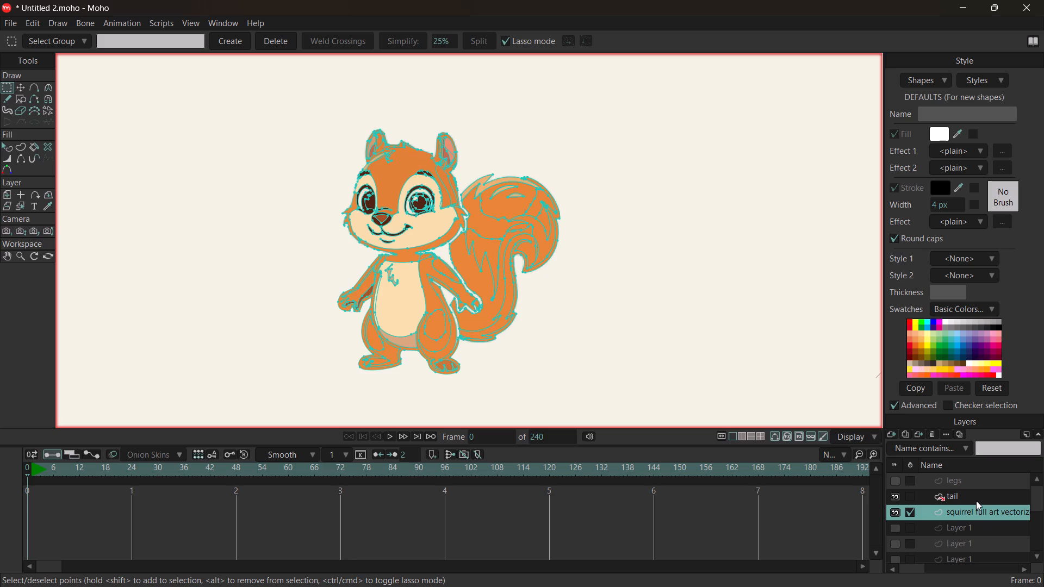
left_click(892, 511)
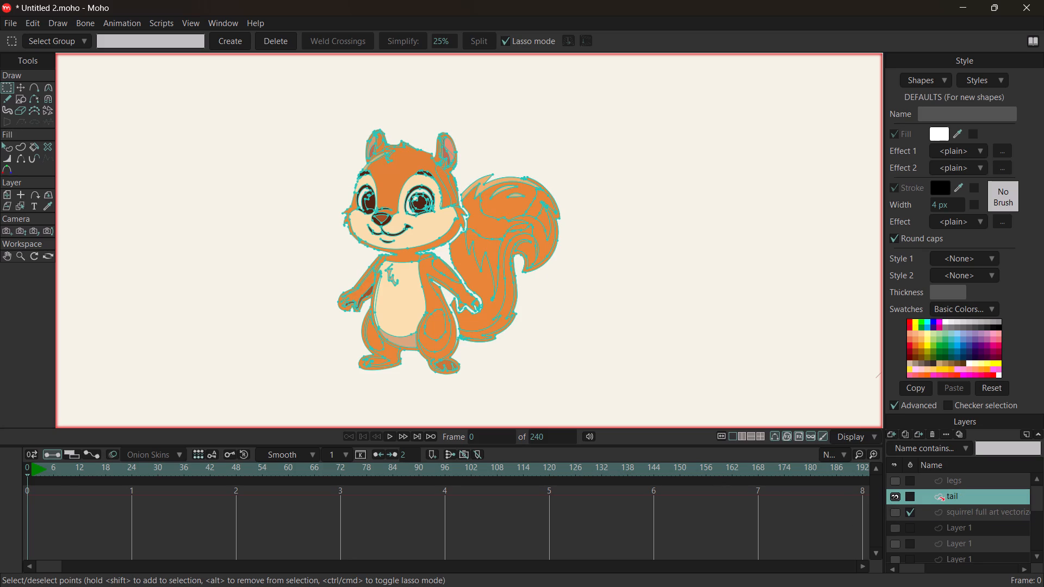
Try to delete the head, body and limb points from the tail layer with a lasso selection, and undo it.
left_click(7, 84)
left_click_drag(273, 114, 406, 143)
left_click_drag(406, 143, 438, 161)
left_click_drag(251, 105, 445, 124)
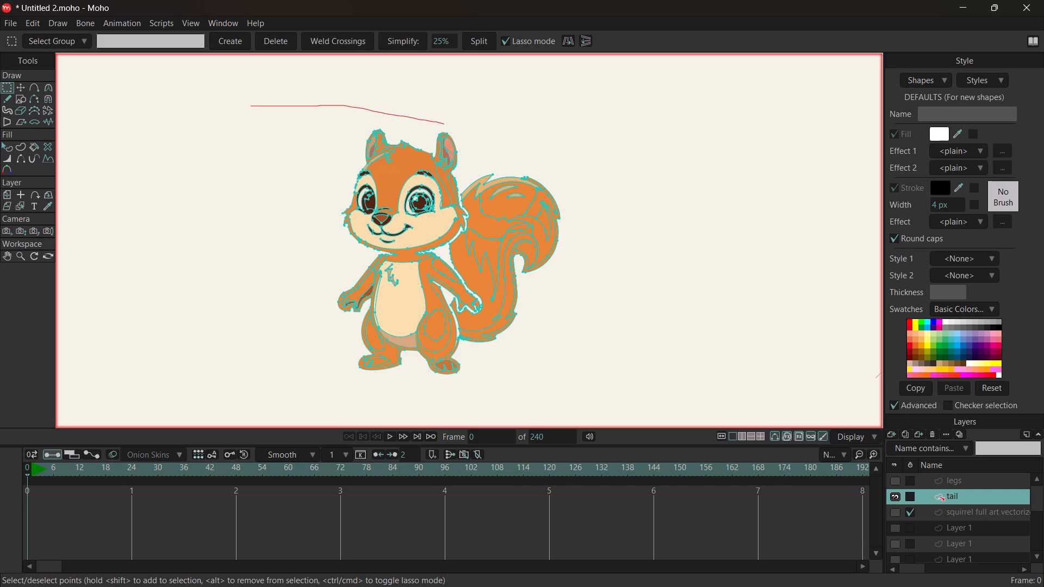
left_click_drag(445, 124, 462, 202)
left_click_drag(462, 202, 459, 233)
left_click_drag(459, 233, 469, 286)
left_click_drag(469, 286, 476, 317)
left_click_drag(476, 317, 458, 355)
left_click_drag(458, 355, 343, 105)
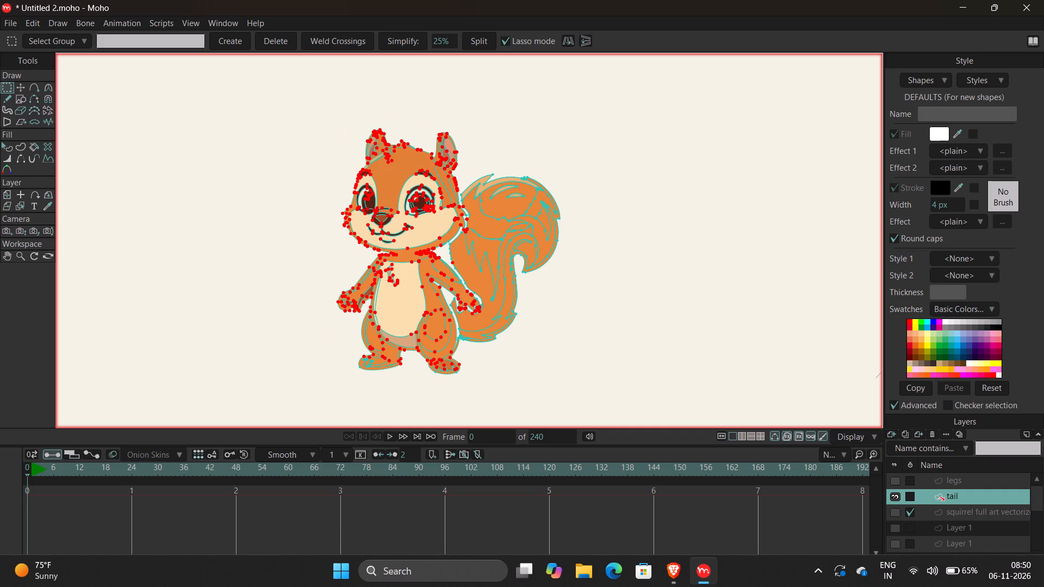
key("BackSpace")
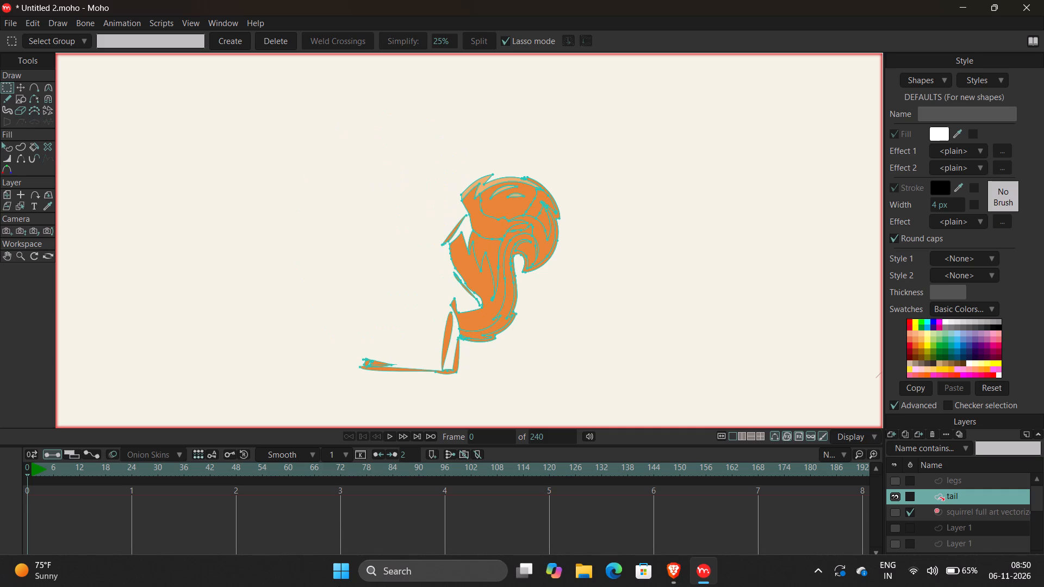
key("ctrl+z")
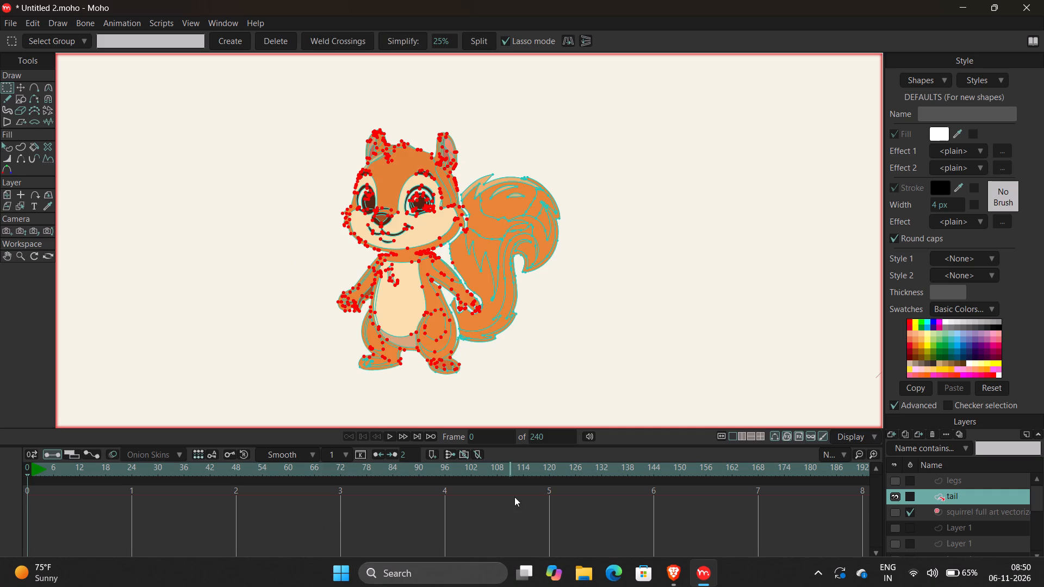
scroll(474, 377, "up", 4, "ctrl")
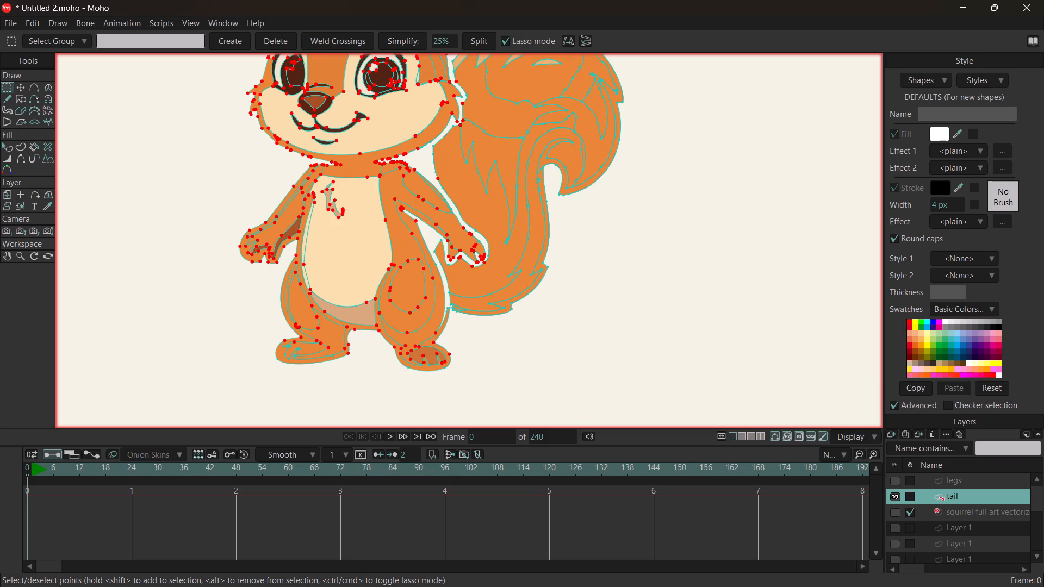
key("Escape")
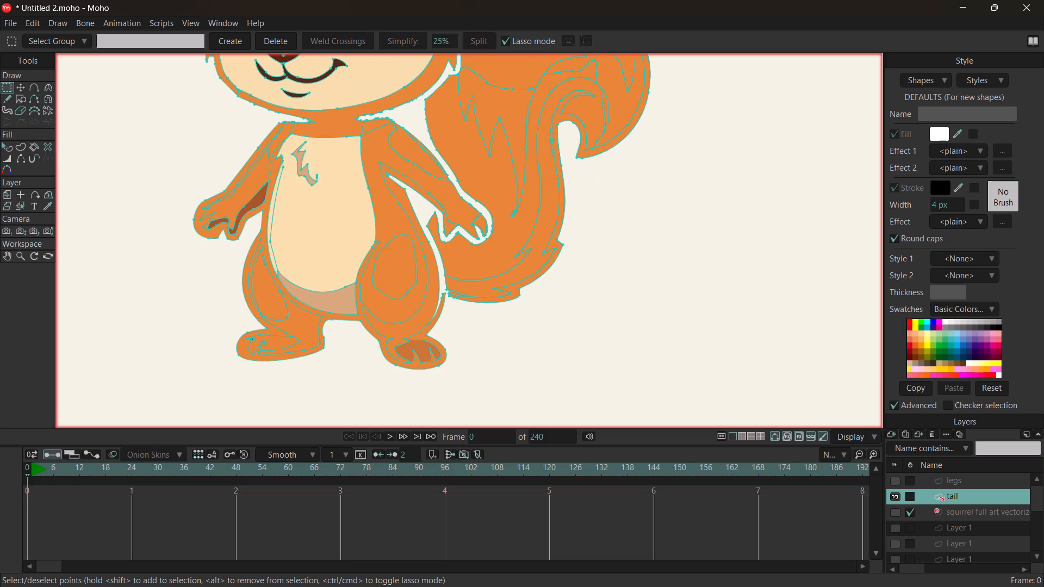
Turn off Lasso mode and delete the head, body and leg points from the tail layer using a rectangular selection.
left_click(506, 40)
scroll(450, 95, "down", 6)
right_click_drag(438, 133, 402, 255)
left_click_drag(438, 133, 405, 257)
scroll(365, 200, "up", 3)
left_click(228, 185)
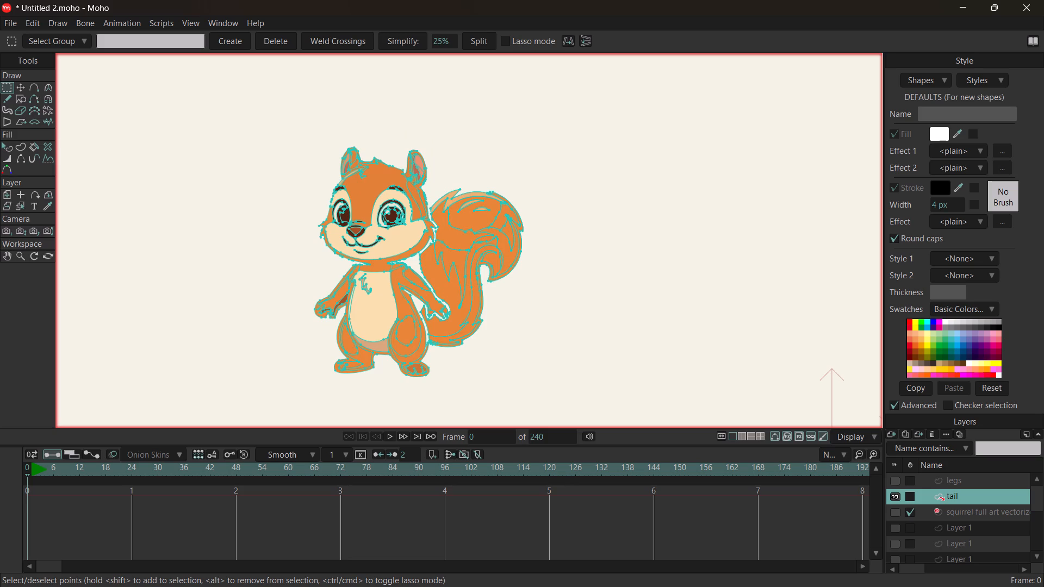
left_click_drag(286, 135, 432, 277)
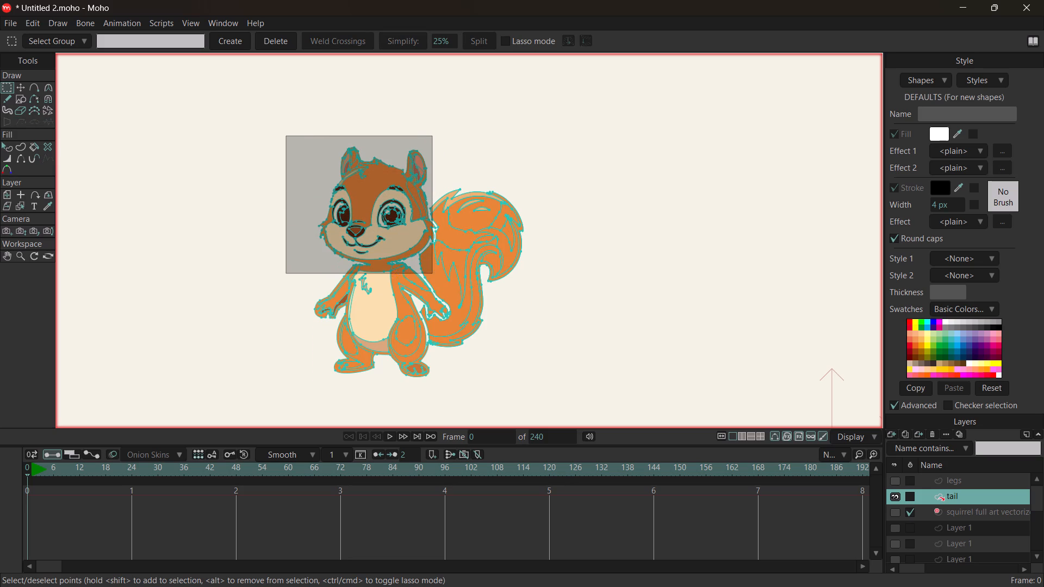
left_click_drag(432, 277, 438, 402)
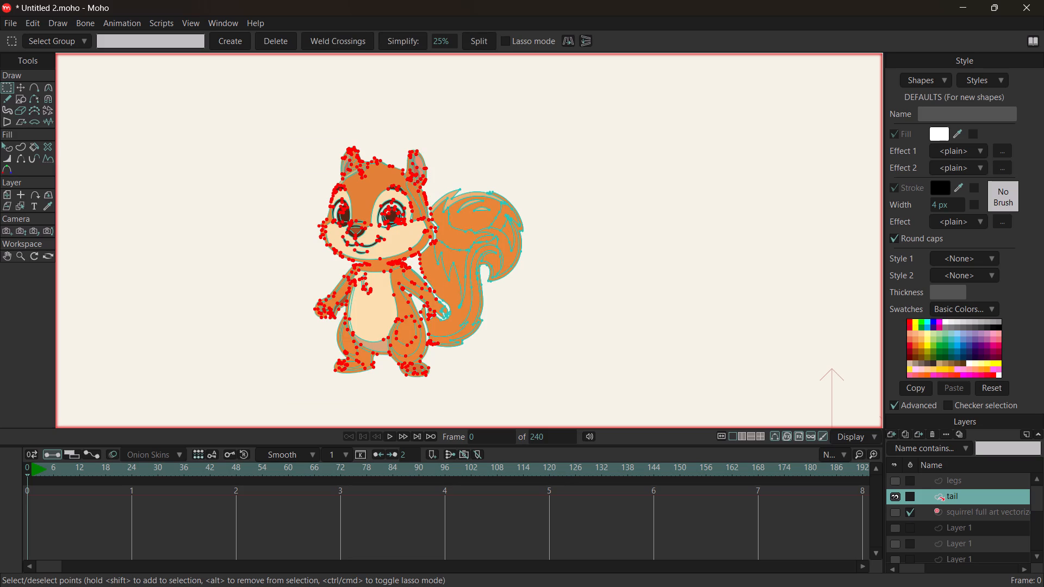
left_click(588, 323)
left_click_drag(258, 126, 428, 260)
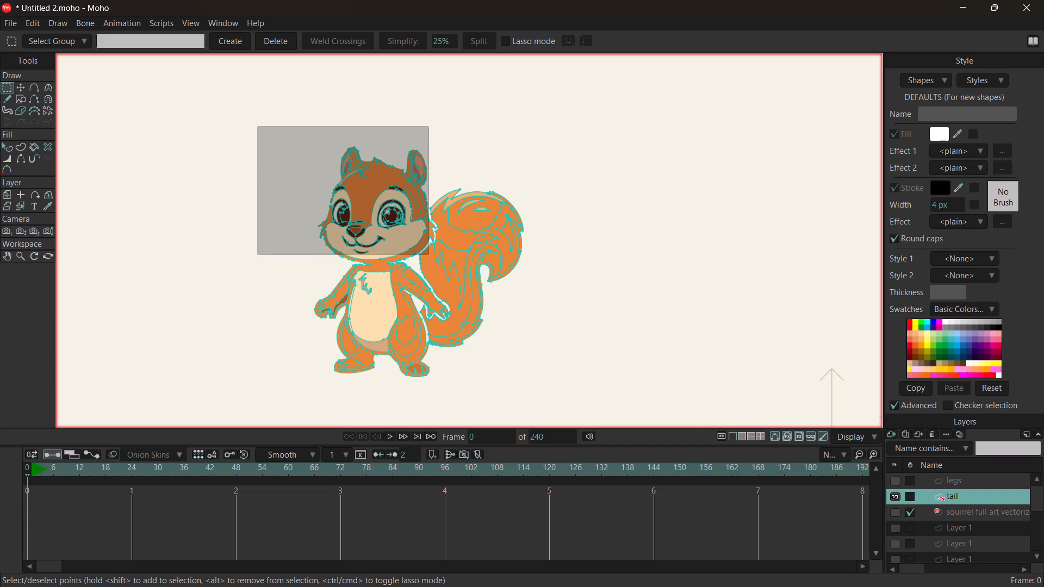
left_click_drag(428, 260, 418, 401)
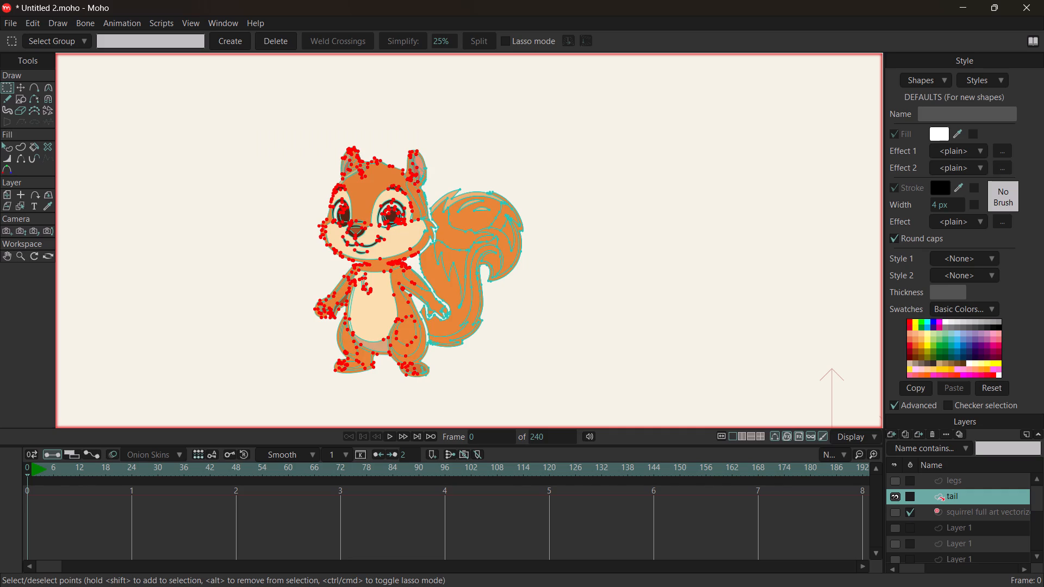
key("Delete")
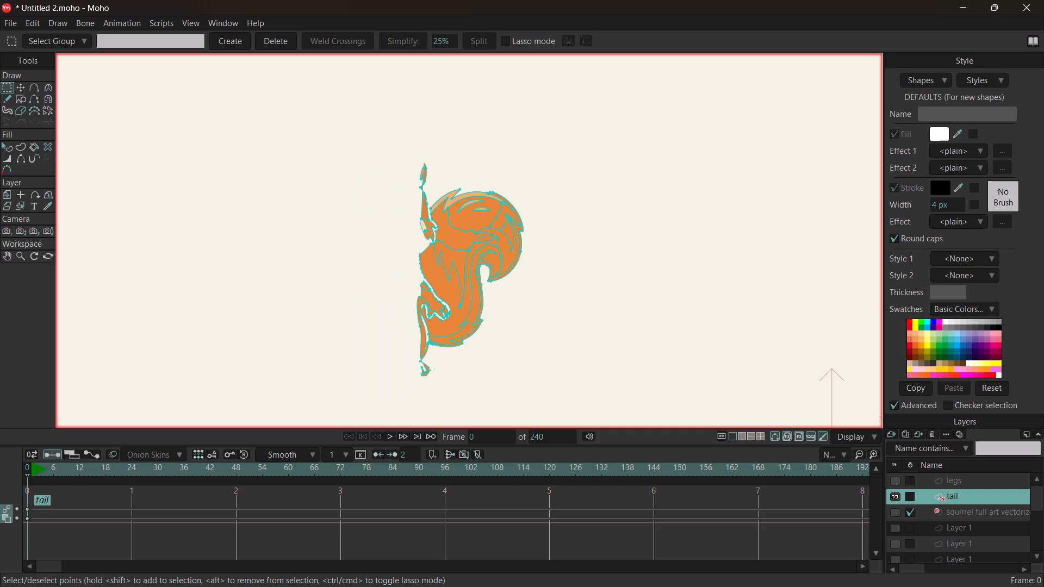
Delete the leftover arm and hand shape overlapping the lower part of the tail.
left_click(431, 296)
key("Delete")
Turn Lasso mode back on and delete the leftover ear, head and cheek pieces beside the upper tail.
scroll(443, 203, "up", 2)
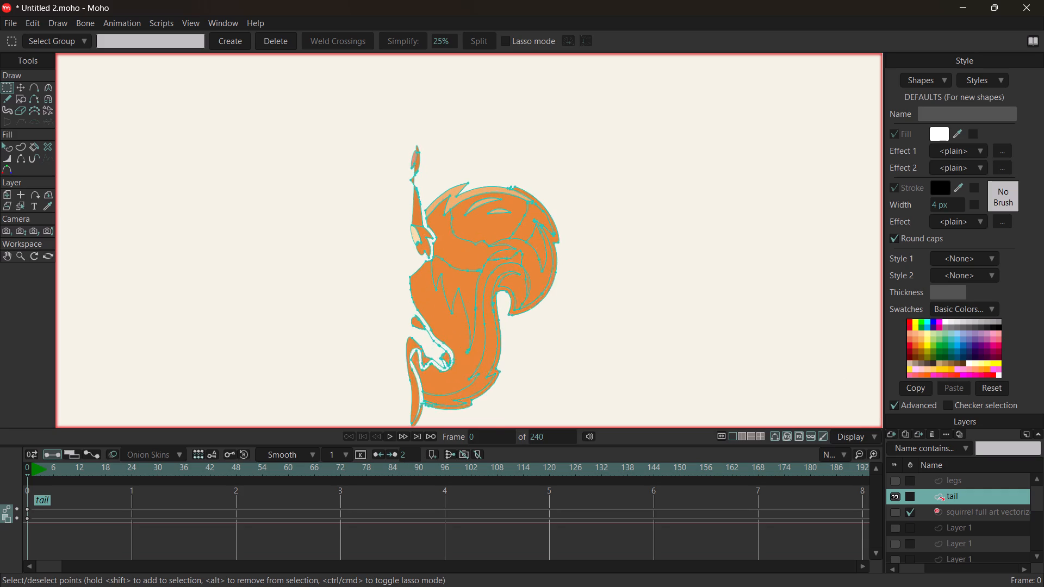
scroll(443, 205, "up", 1)
left_click(508, 42)
scroll(402, 190, "up", 2)
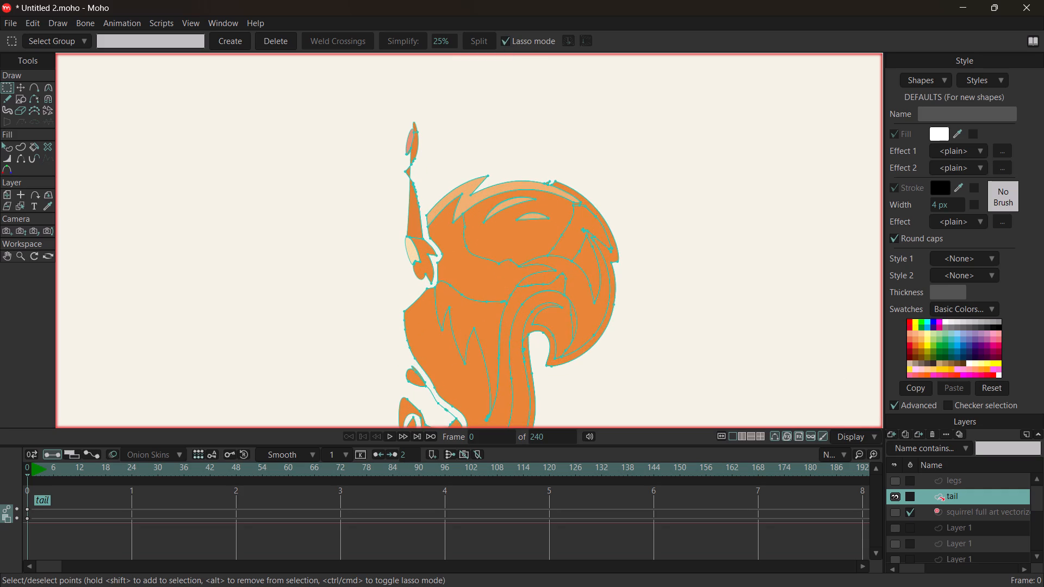
left_click_drag(444, 99, 422, 307)
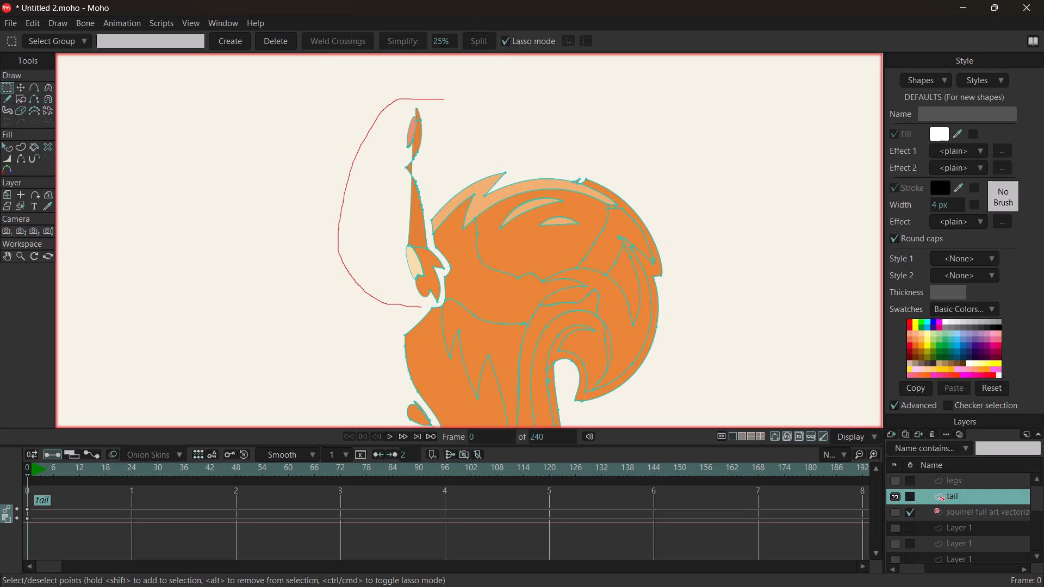
left_click_drag(422, 307, 454, 268)
left_click_drag(454, 268, 439, 96)
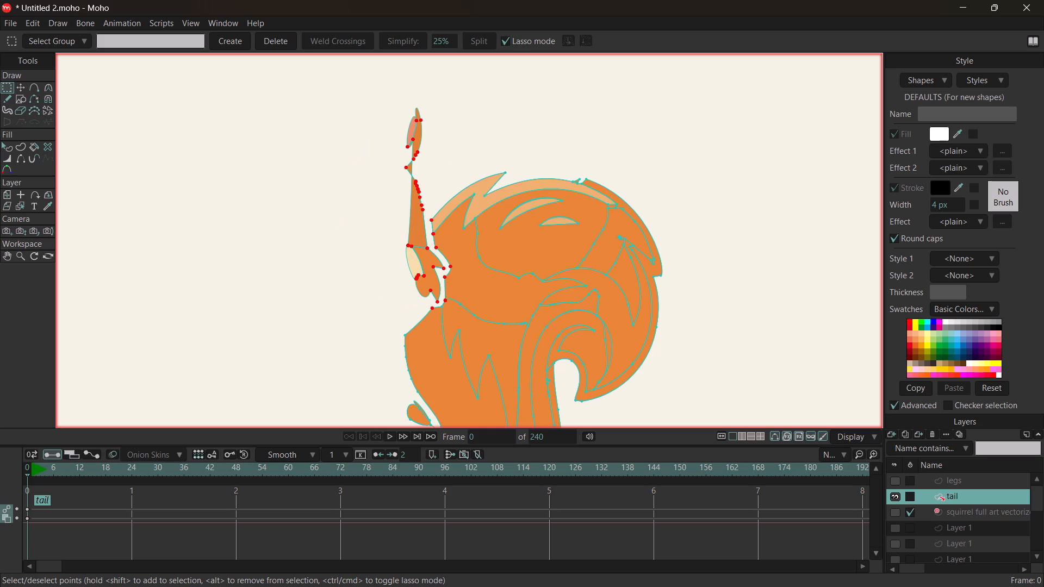
left_click(443, 155)
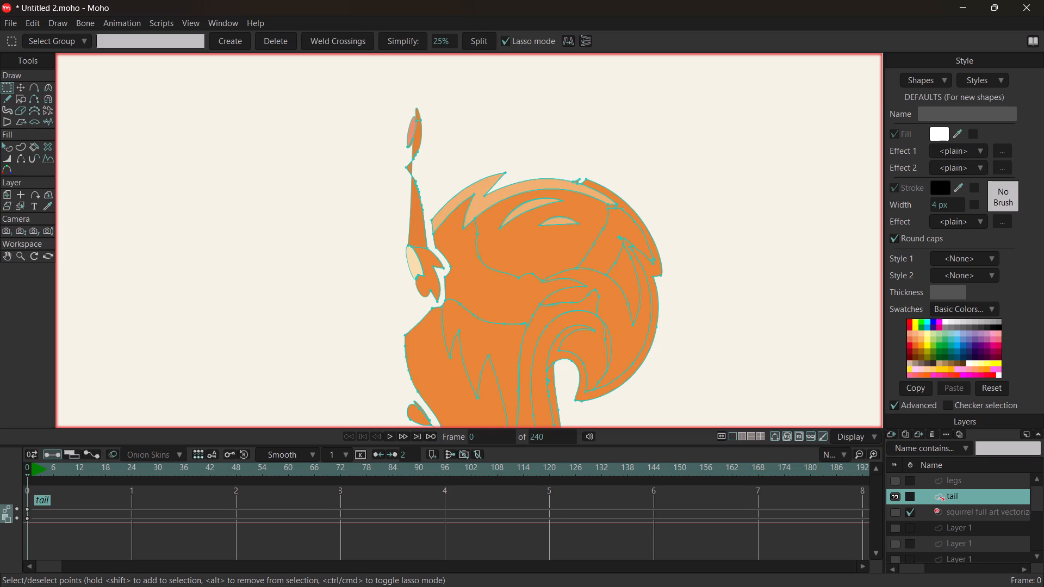
left_click(427, 105)
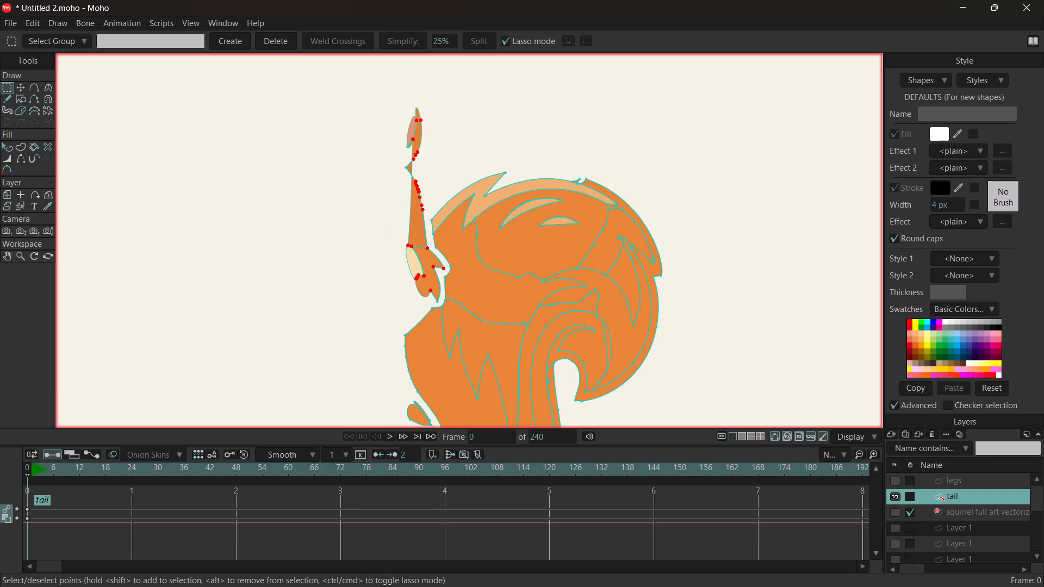
key("Delete")
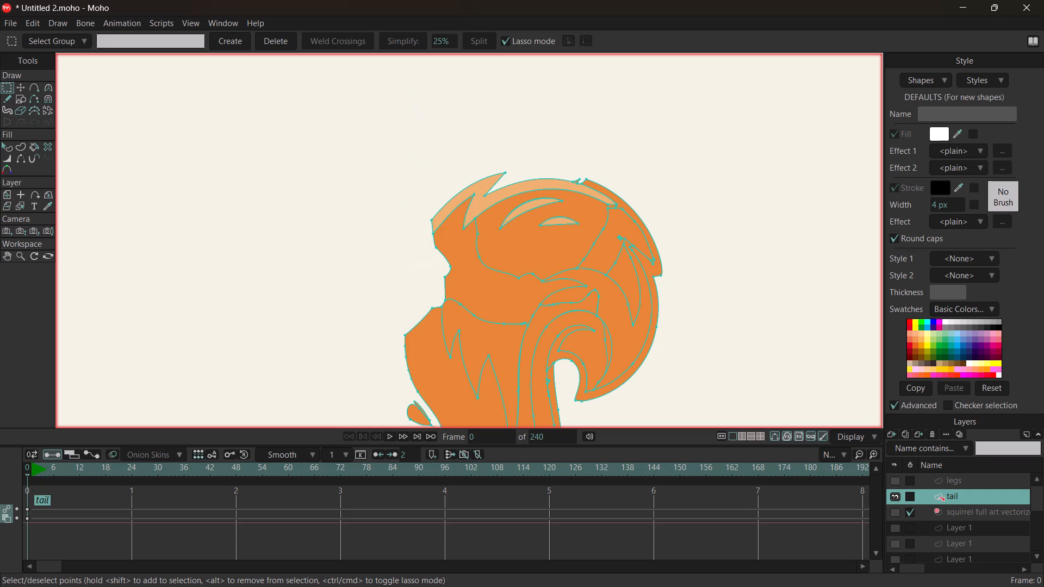
Delete the leftover paw, body and leg strands beside the tail's lower end using a lasso selection.
scroll(406, 155, "down", 4)
scroll(357, 395, "up", 4)
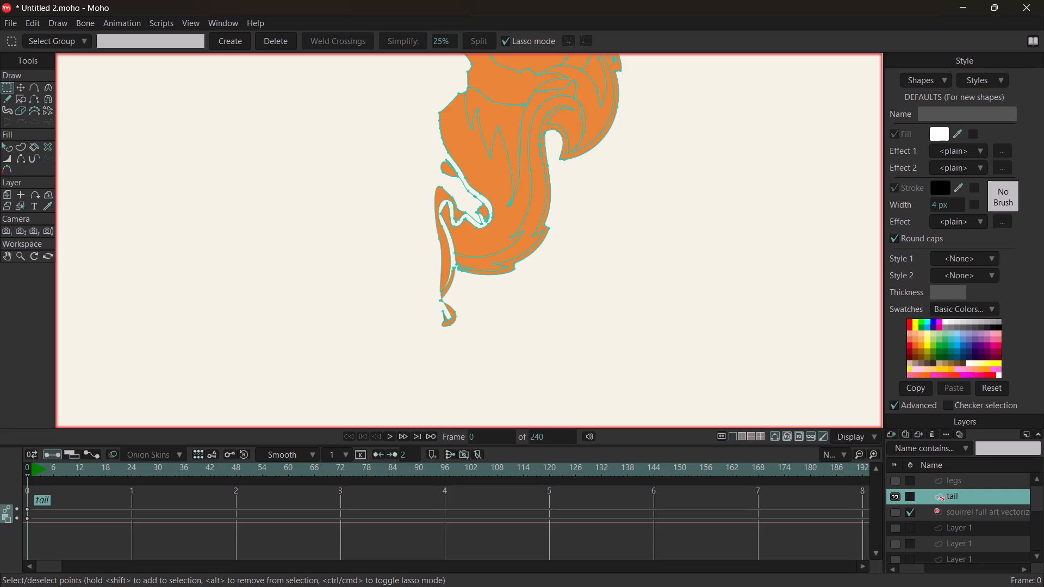
left_click(462, 115)
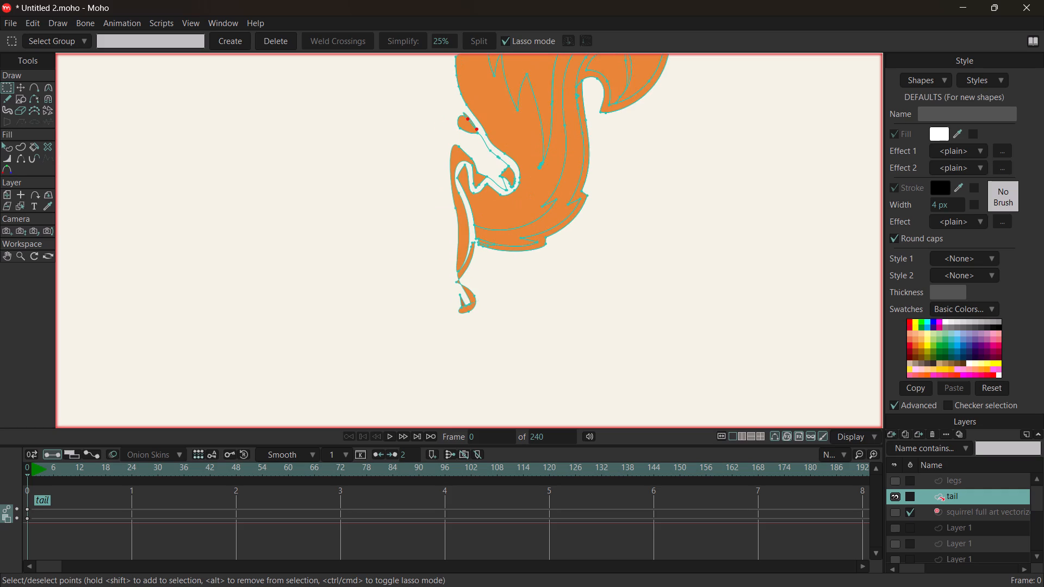
key("Delete")
left_click_drag(427, 103, 486, 142)
left_click_drag(486, 142, 514, 185)
left_click_drag(514, 185, 468, 164)
left_click_drag(468, 164, 459, 222)
left_click_drag(459, 222, 436, 116)
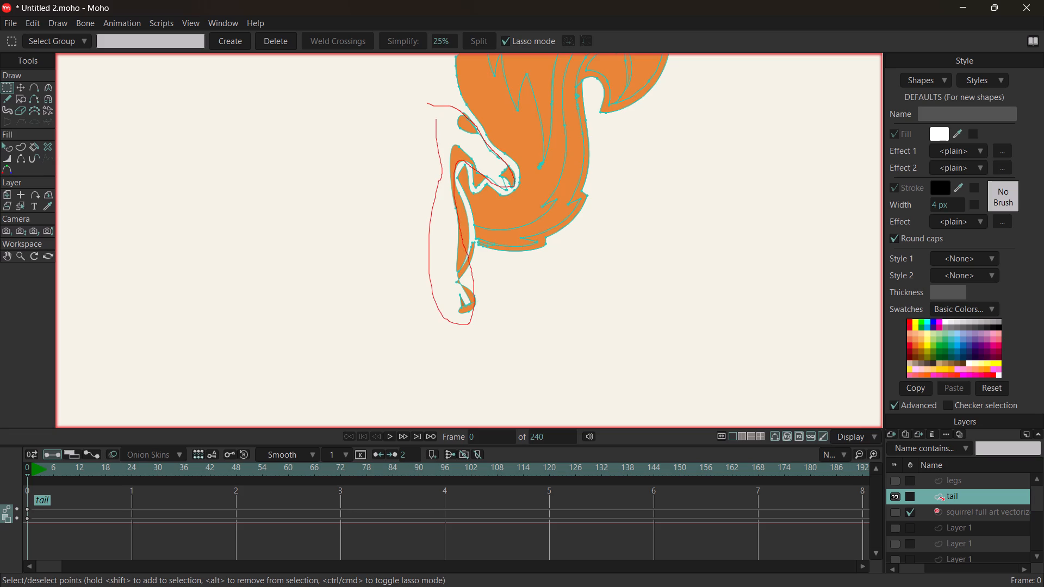
left_click_drag(436, 116, 435, 103)
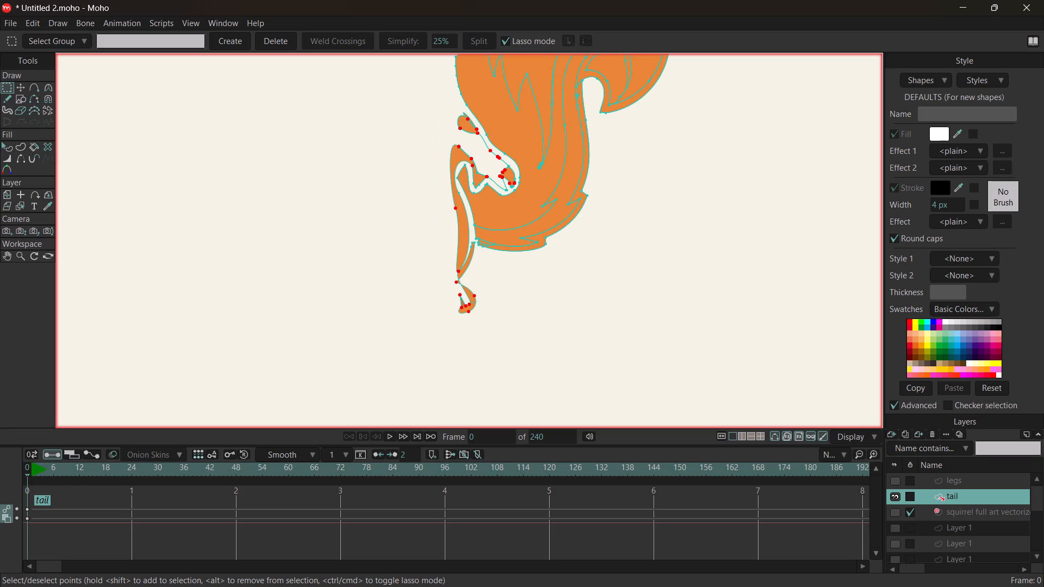
key("Delete")
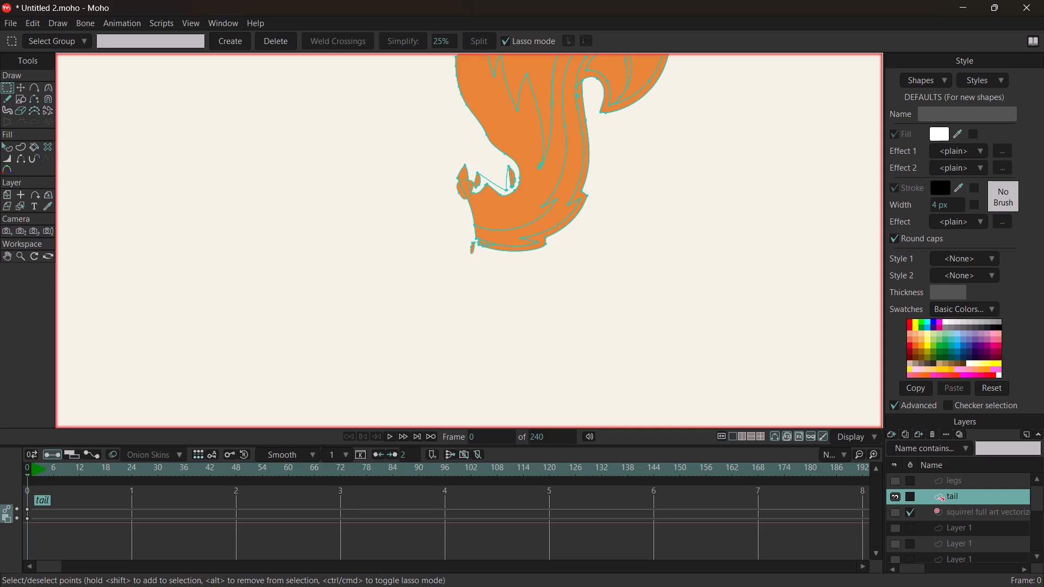
Delete the stray point and the pointed orange sliver inside the notch of the lower tail.
left_click(465, 177)
left_click(485, 168)
left_click(476, 180)
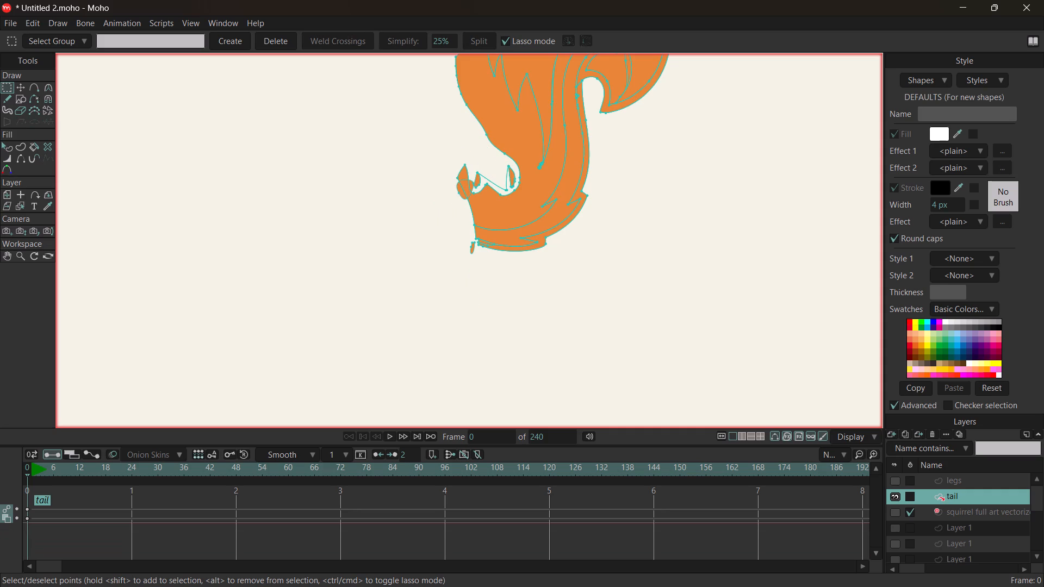
left_click(476, 172)
key("Delete")
left_click(510, 166)
key("Delete")
left_click(491, 159)
key("Delete")
Delete the tiny orange fragment left inside the lower tail's notch, turning off Lasso mode to use a rectangular selection.
scroll(518, 183, "up", 9, "ctrl")
left_click(488, 191)
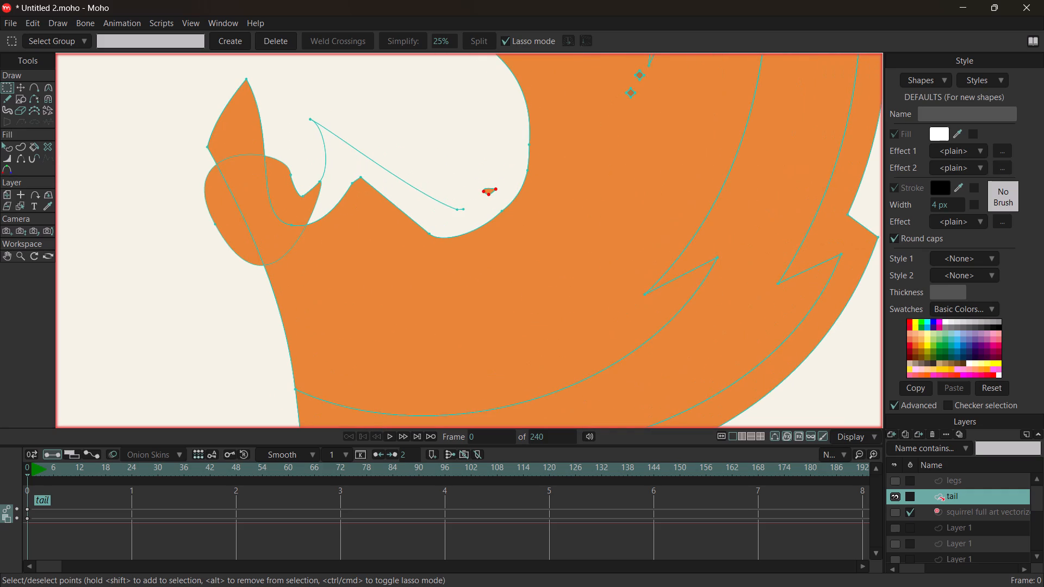
key("Delete")
left_click(492, 177)
left_click(487, 186)
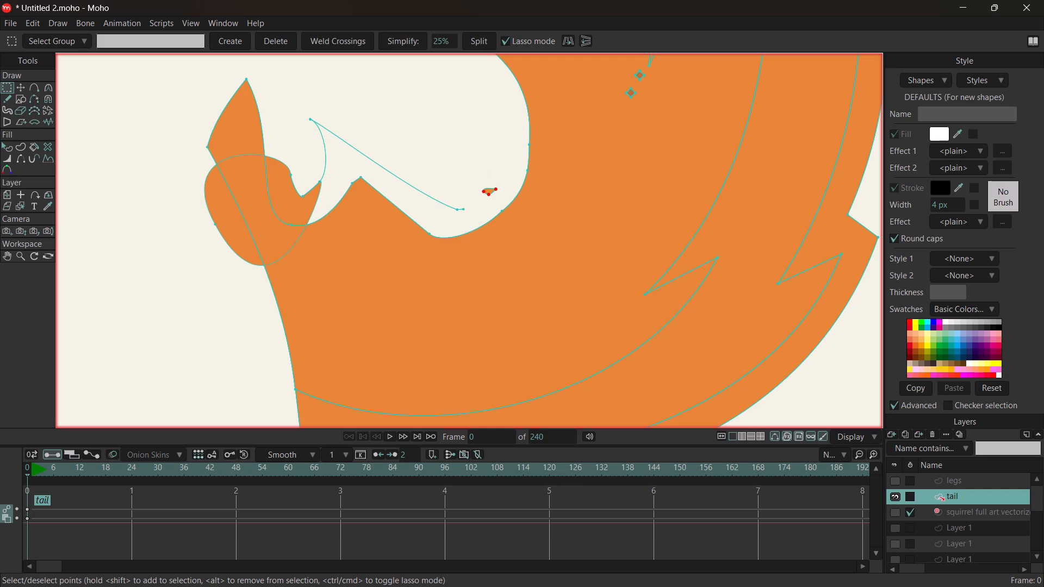
key("Delete")
key("Delete")
key("Delete")
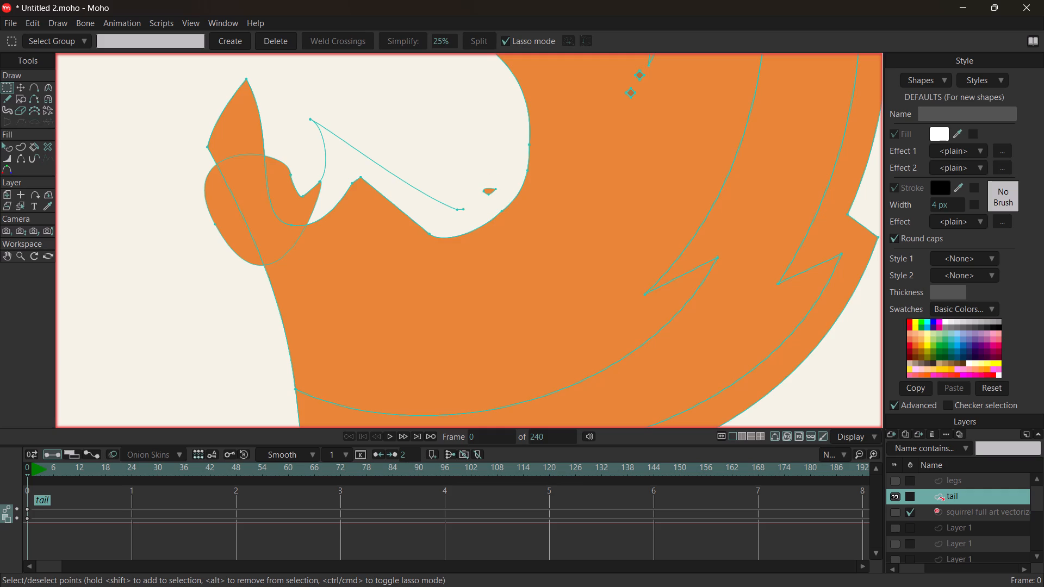
left_click(506, 39)
left_click_drag(474, 128, 501, 199)
key("Delete")
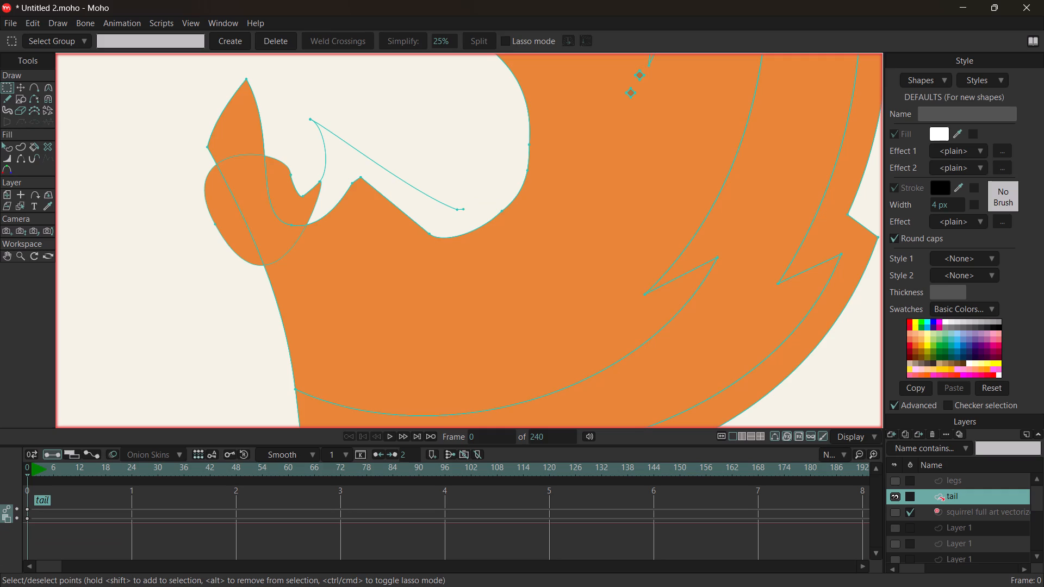
Delete the stray open curve crossing the lower tail's notch, including its short leftover two-point segment.
left_click(311, 117)
key("Delete")
left_click_drag(303, 104, 449, 182)
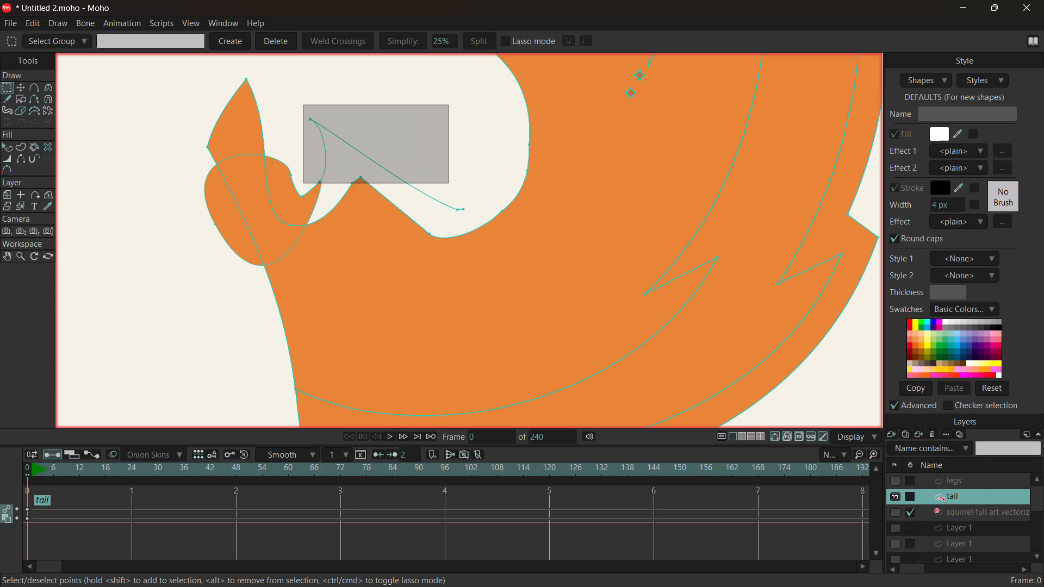
left_click_drag(449, 182, 439, 165)
key("Delete")
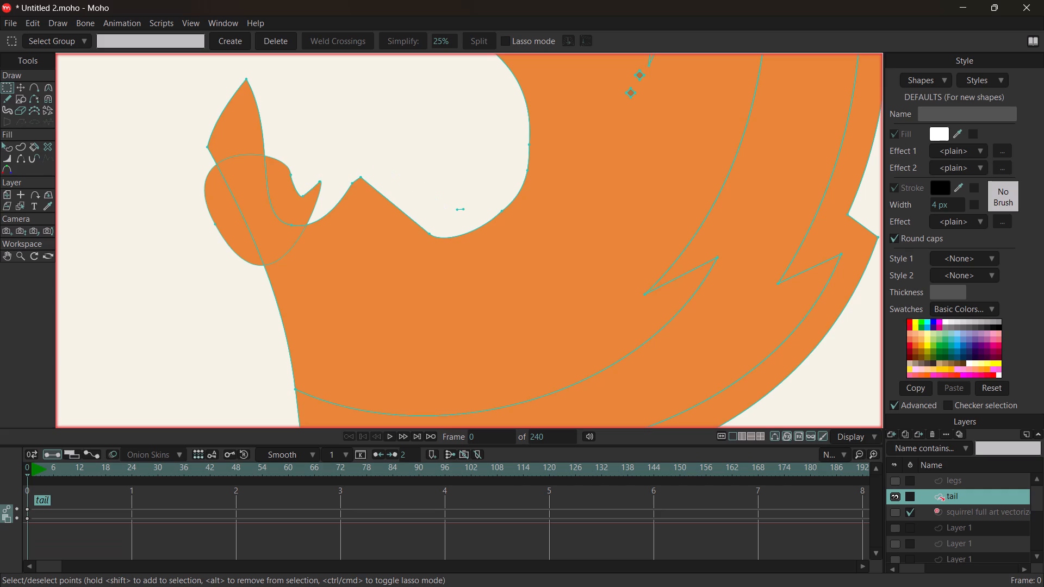
left_click_drag(438, 188, 485, 218)
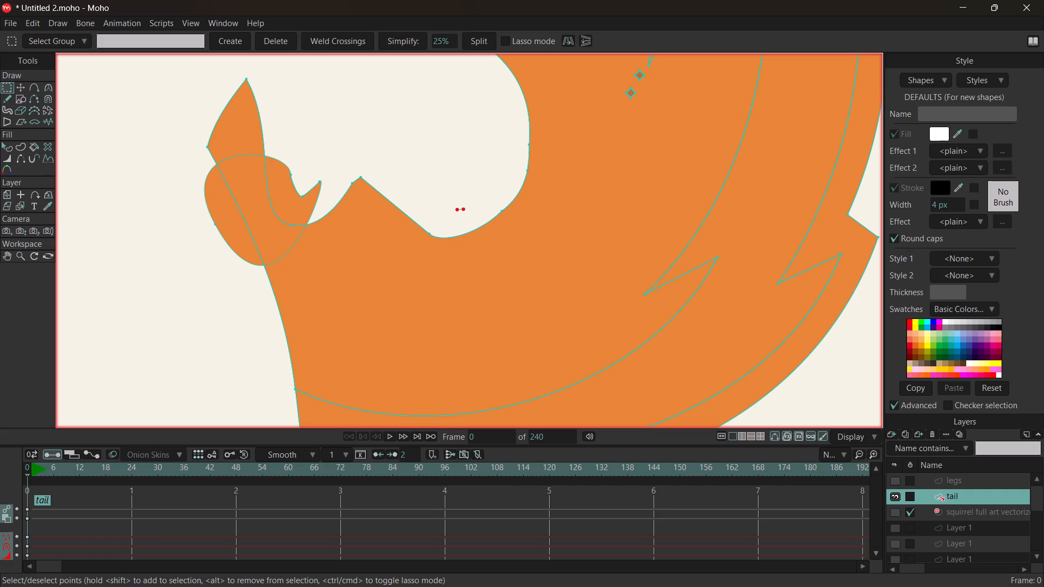
key("Delete")
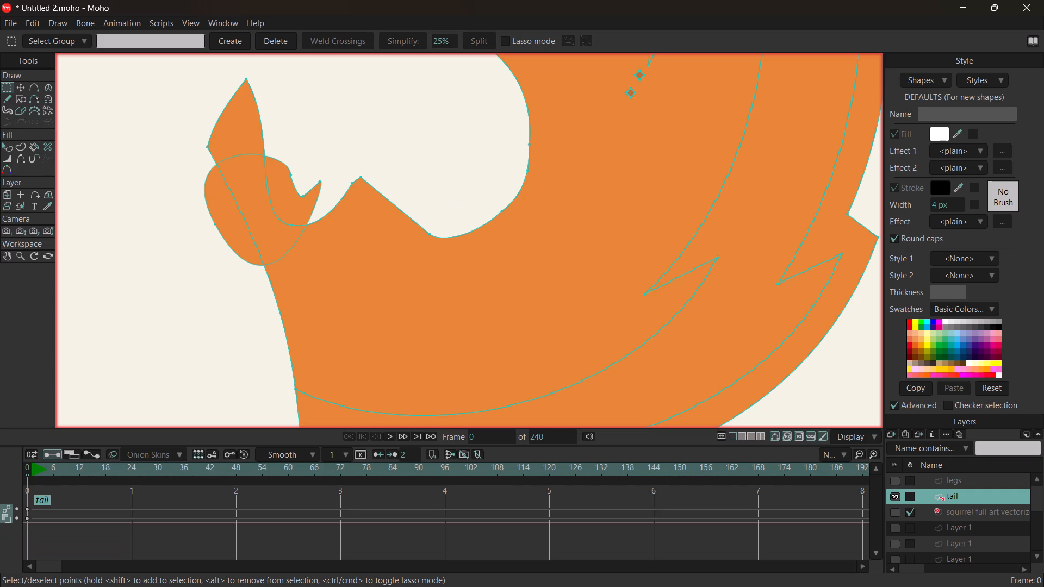
Examine the whole tail outline for remaining leftover pieces.
scroll(405, 158, "down", 9)
scroll(395, 83, "down", 3)
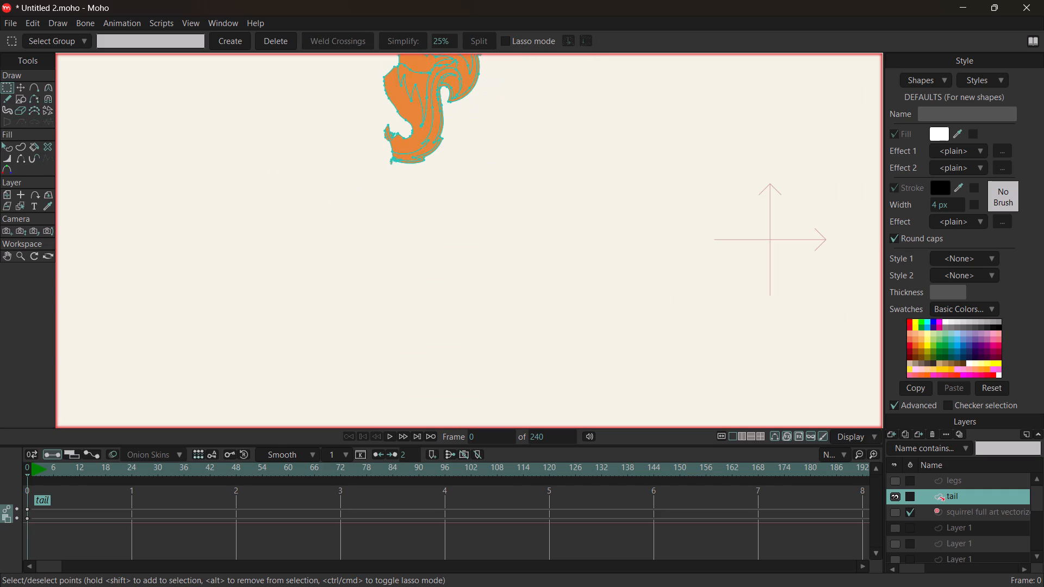
scroll(380, 65, "down", 3)
scroll(383, 59, "up", 8)
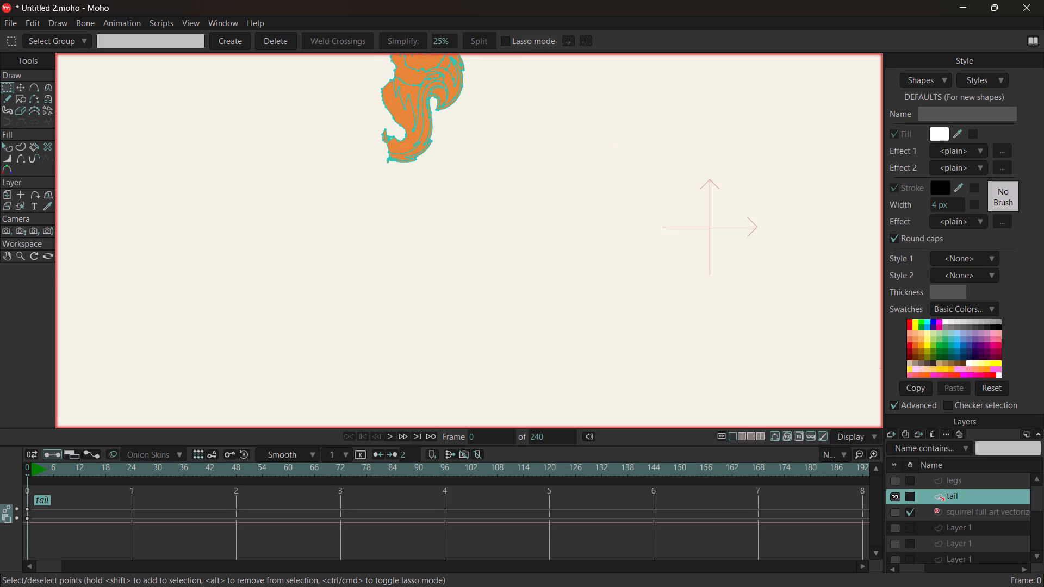
scroll(422, 71, "down", 4)
scroll(414, 52, "up", 7)
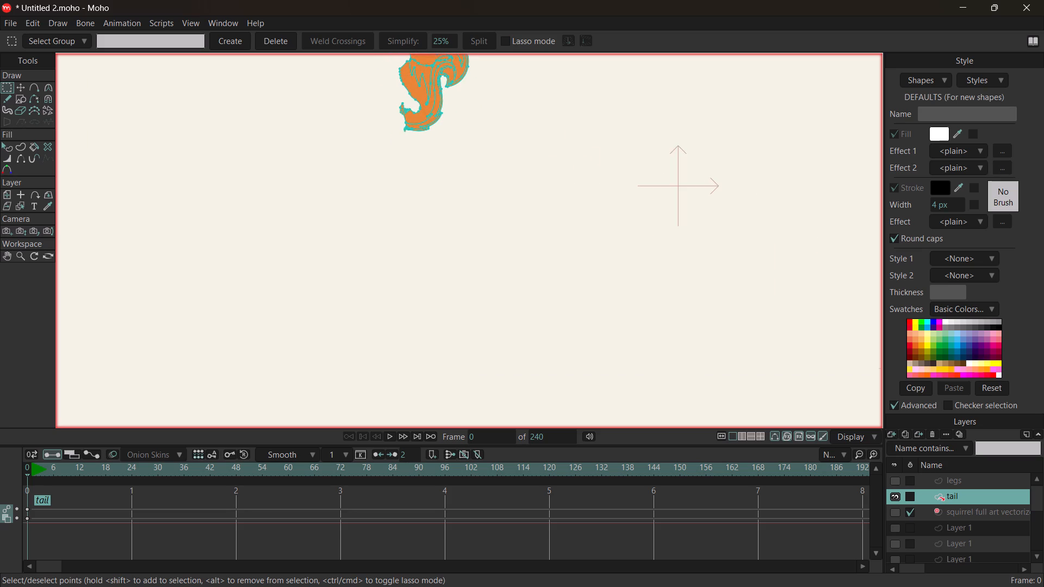
scroll(405, 70, "down", 9)
left_click_drag(415, 85, 400, 167)
right_click_drag(415, 89, 400, 167)
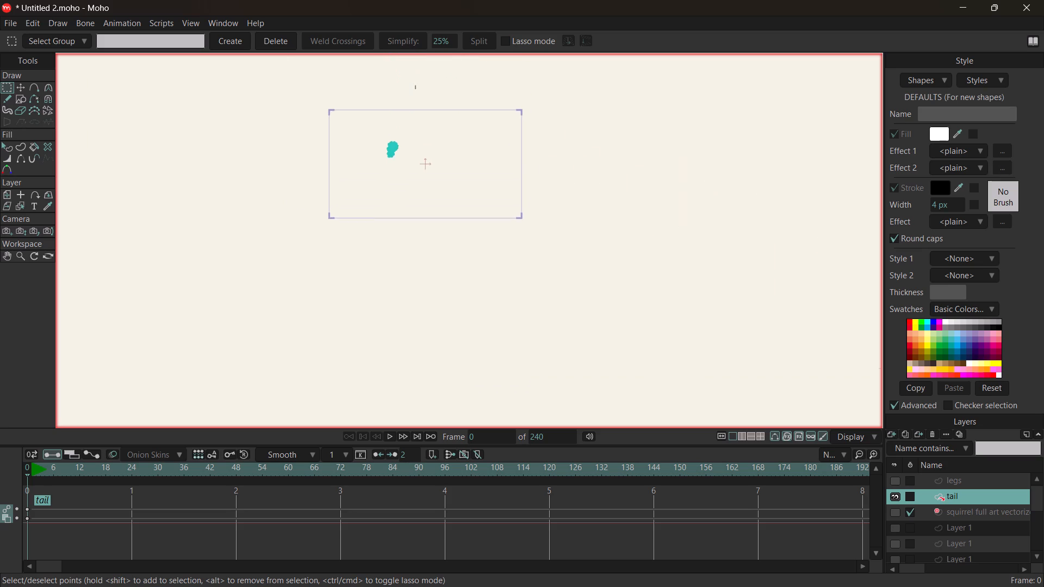
left_click_drag(400, 167, 399, 169)
right_click_drag(400, 167, 399, 170)
scroll(377, 143, "up", 3)
scroll(445, 163, "up", 4)
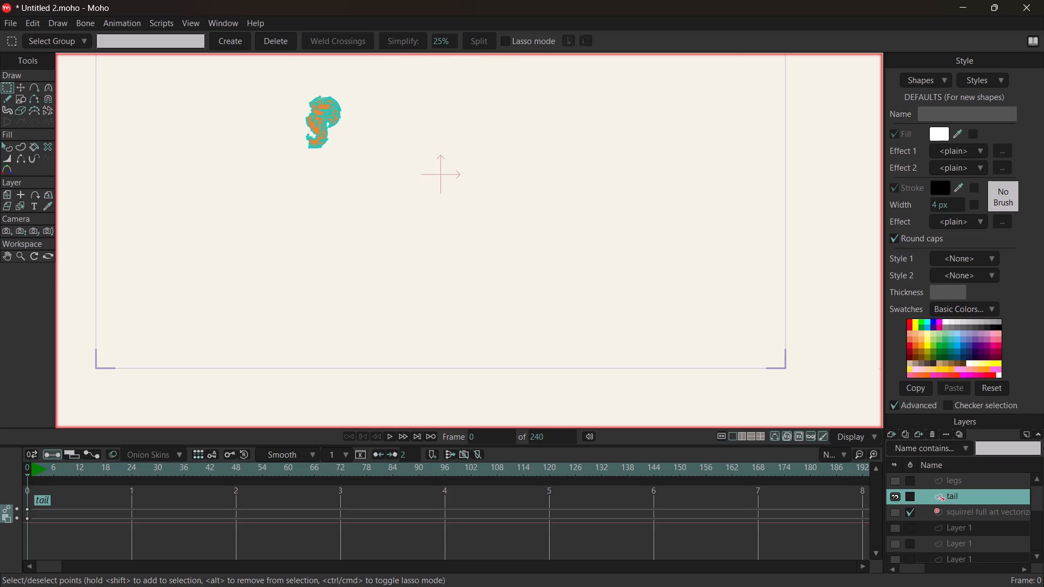
left_click_drag(286, 84, 282, 154)
right_click_drag(285, 88, 282, 159)
scroll(287, 160, "up", 3)
scroll(350, 183, "up", 4)
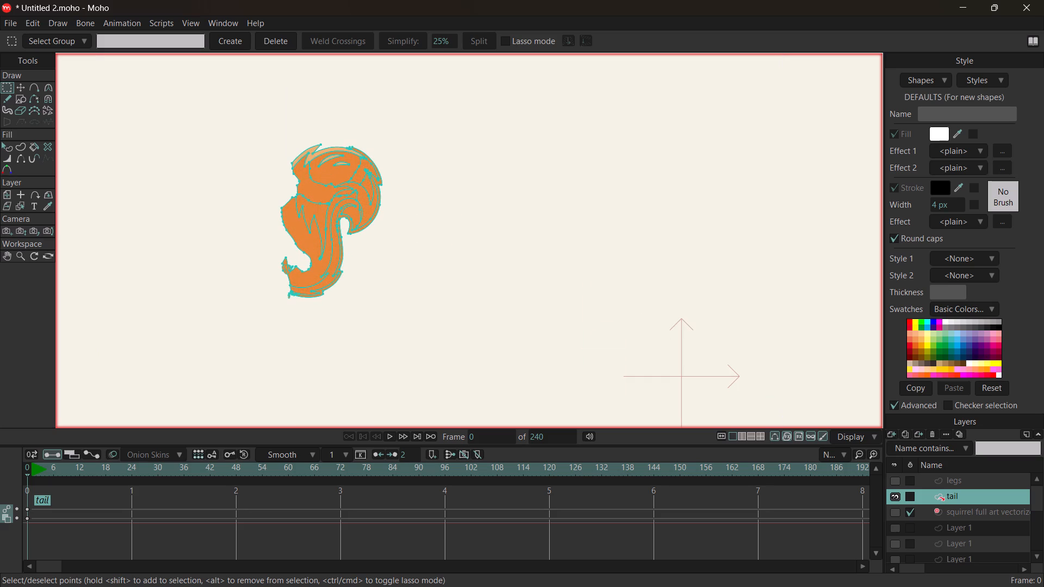
Delete the small detached orange sliver just below the tail's lower end.
left_click_drag(241, 178, 336, 201)
right_click_drag(249, 199, 336, 201)
scroll(363, 178, "up", 3)
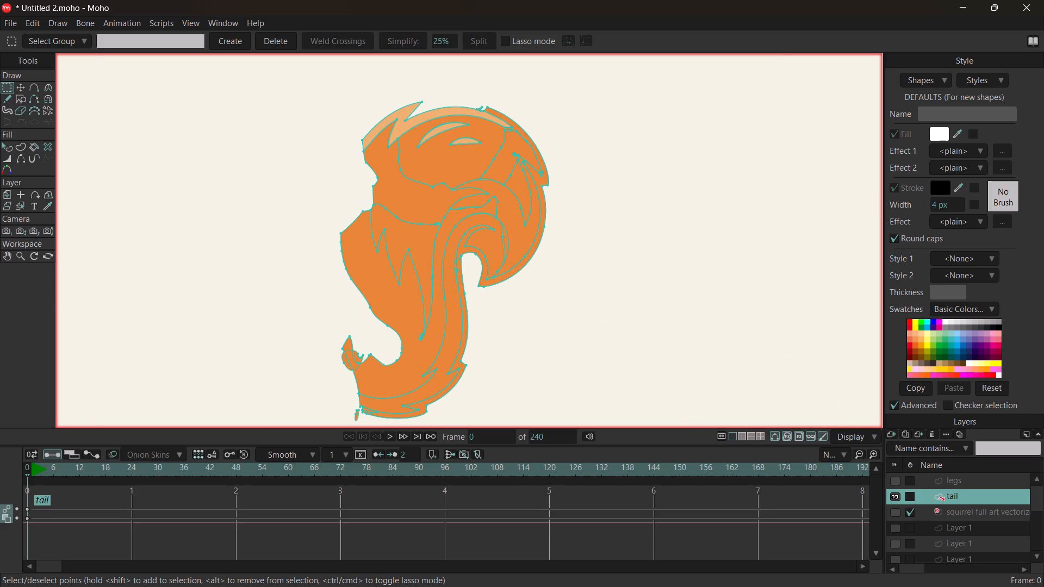
scroll(289, 243, "down", 2)
scroll(284, 331, "up", 6)
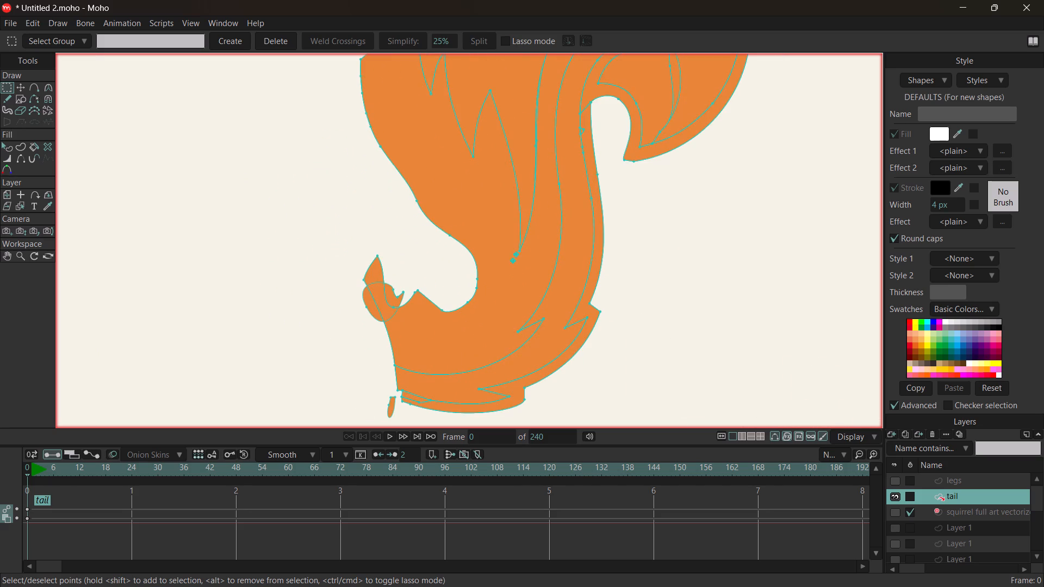
left_click(396, 411)
left_click(390, 408)
key("Delete")
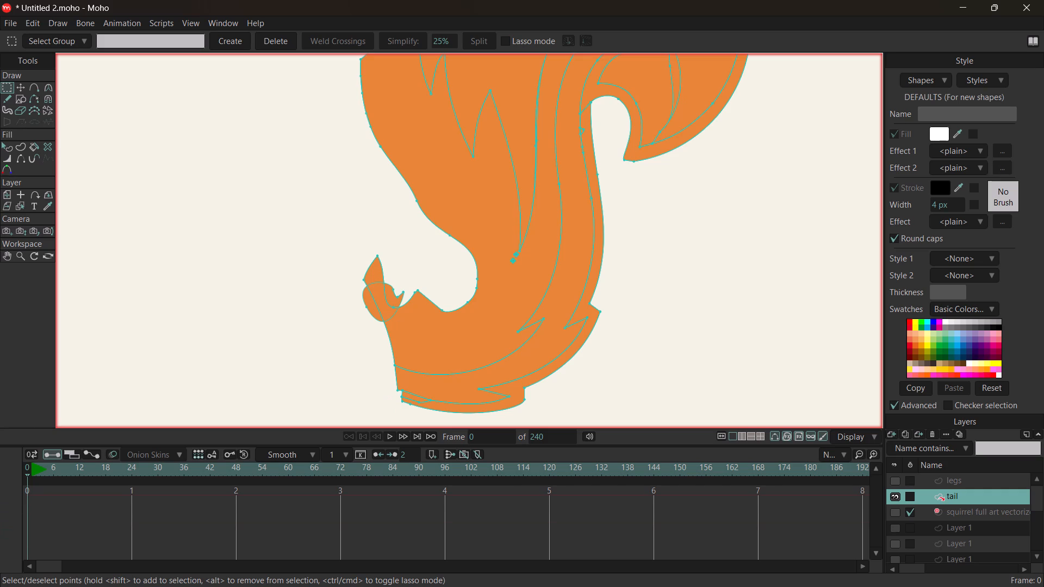
Pull at the rounded orange leftover piece overlapping the lower tail's pointed tip with Transform Points, and delete it.
left_click(364, 298)
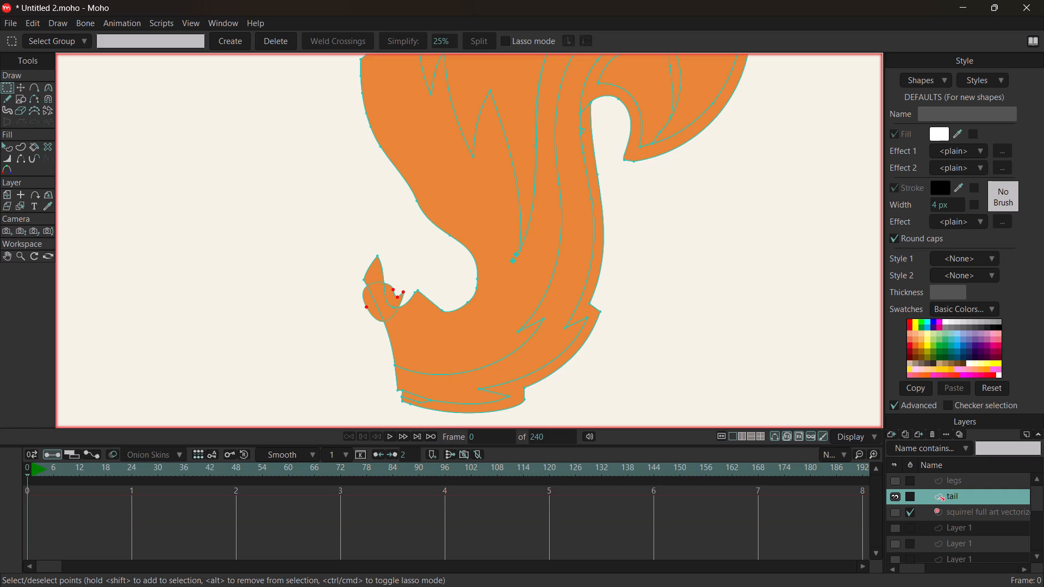
left_click_drag(364, 298, 327, 301)
double_click(368, 298)
left_click(19, 88)
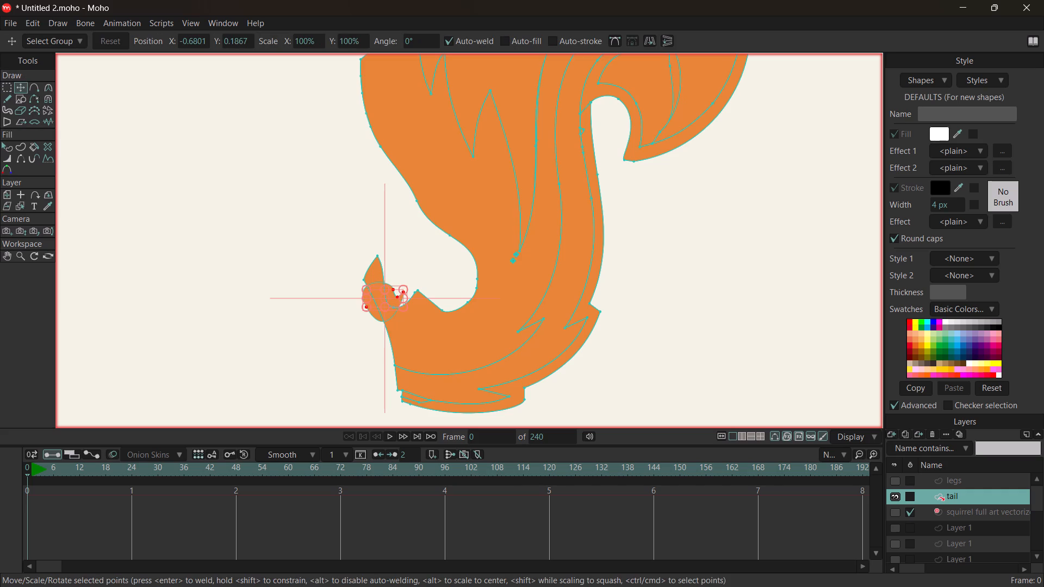
double_click(372, 310)
left_click_drag(372, 310, 324, 309)
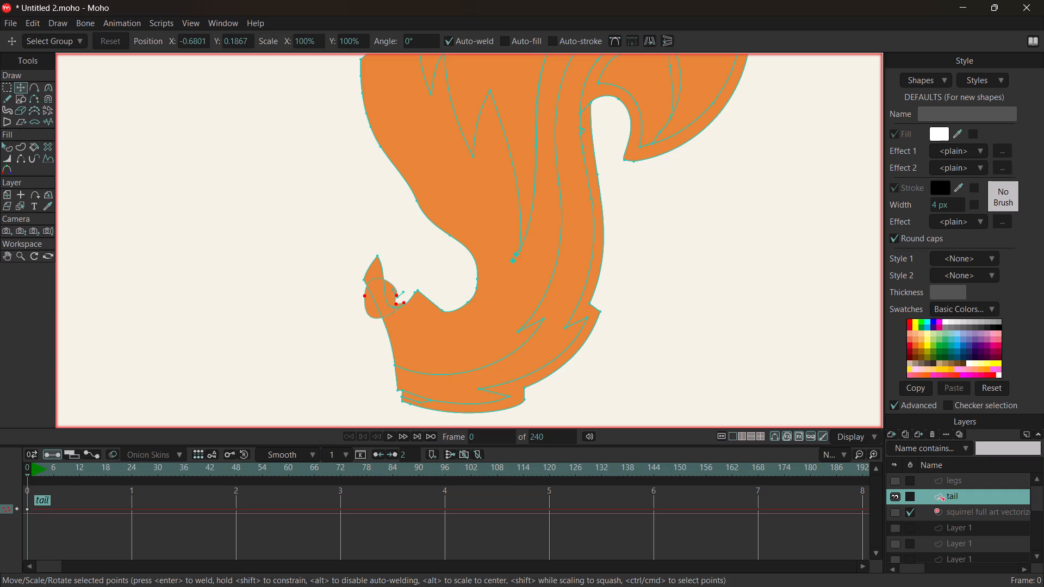
left_click_drag(324, 309, 266, 336)
key("Delete")
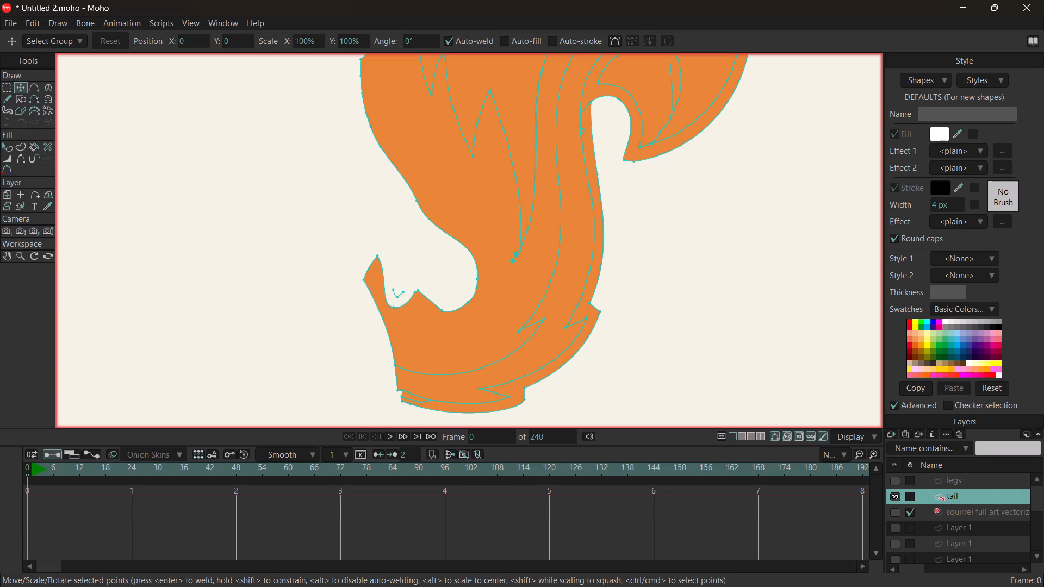
Select the small V-shaped open curve left inside the lower tail's notch.
left_click(396, 290)
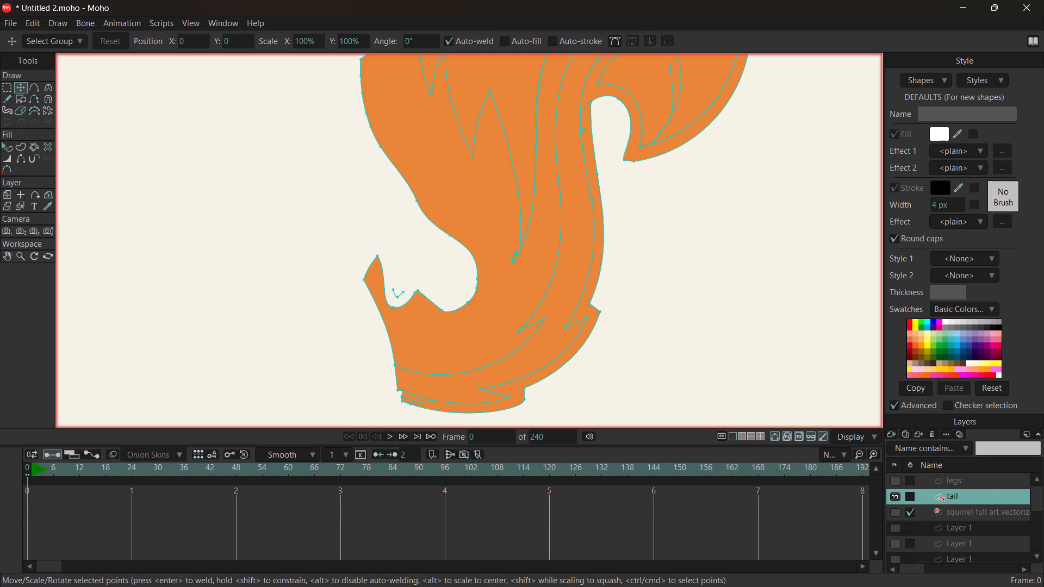
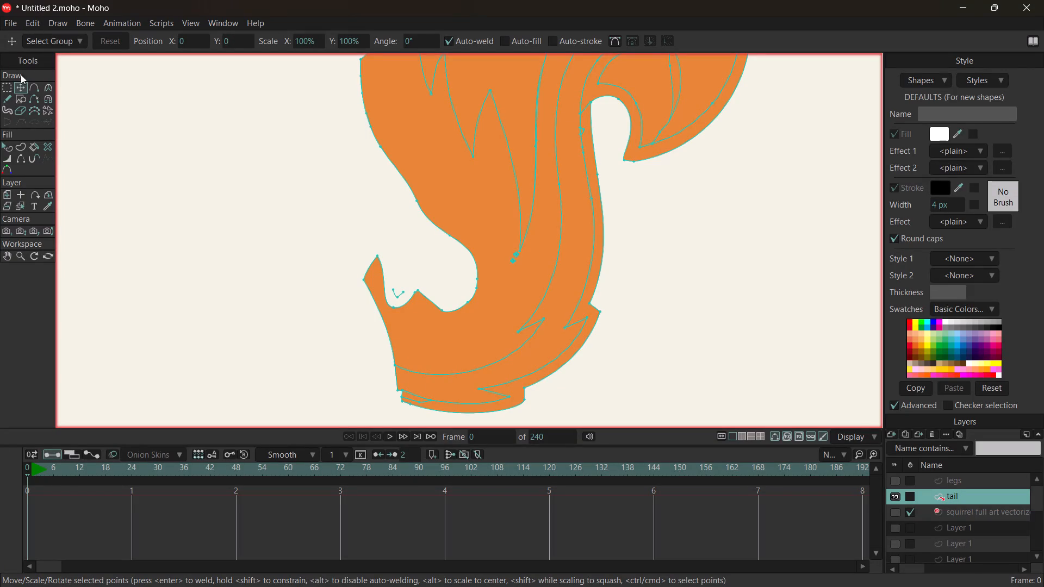
Delete the small V-shaped open curve left inside the lower tail's notch.
left_click(10, 87)
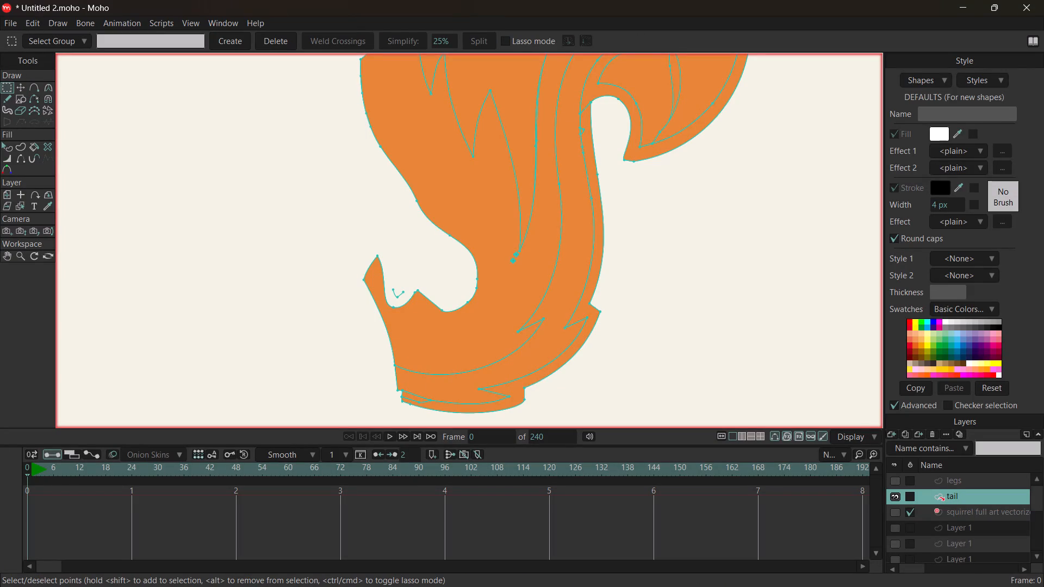
left_click_drag(394, 277, 406, 301)
key("Delete")
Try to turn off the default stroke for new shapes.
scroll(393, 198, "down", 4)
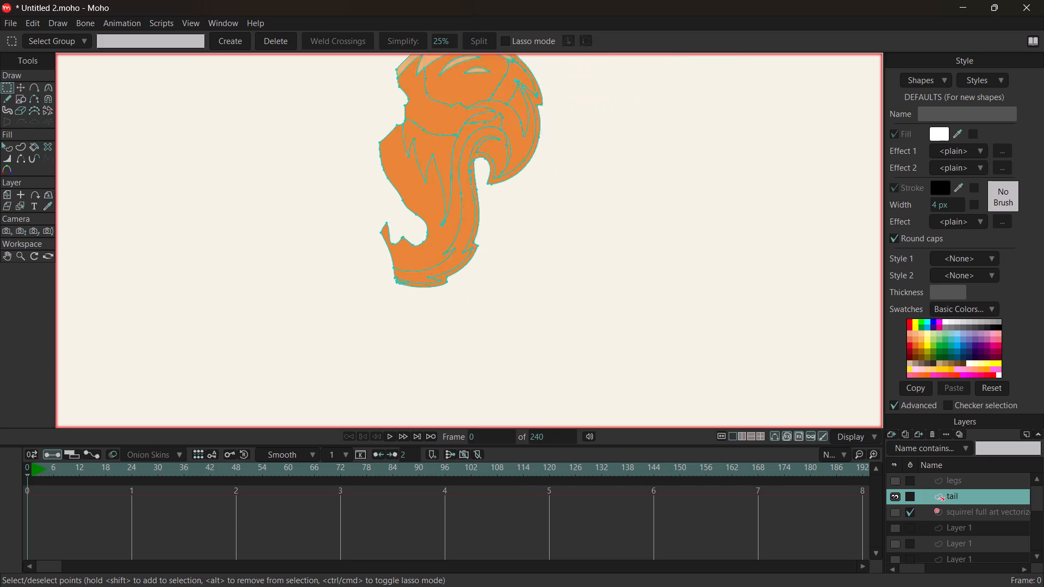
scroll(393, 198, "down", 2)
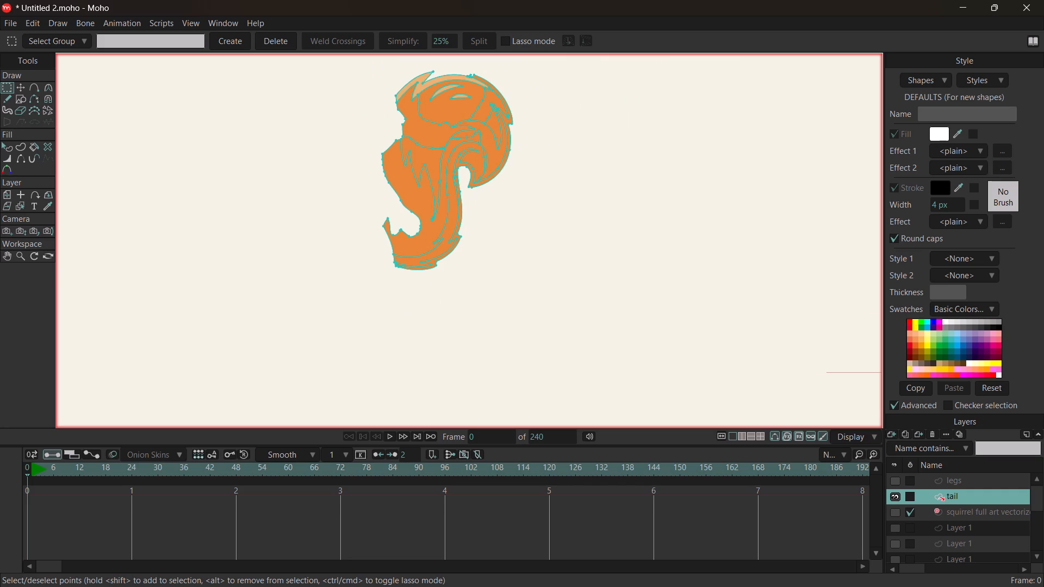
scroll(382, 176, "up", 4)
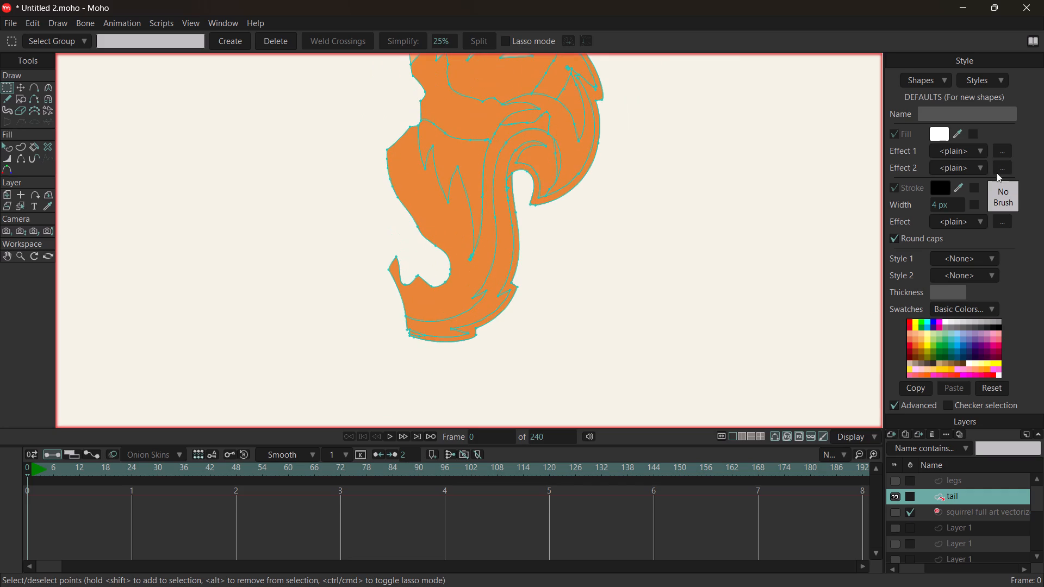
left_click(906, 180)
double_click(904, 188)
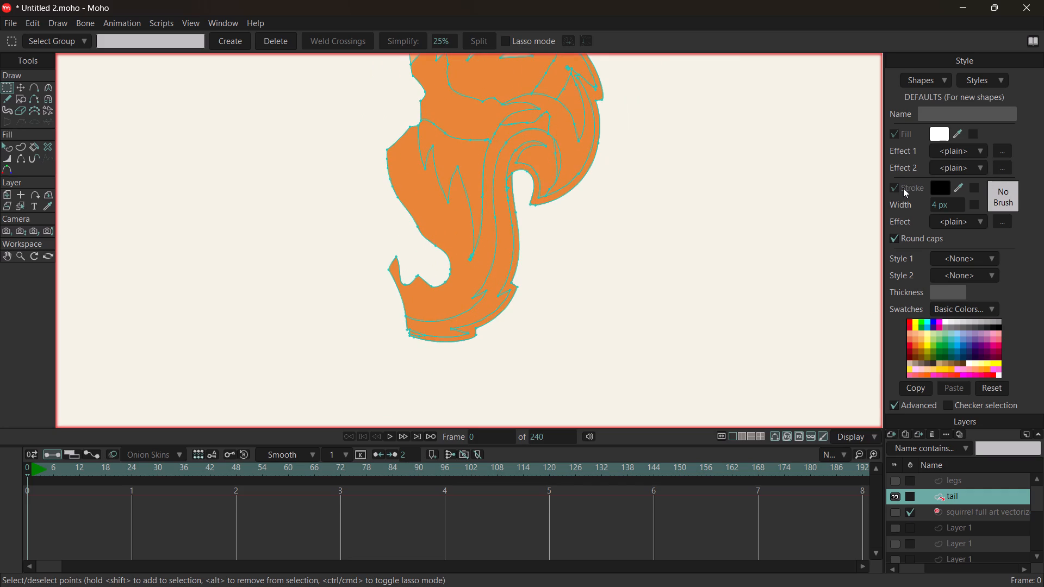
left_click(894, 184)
Pull the points around the notch in the tail's left edge outward with Transform Points to narrow the gap.
scroll(421, 171, "down", 3)
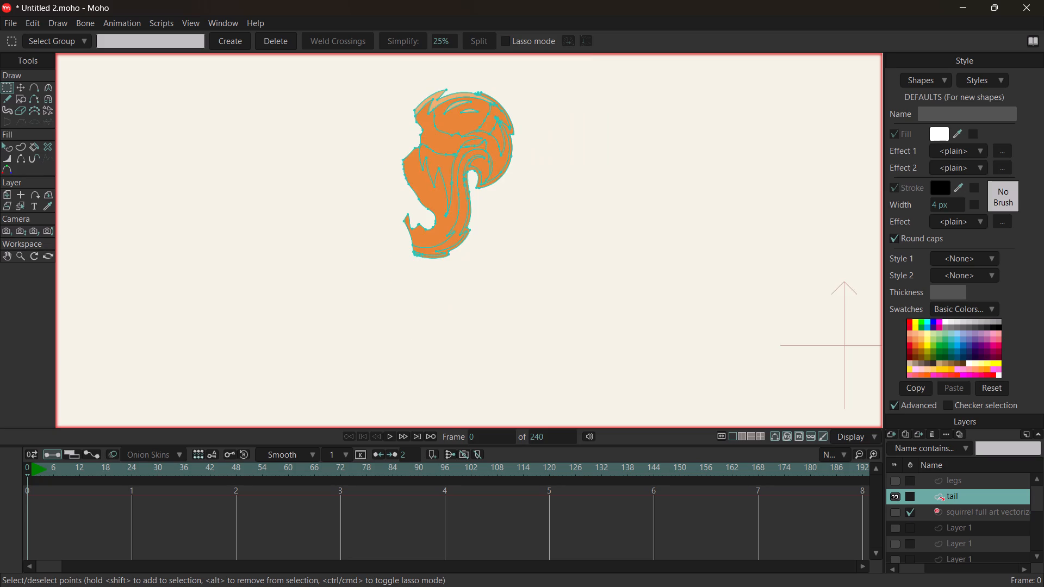
scroll(400, 105, "up", 6)
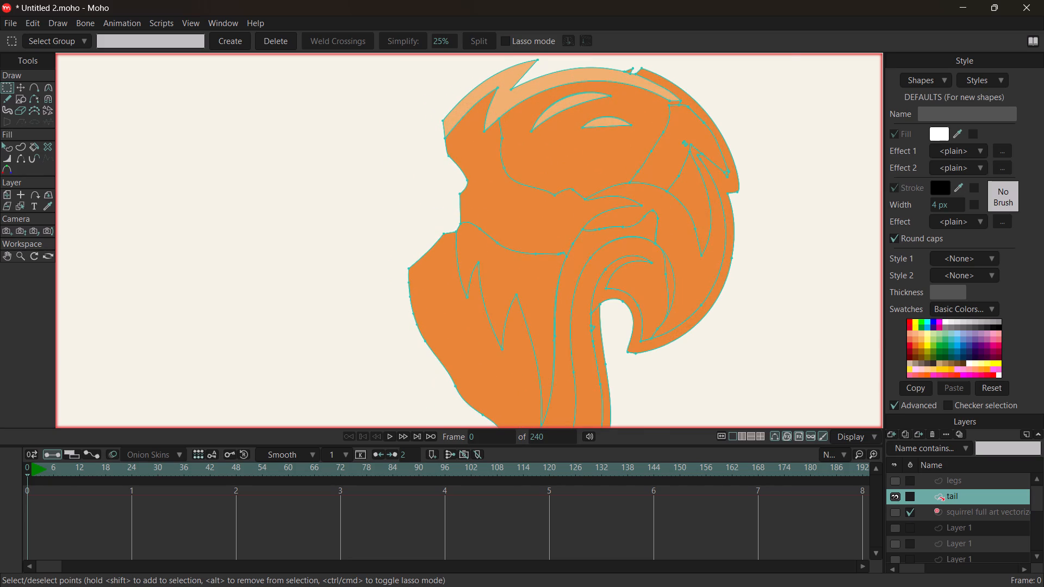
scroll(464, 183, "up", 3)
scroll(446, 145, "down", 3)
scroll(435, 98, "down", 2)
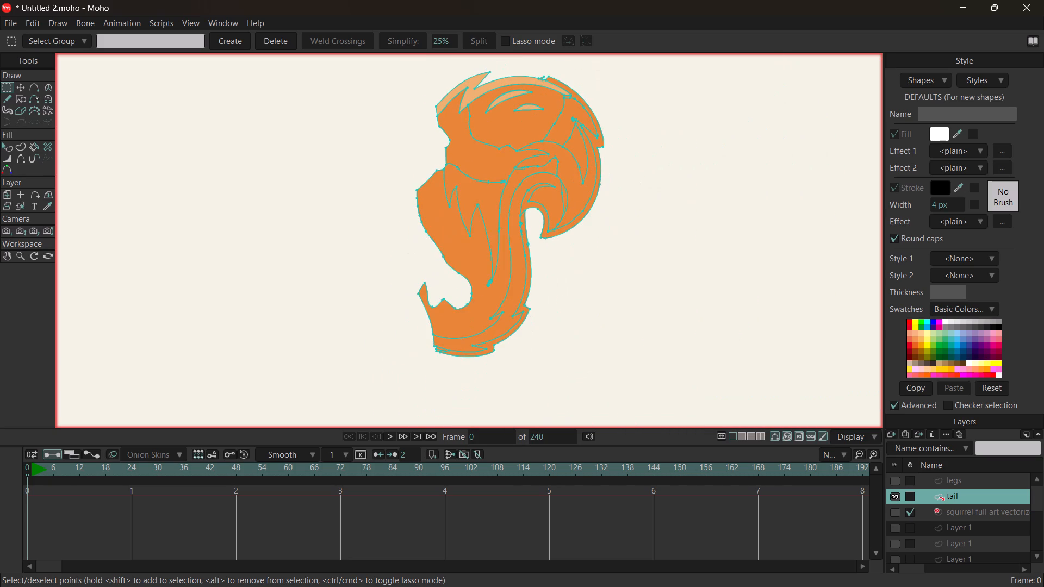
scroll(426, 68, "up", 2)
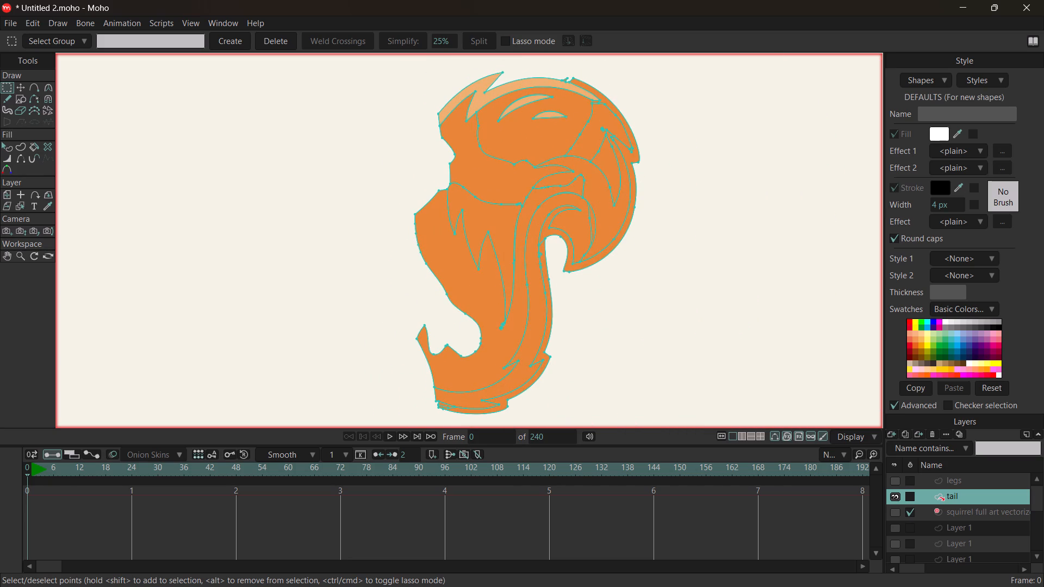
scroll(443, 131, "up", 4)
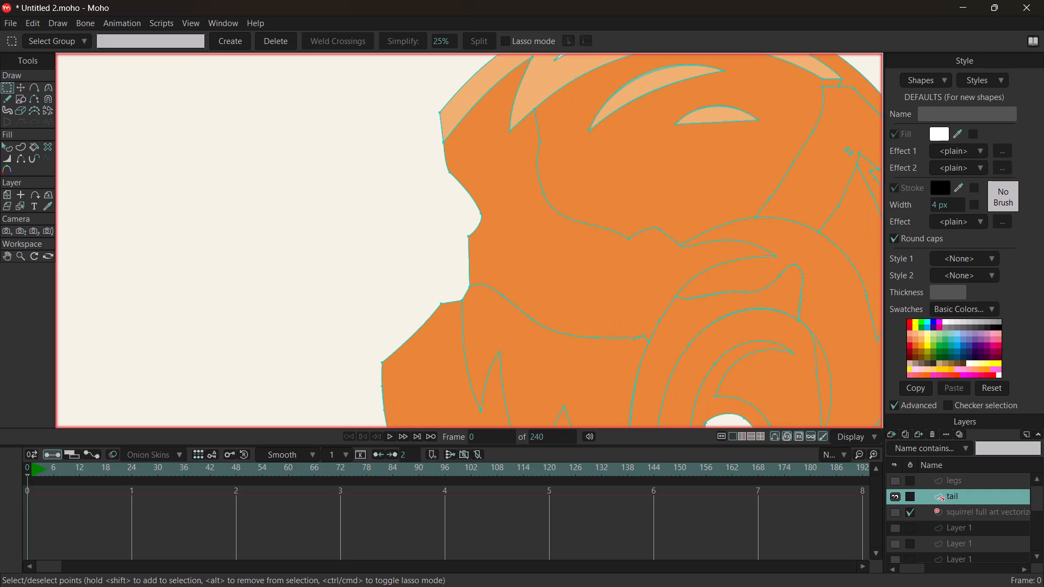
left_click(483, 216)
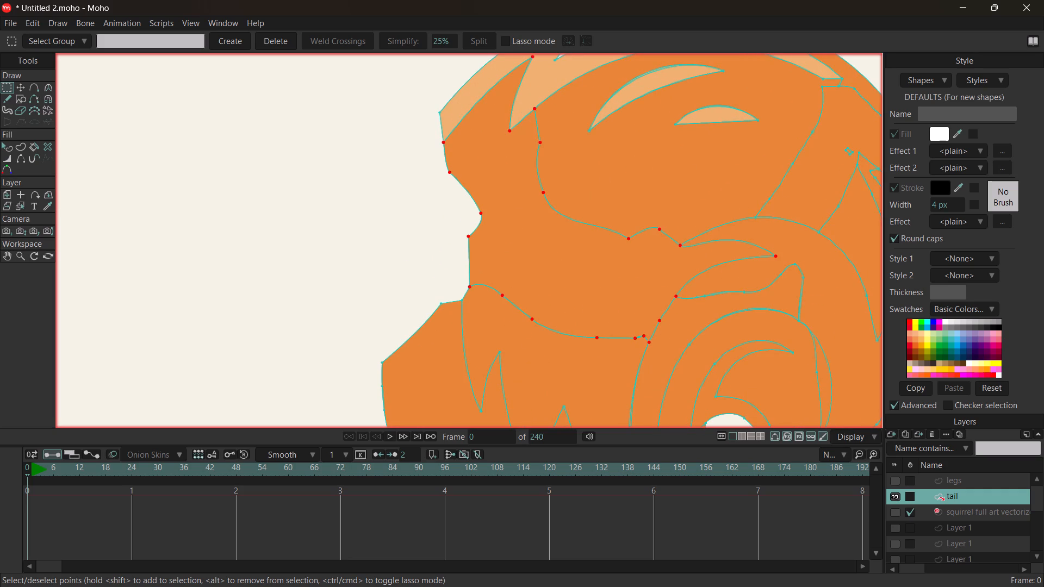
left_click(480, 213)
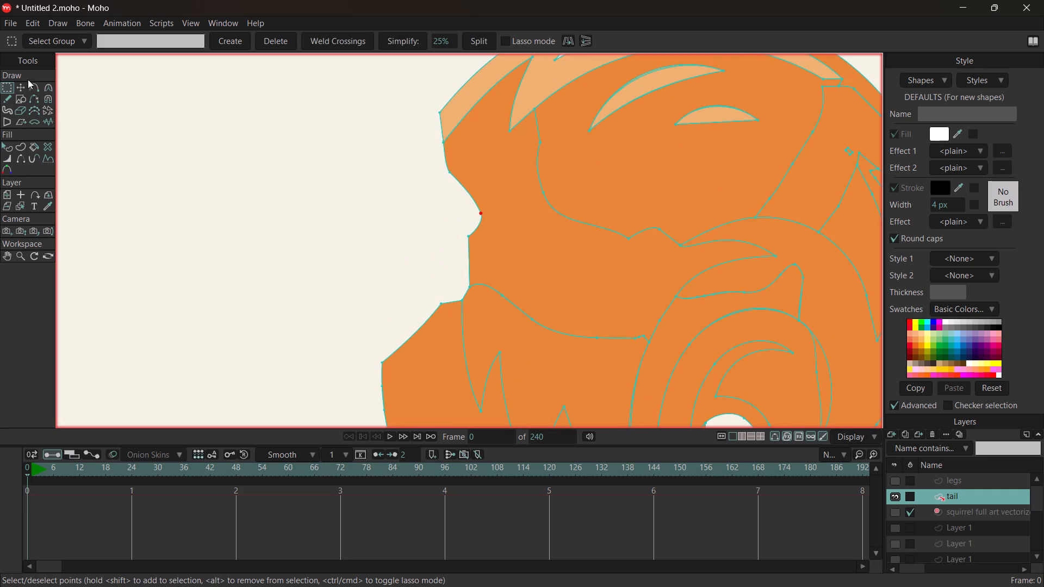
left_click(24, 84)
left_click_drag(481, 213, 480, 213)
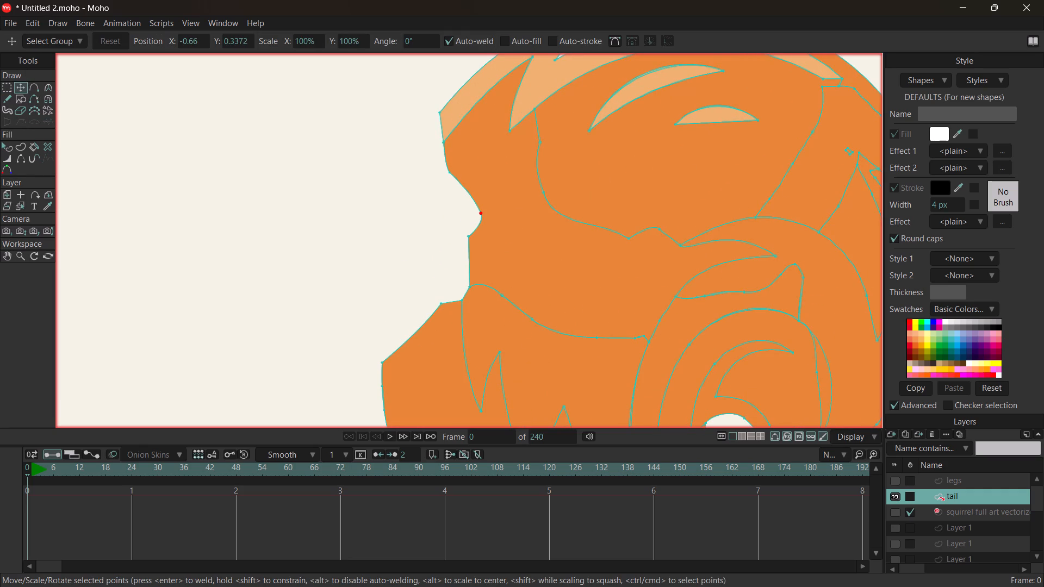
left_click_drag(480, 213, 439, 257)
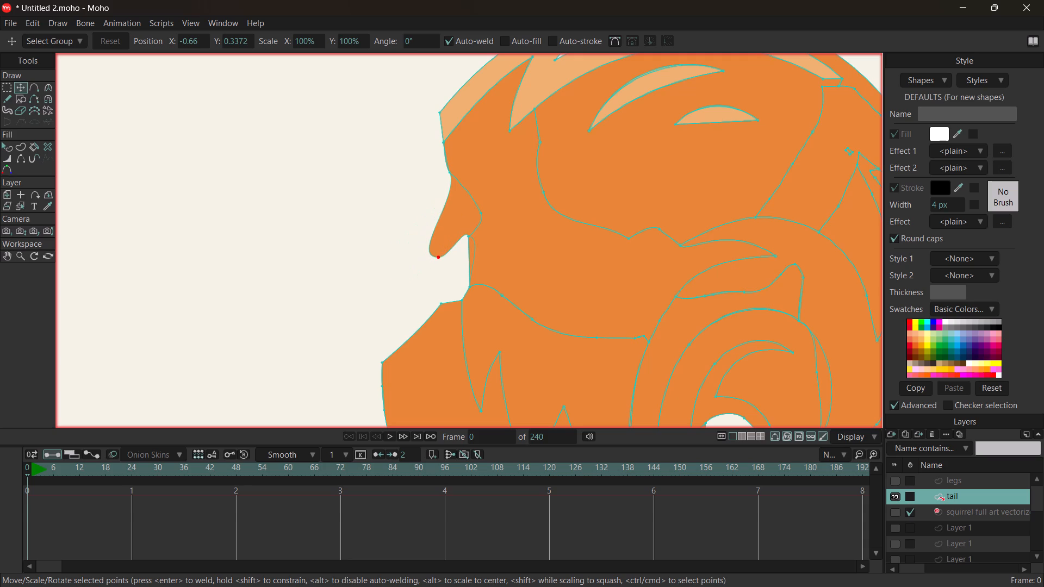
left_click_drag(439, 257, 439, 256)
left_click(466, 238)
left_click_drag(469, 236, 458, 258)
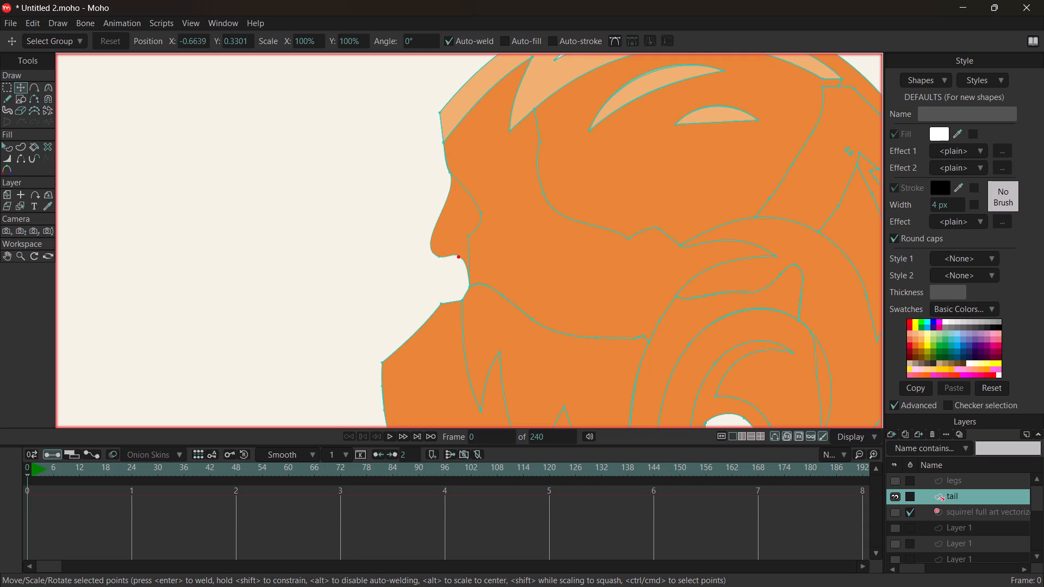
left_click_drag(458, 258, 435, 269)
left_click(460, 303)
left_click_drag(463, 300, 451, 301)
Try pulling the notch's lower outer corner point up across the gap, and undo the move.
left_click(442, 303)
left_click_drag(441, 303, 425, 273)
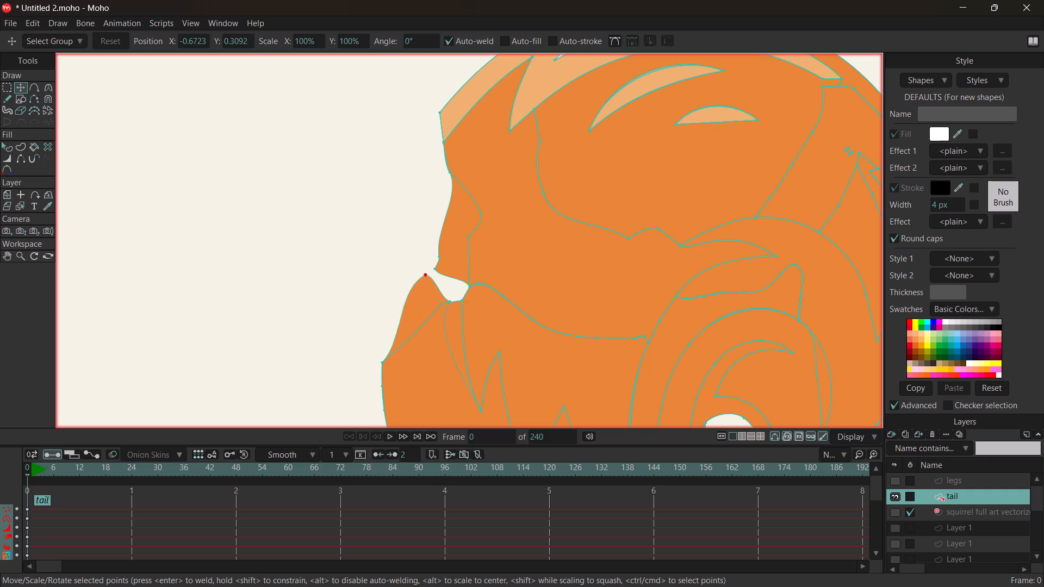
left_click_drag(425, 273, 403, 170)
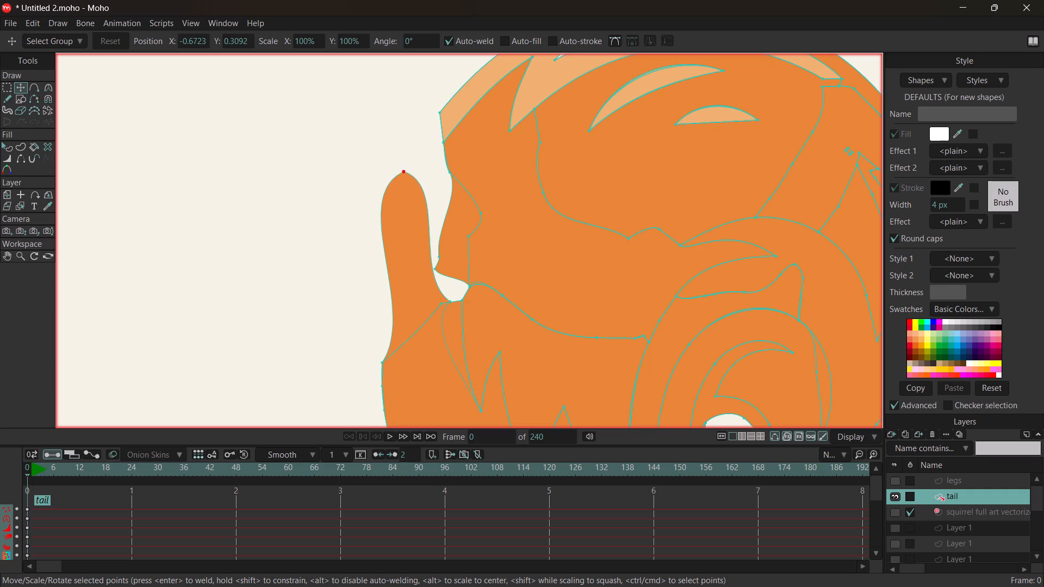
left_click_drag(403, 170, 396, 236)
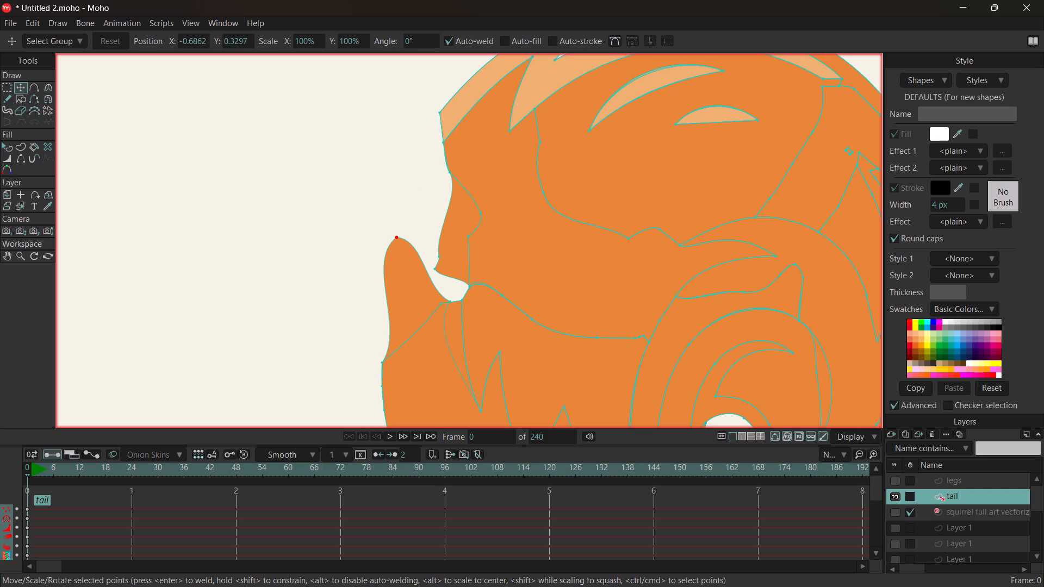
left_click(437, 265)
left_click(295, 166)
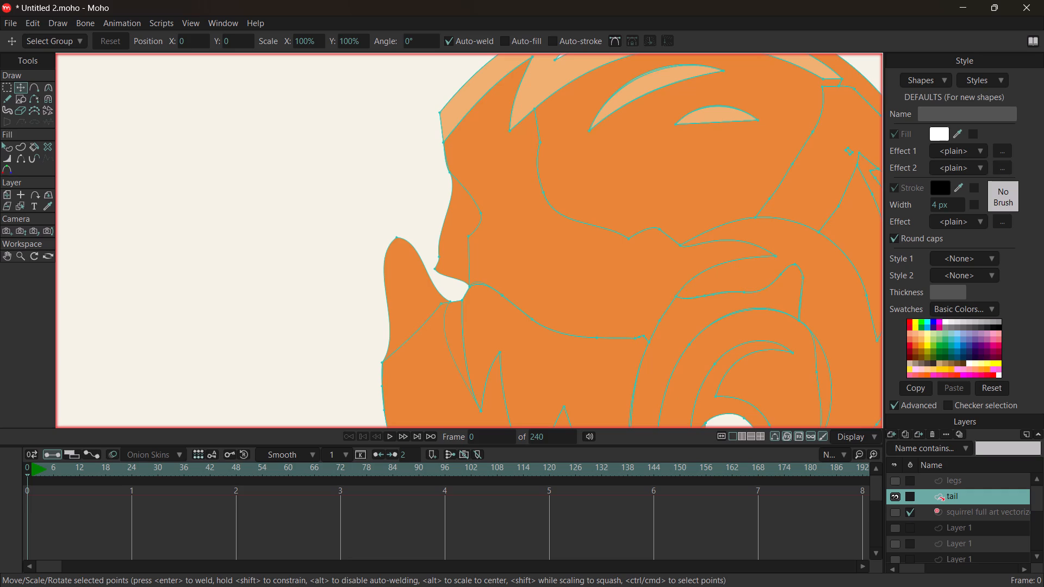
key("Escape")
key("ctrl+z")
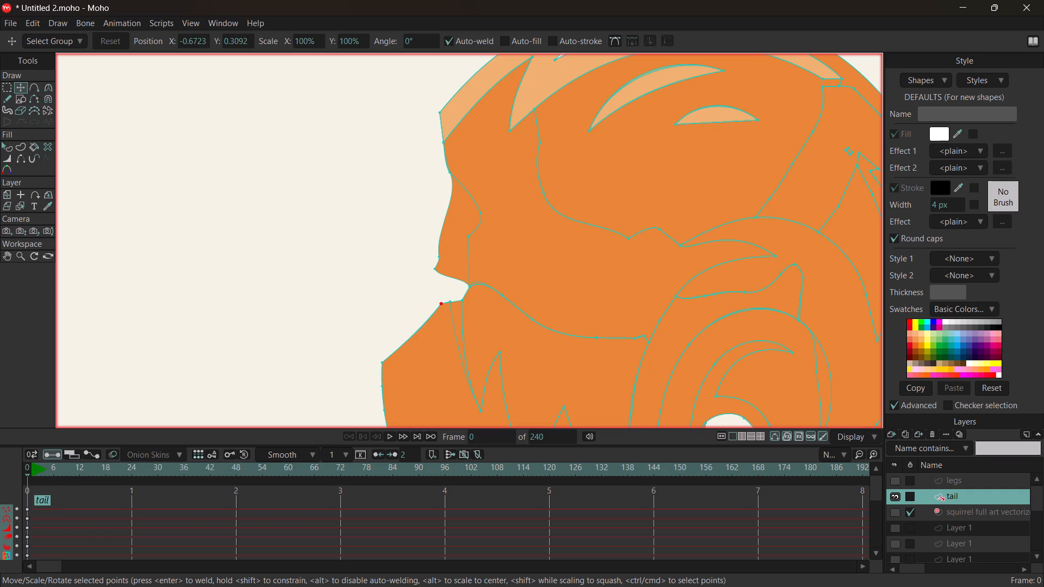
Draw a curve with Add Point bridging the gap, from the lower tail's left corner up to the light-orange highlight's left corner.
left_click(29, 86)
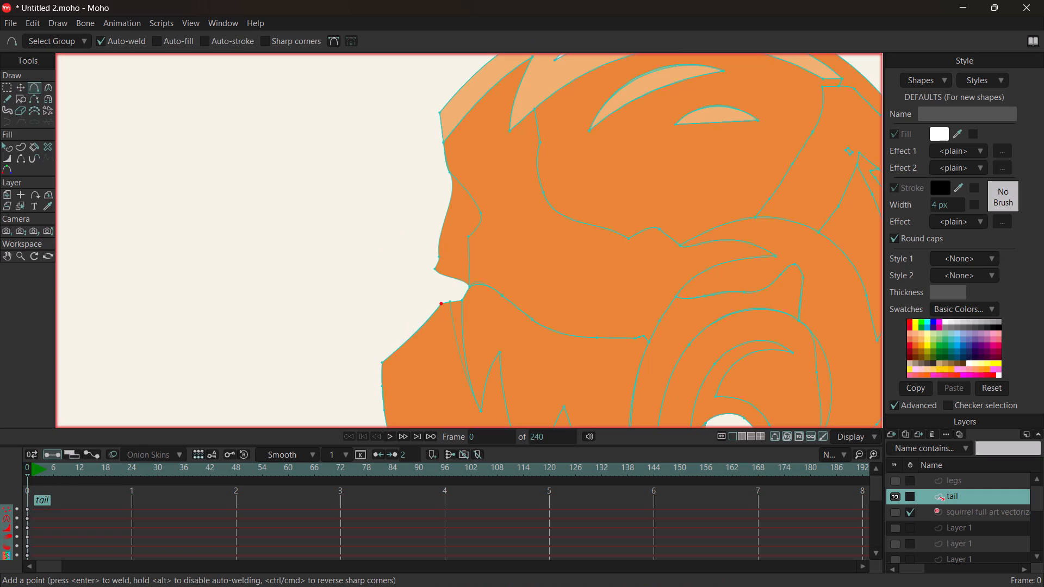
left_click(381, 360)
left_click(375, 320)
left_click(380, 269)
left_click(392, 212)
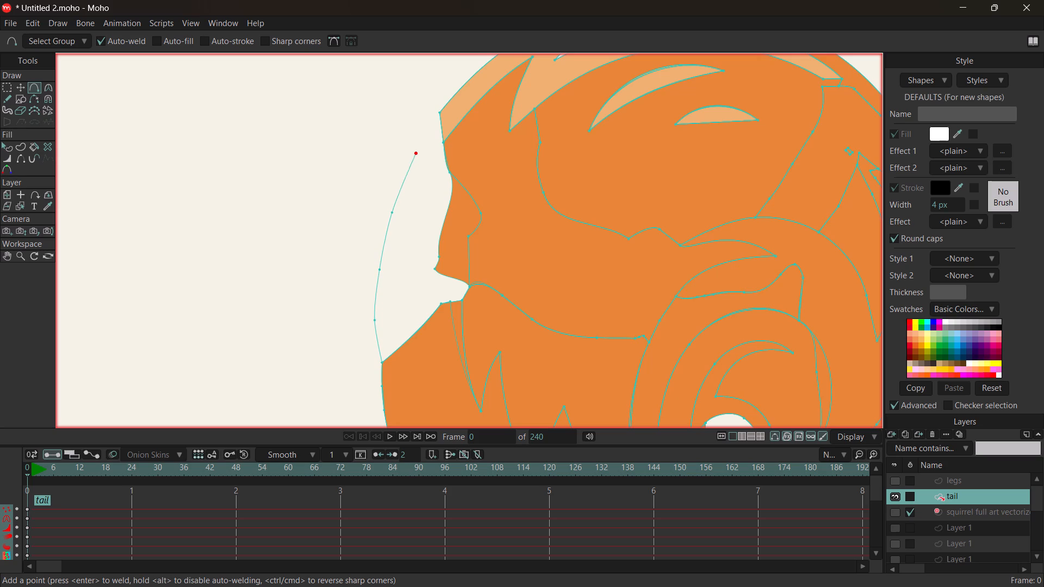
left_click(417, 148)
left_click(440, 111)
key("Escape")
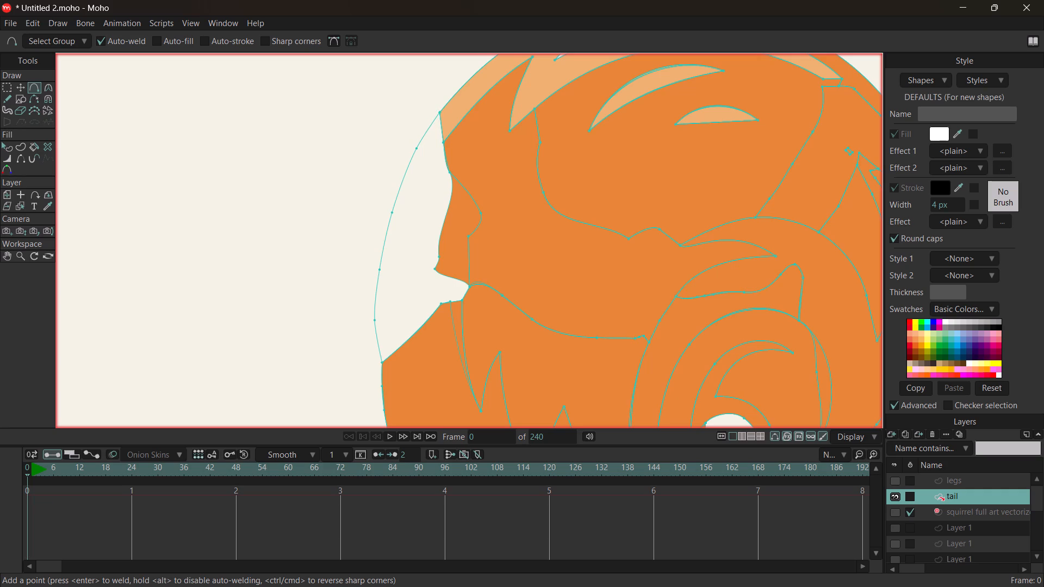
Create a shape from the edges enclosing the bridged gap on the tail's left side, and turn off its stroke.
left_click(18, 147)
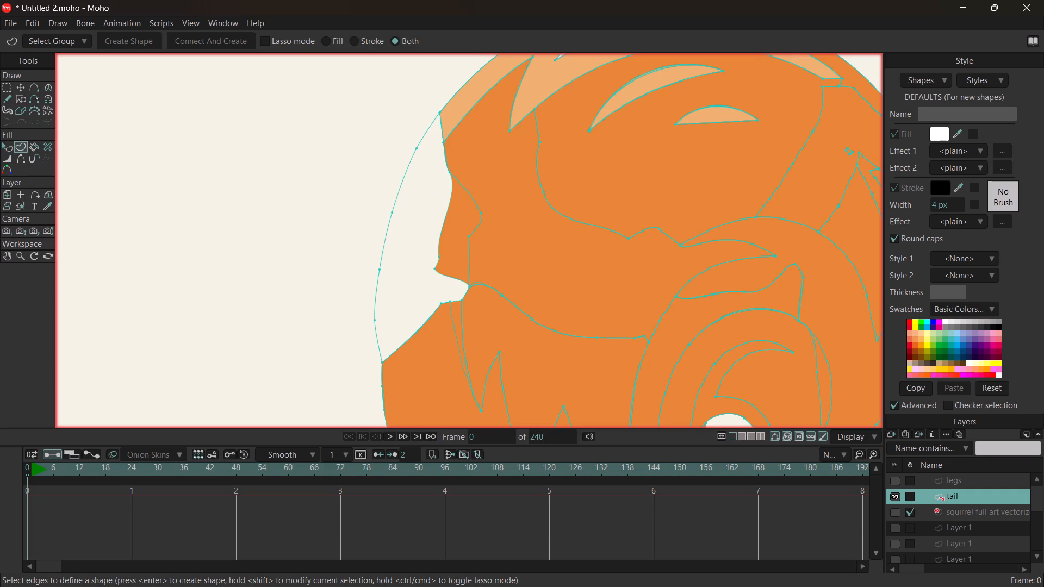
left_click(413, 201)
left_click_drag(398, 109, 461, 386)
left_click(378, 139)
left_click_drag(356, 106, 500, 437)
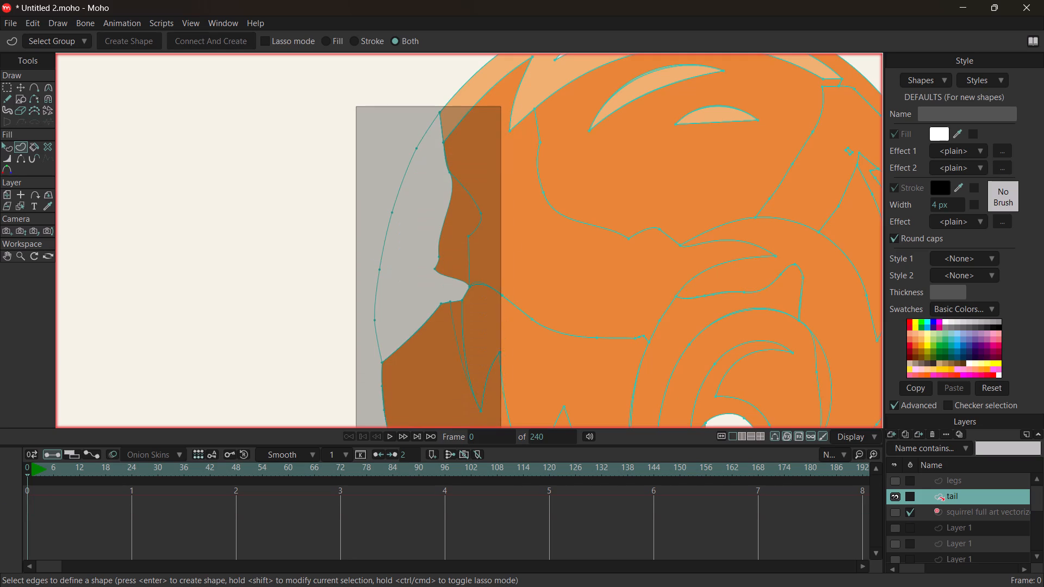
left_click_drag(500, 437, 511, 369)
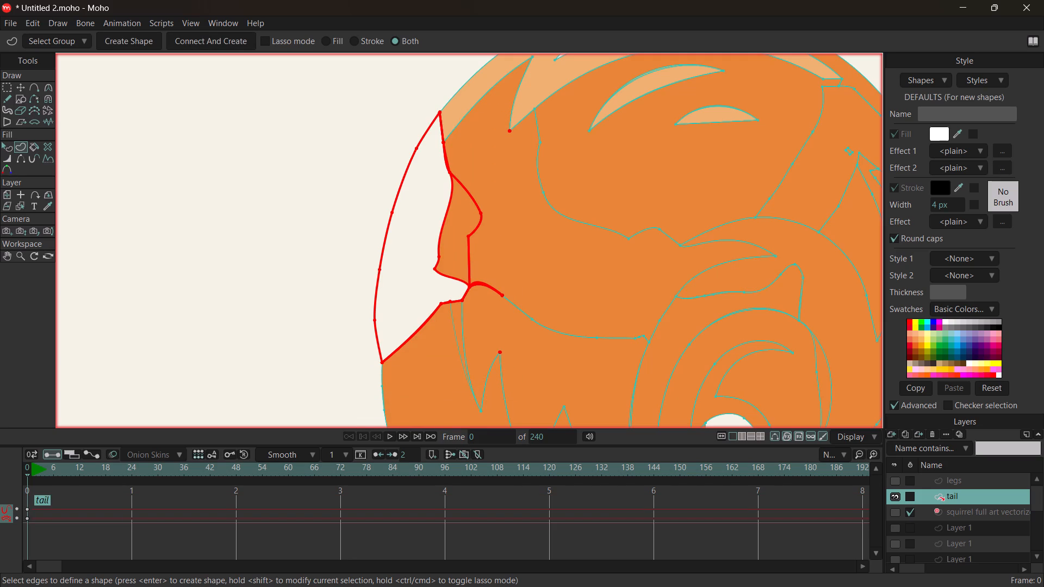
left_click(129, 45)
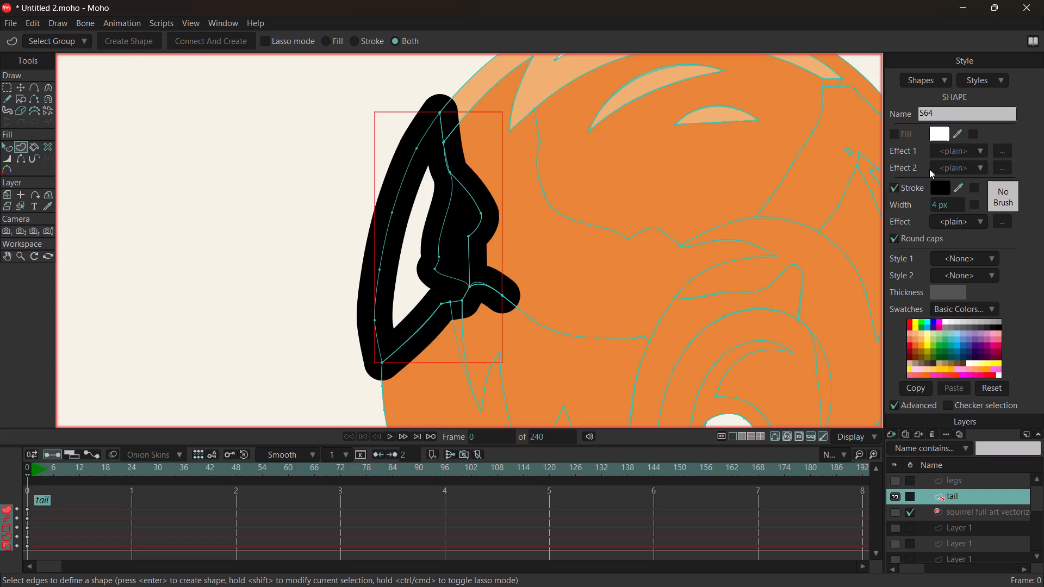
left_click(893, 188)
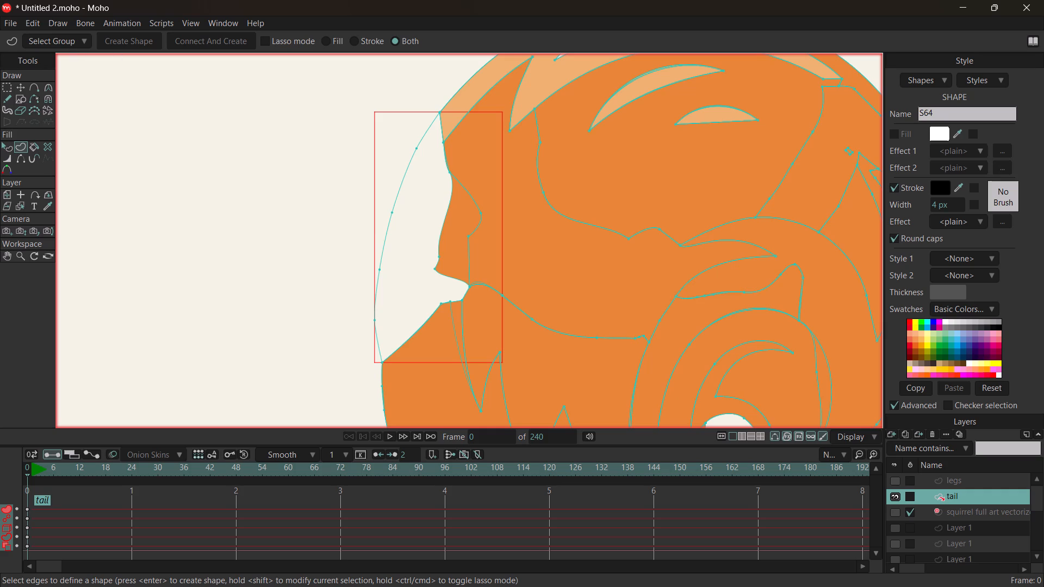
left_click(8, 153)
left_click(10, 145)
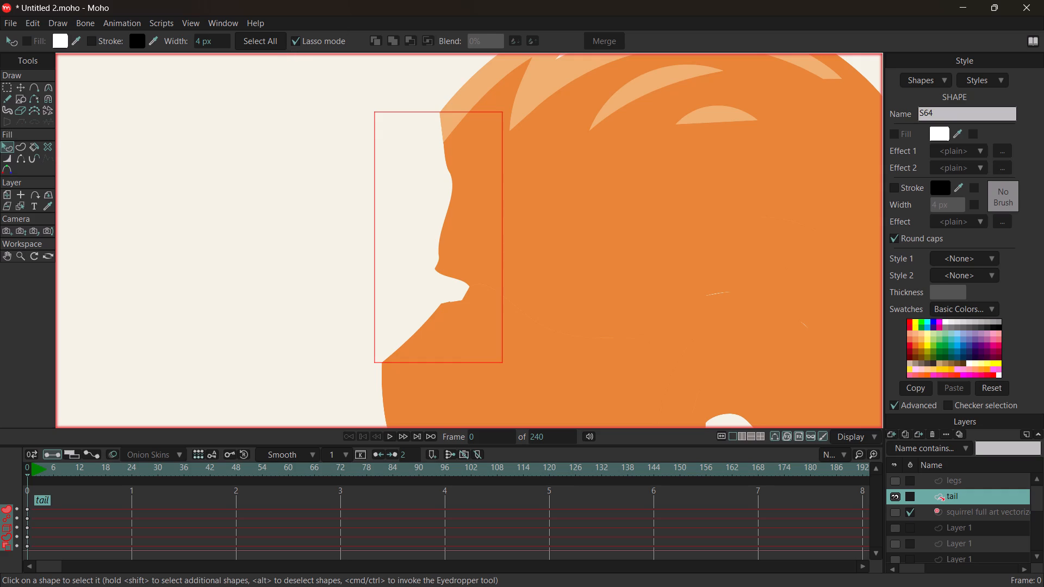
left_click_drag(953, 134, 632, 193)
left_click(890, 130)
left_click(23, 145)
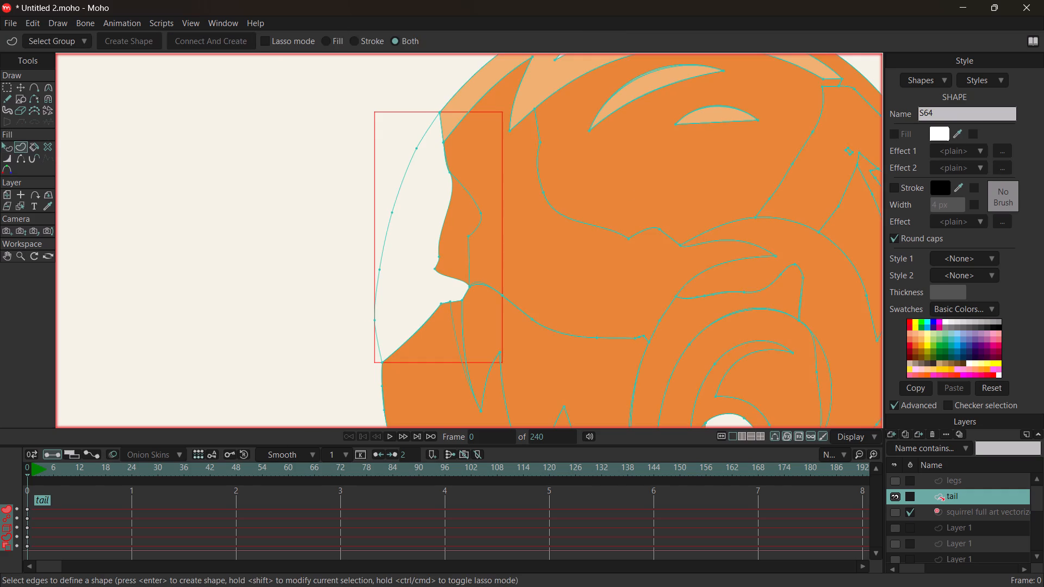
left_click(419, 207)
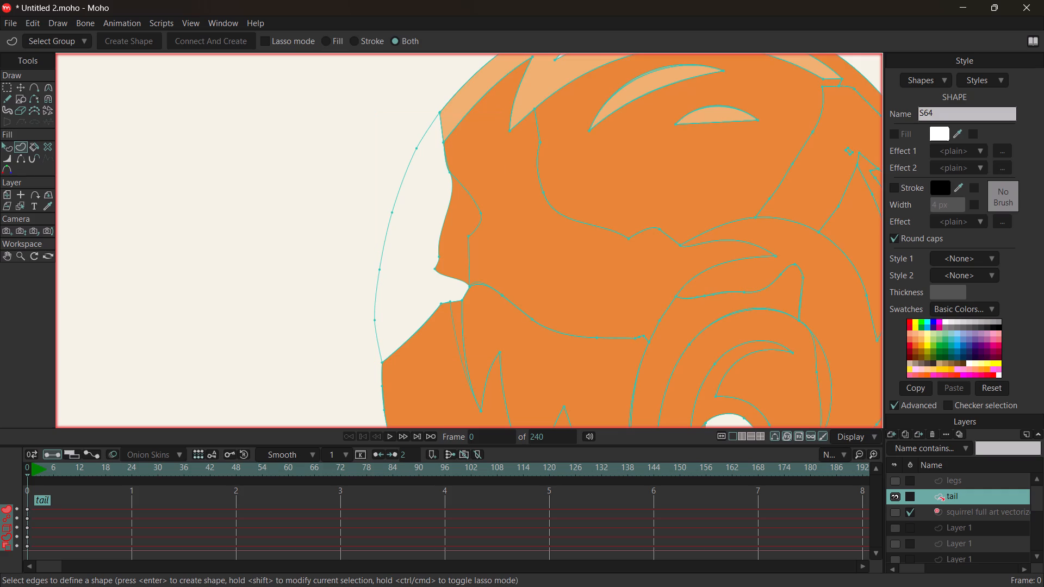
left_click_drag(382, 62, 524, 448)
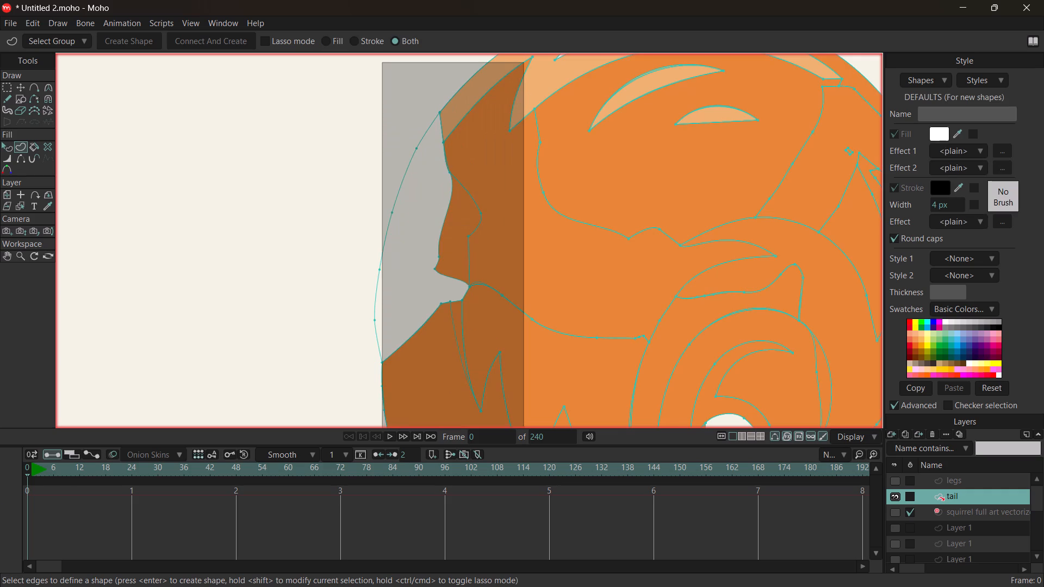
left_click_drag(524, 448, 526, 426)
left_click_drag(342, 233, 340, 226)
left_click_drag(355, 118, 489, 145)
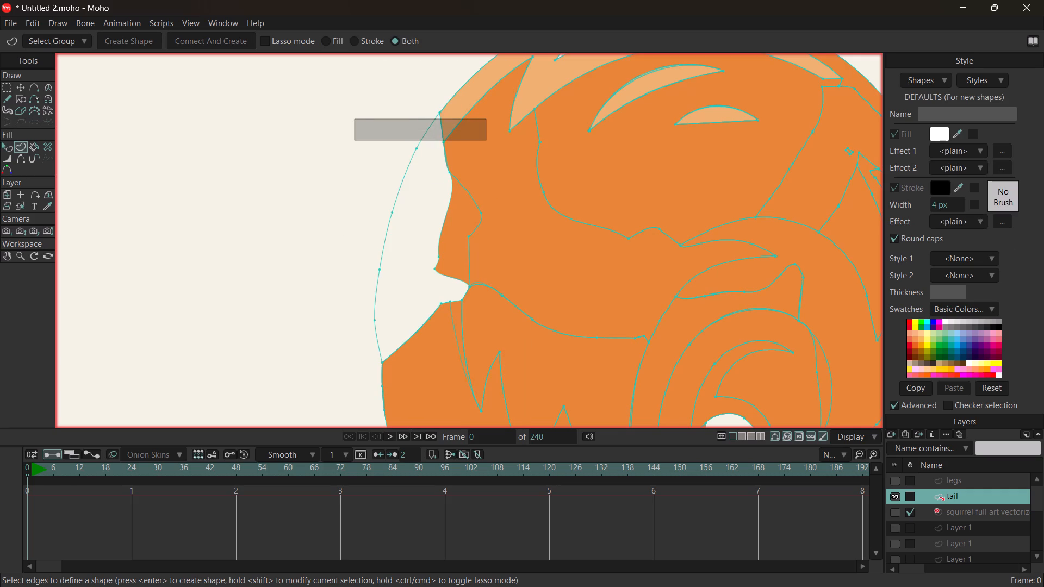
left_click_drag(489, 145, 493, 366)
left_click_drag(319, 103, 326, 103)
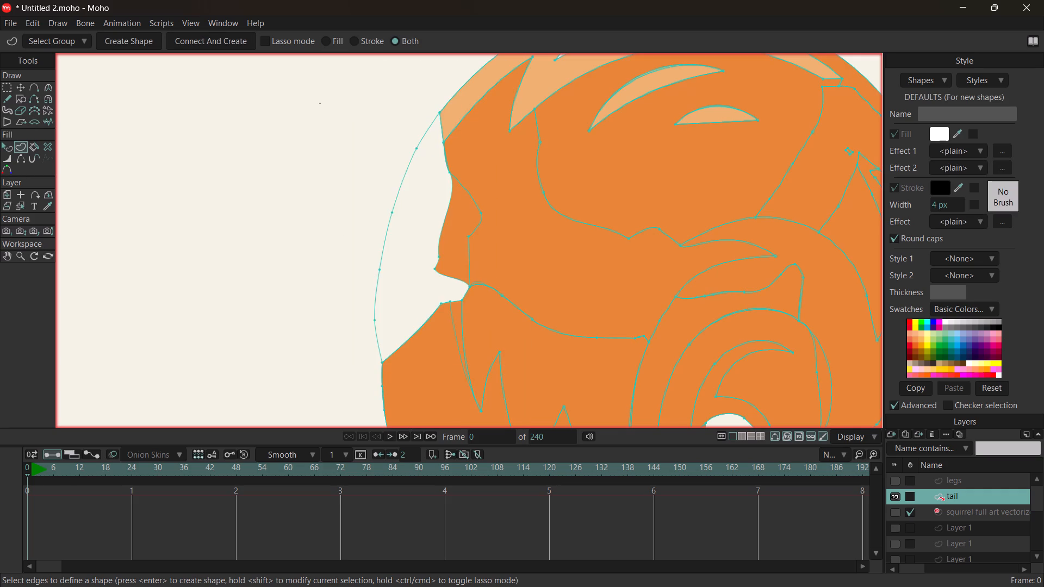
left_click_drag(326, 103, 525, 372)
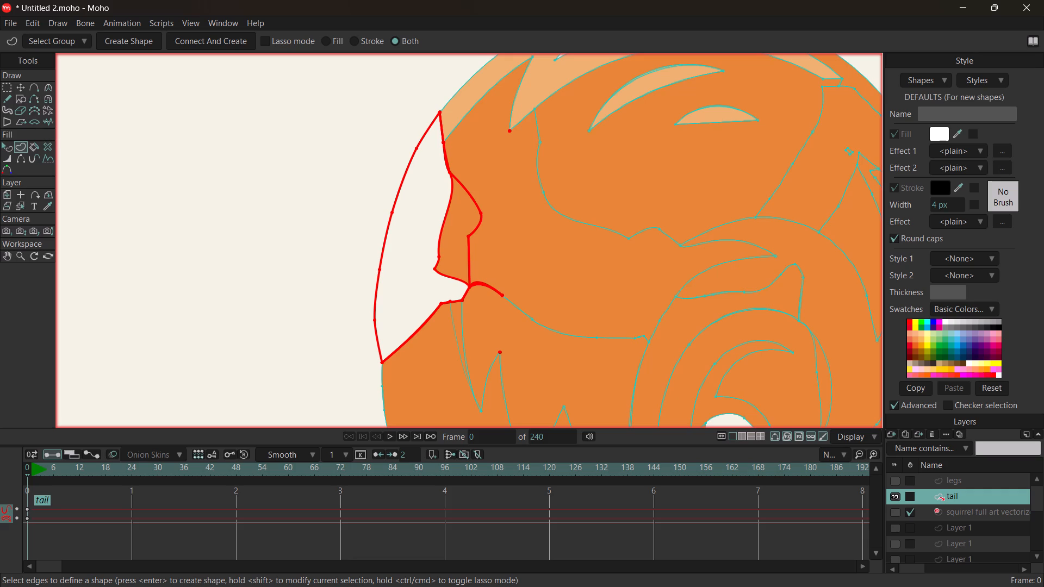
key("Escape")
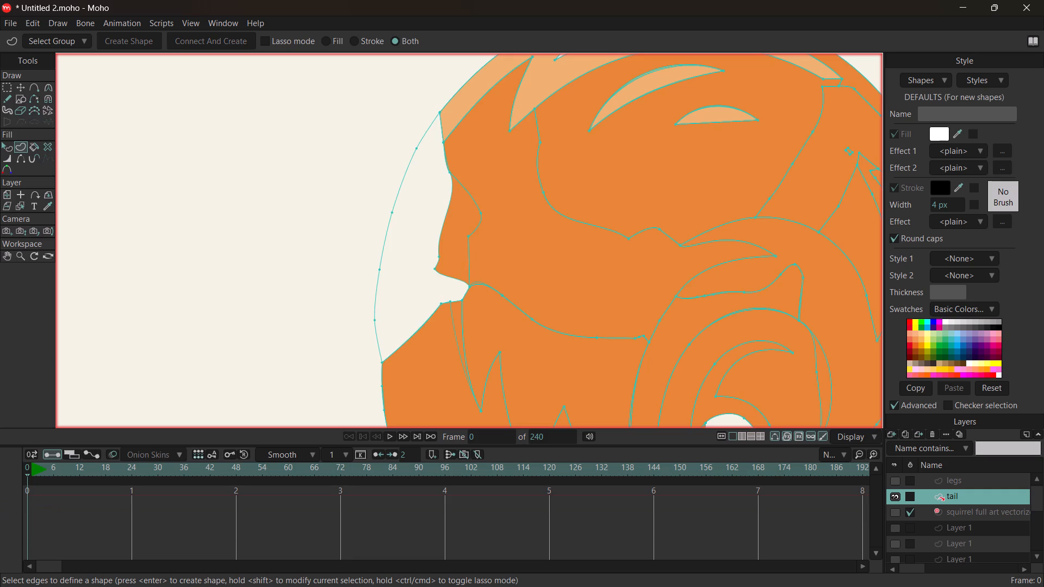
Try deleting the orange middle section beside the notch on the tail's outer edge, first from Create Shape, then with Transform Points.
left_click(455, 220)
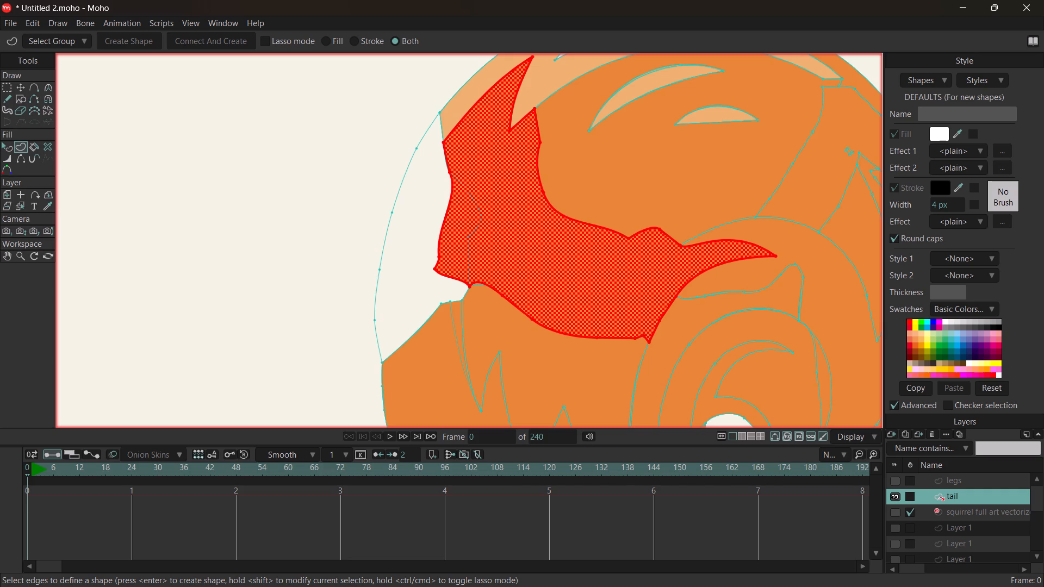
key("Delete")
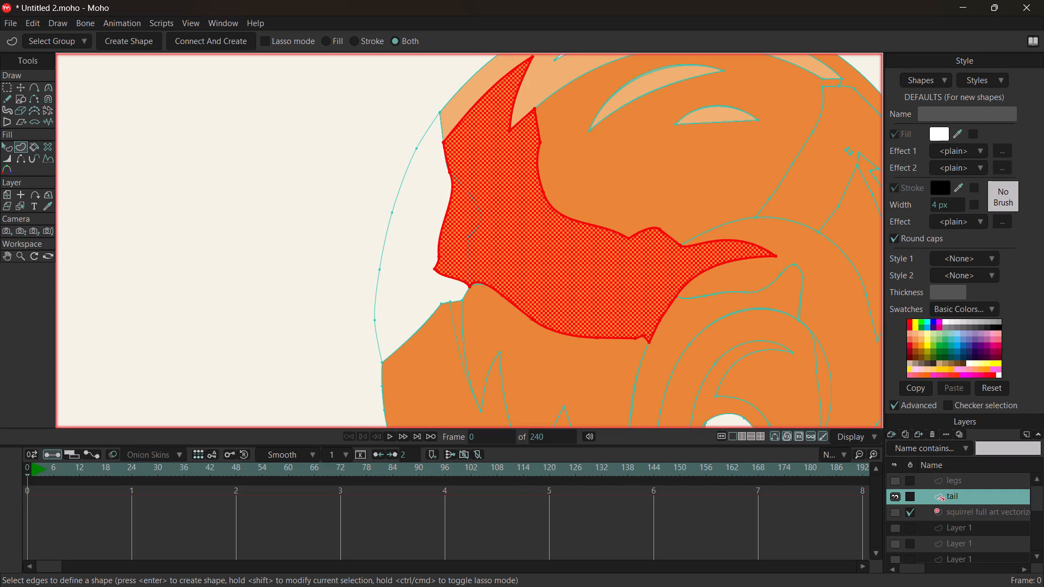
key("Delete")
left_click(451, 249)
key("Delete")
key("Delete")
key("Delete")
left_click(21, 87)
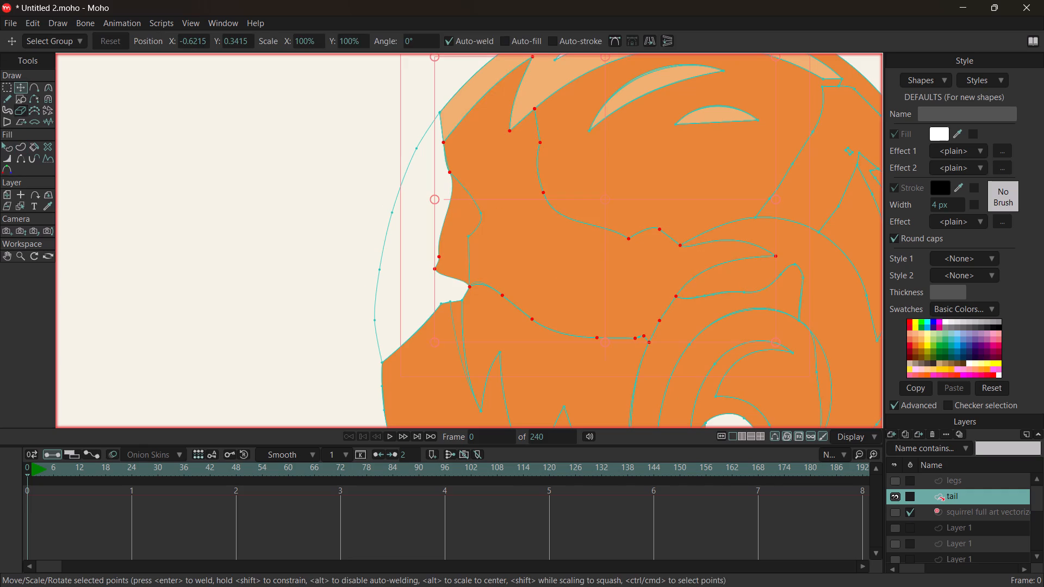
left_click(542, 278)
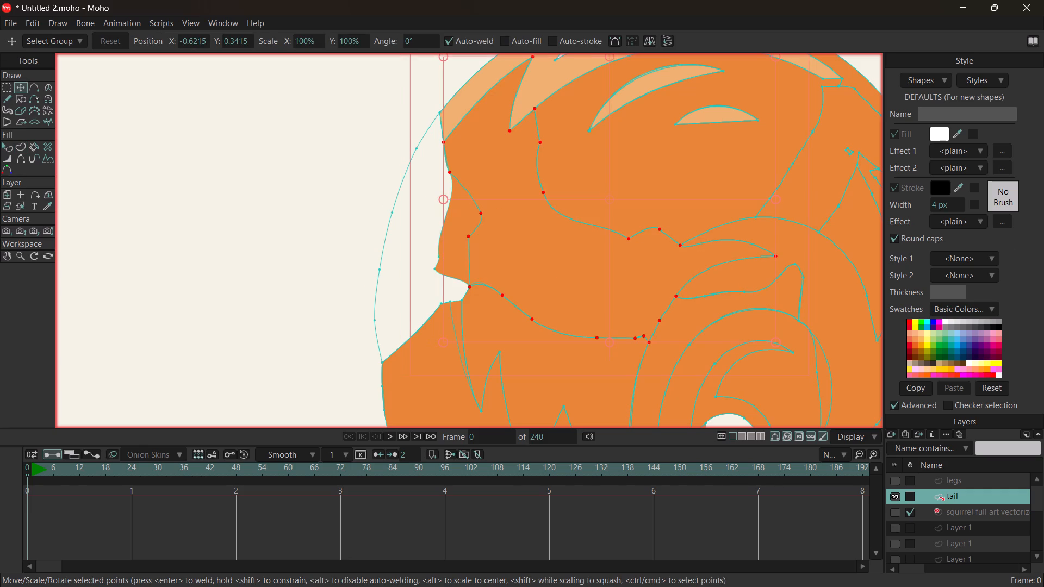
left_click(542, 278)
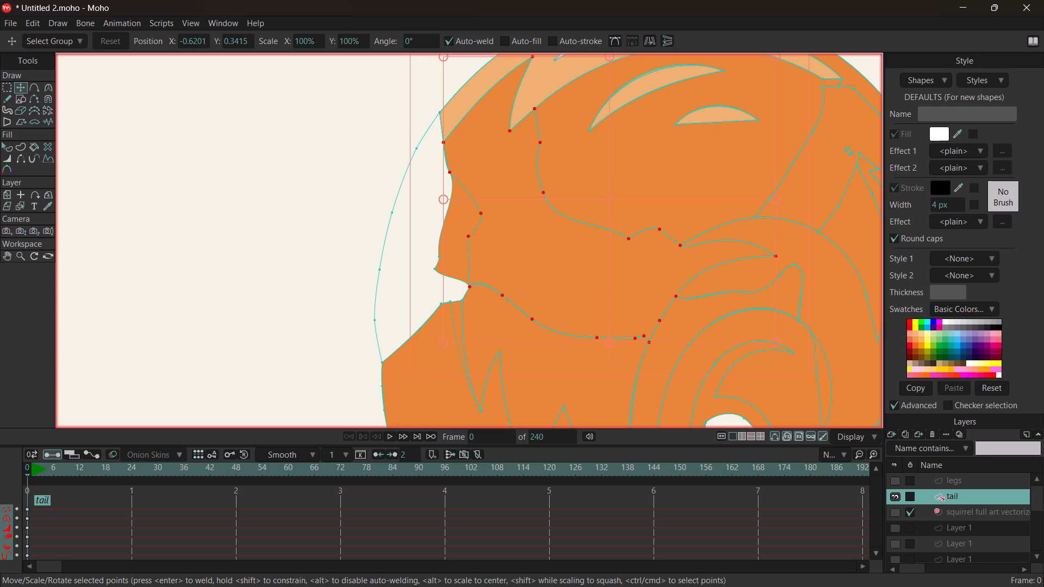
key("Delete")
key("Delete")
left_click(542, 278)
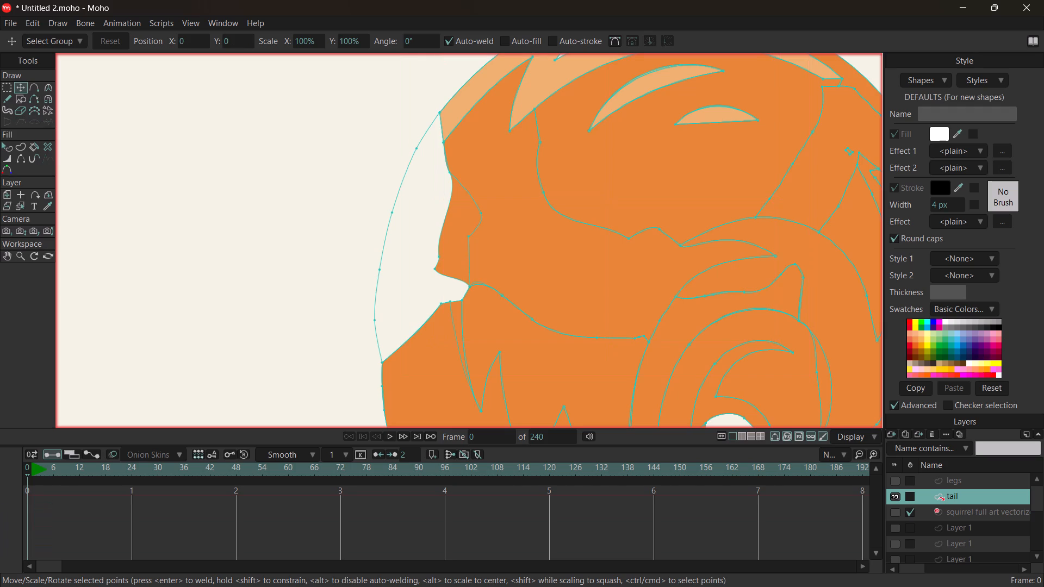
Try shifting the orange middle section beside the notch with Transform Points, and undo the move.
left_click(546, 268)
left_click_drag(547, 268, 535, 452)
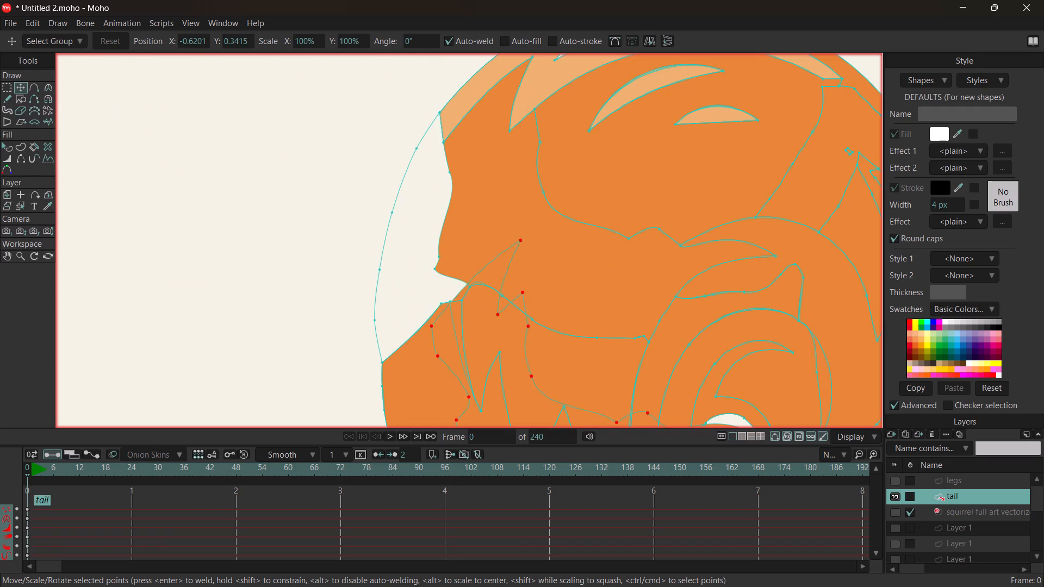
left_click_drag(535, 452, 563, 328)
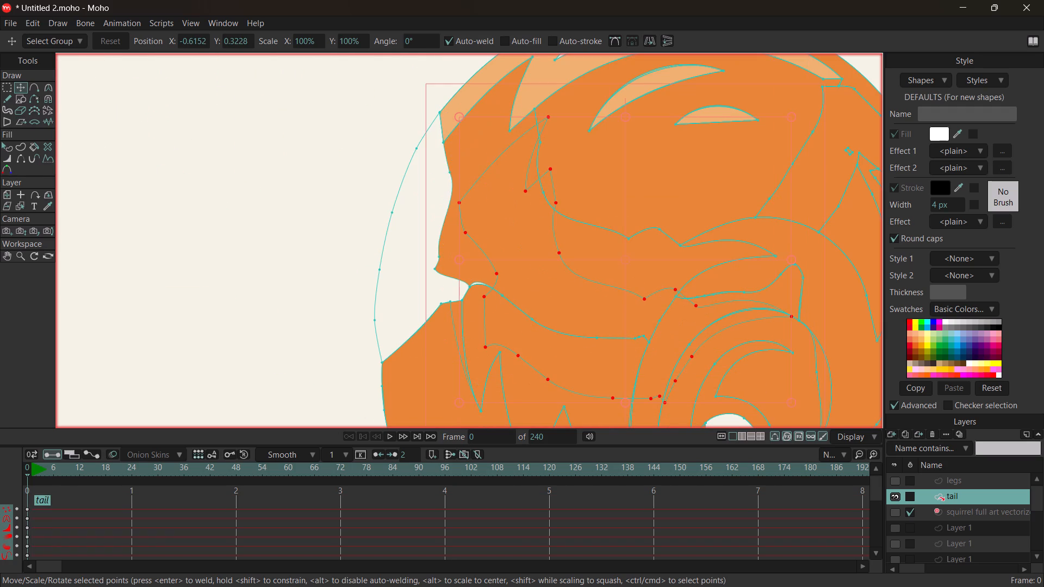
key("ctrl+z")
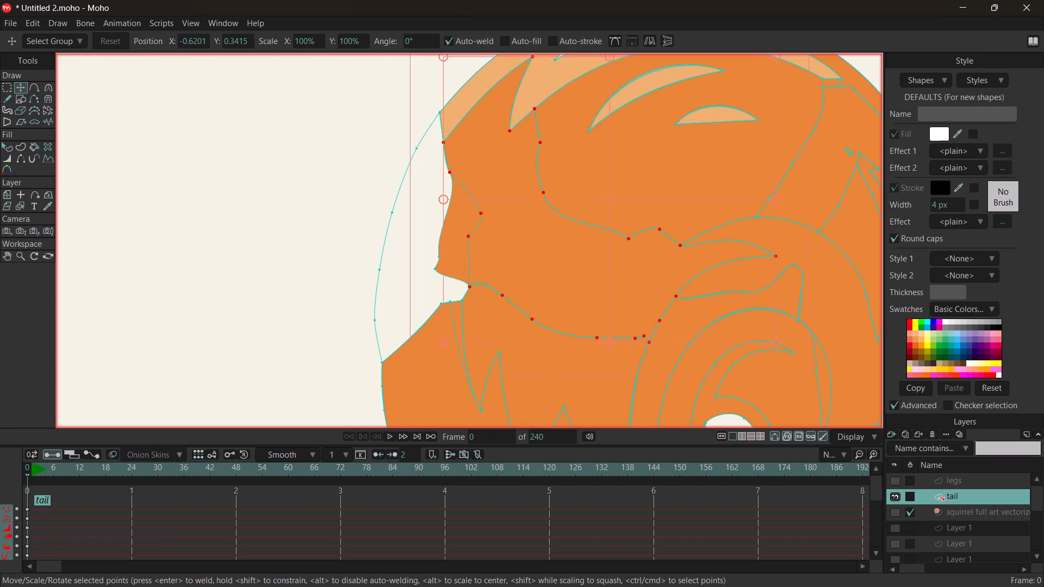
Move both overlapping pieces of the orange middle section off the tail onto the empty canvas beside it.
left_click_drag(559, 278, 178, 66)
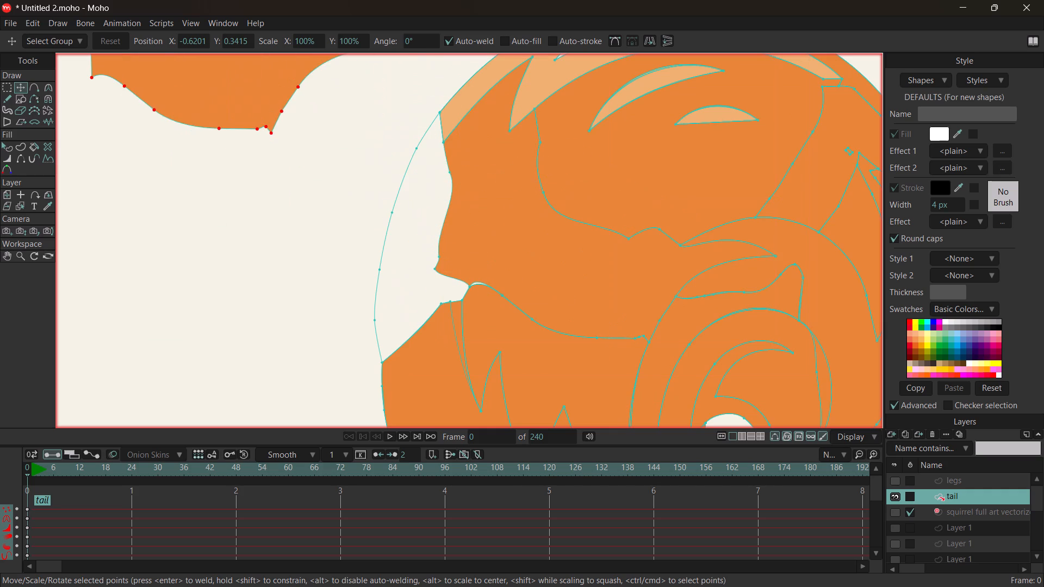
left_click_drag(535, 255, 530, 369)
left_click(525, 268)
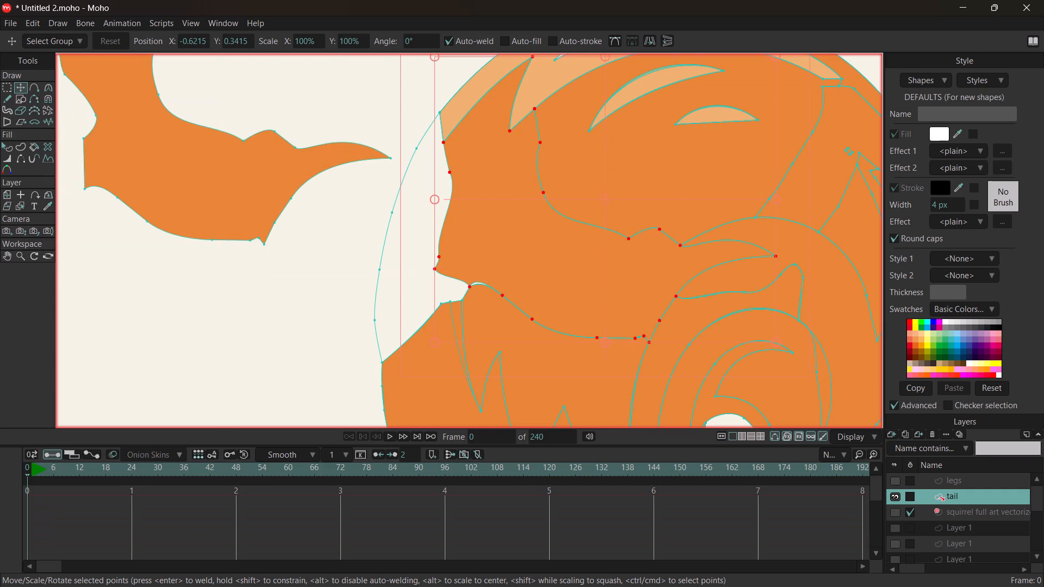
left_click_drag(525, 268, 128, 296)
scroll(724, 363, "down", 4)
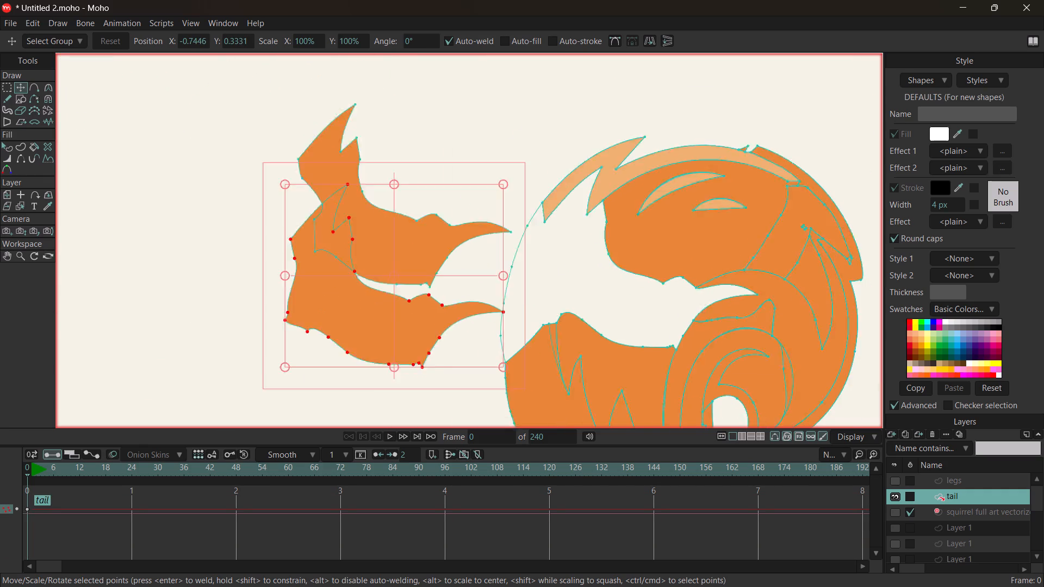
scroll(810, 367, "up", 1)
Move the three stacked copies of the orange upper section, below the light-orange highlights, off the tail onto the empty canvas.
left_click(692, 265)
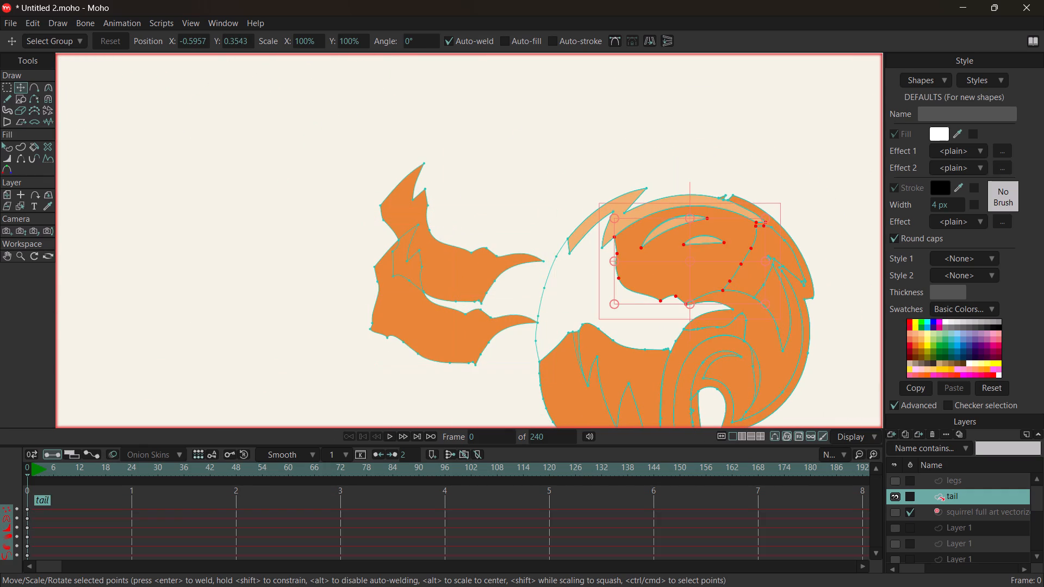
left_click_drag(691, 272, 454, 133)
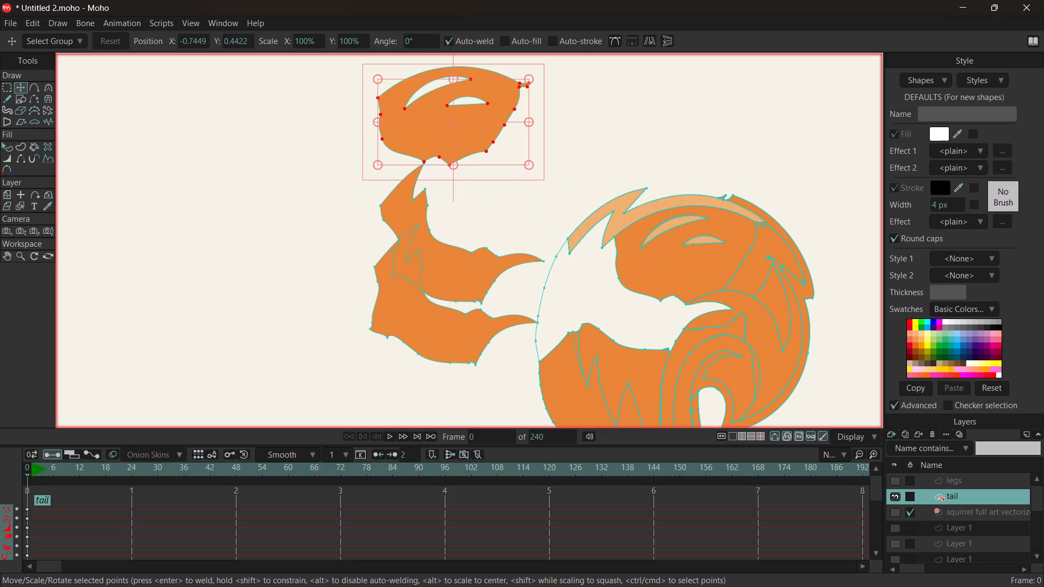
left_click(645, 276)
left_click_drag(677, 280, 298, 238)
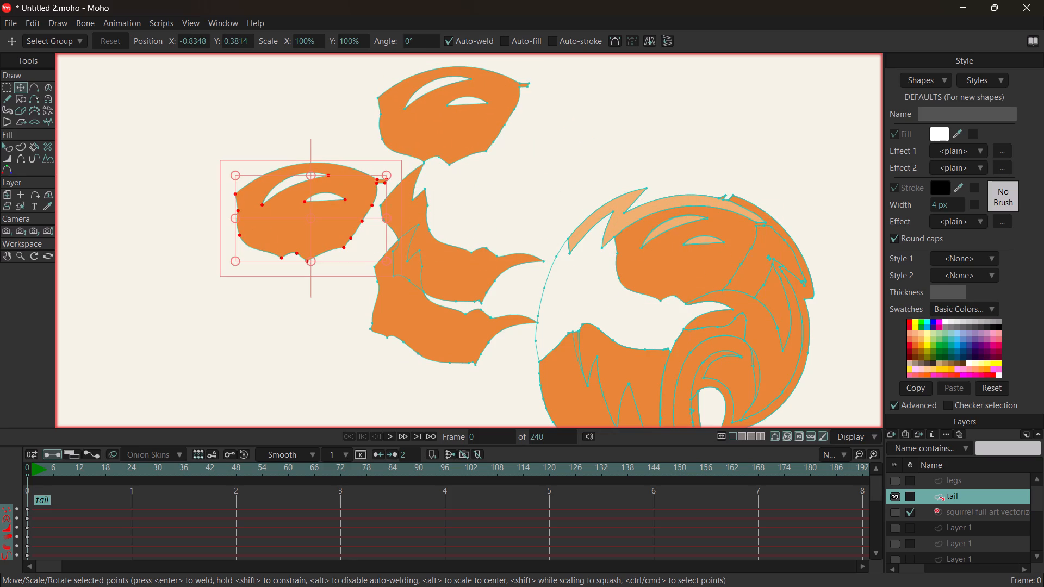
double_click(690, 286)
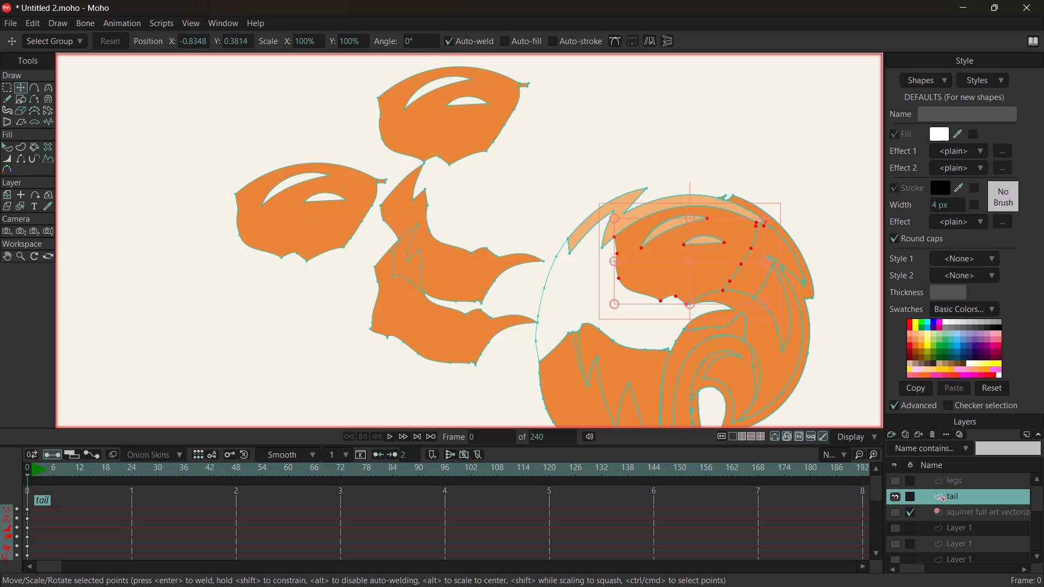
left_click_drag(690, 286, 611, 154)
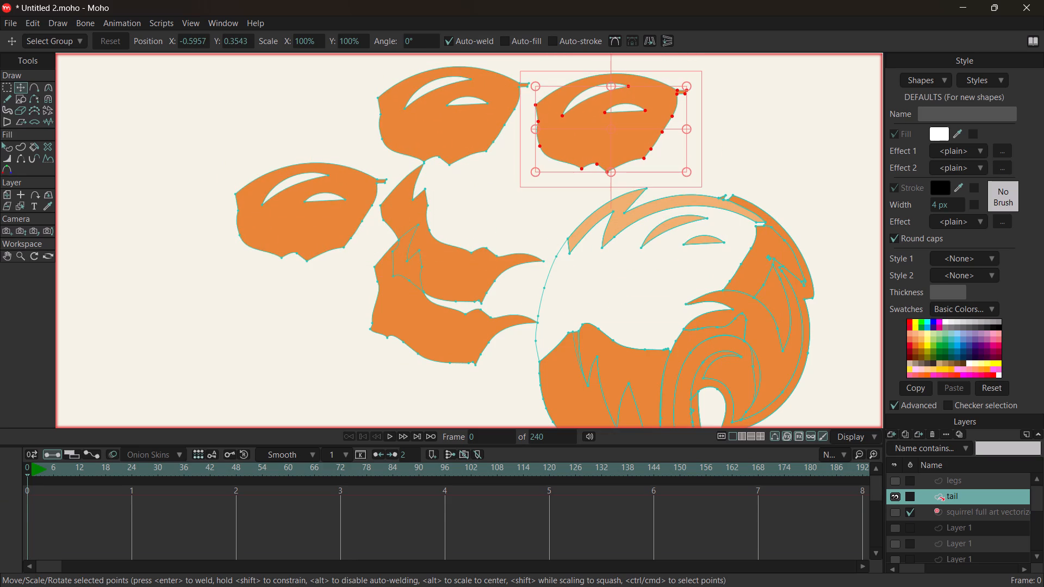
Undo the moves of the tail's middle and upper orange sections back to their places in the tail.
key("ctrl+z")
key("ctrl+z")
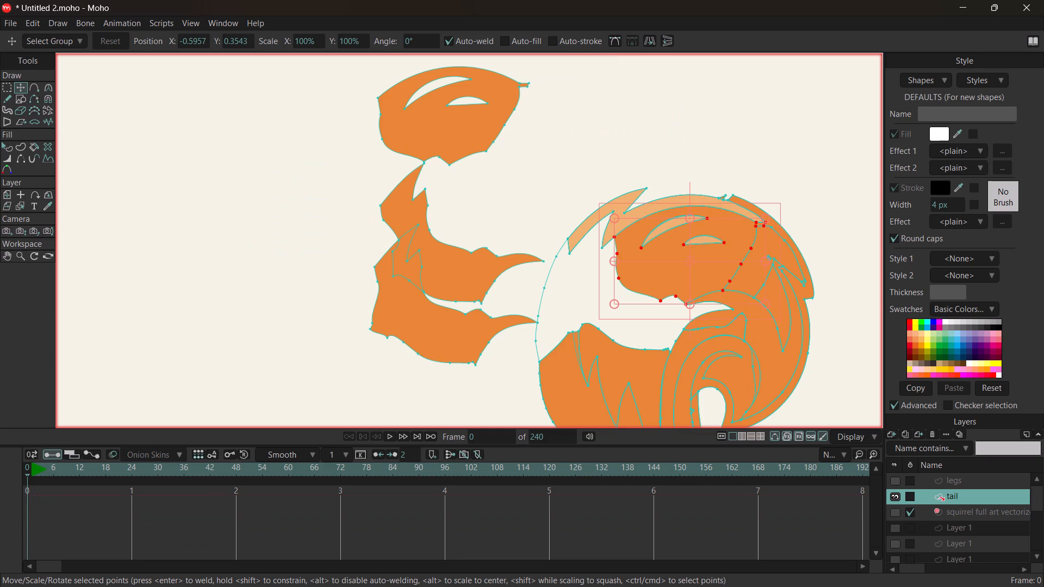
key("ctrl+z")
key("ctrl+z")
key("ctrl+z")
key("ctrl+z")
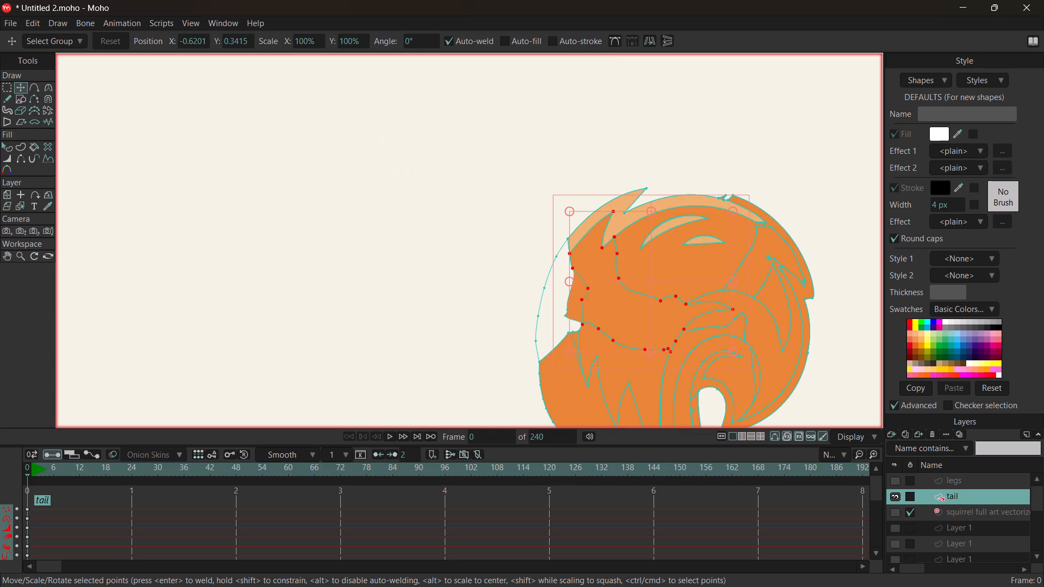
Pull both overlapping pieces of the orange middle section out of the tail onto the empty canvas with Transform Points.
left_click(620, 305)
left_click_drag(620, 305, 222, 105)
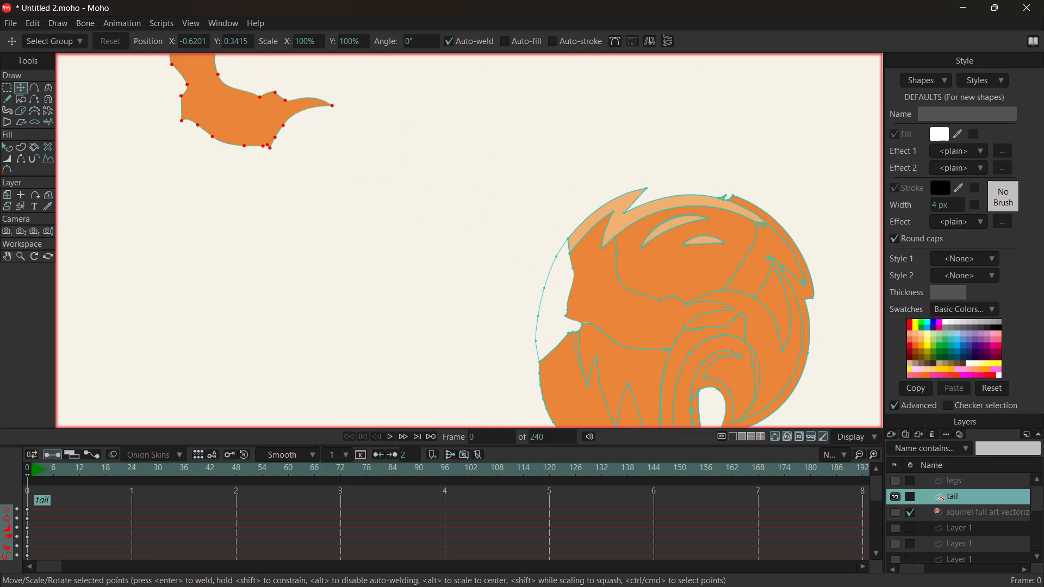
left_click_drag(222, 105, 424, 277)
left_click(586, 295)
left_click_drag(586, 295, 357, 193)
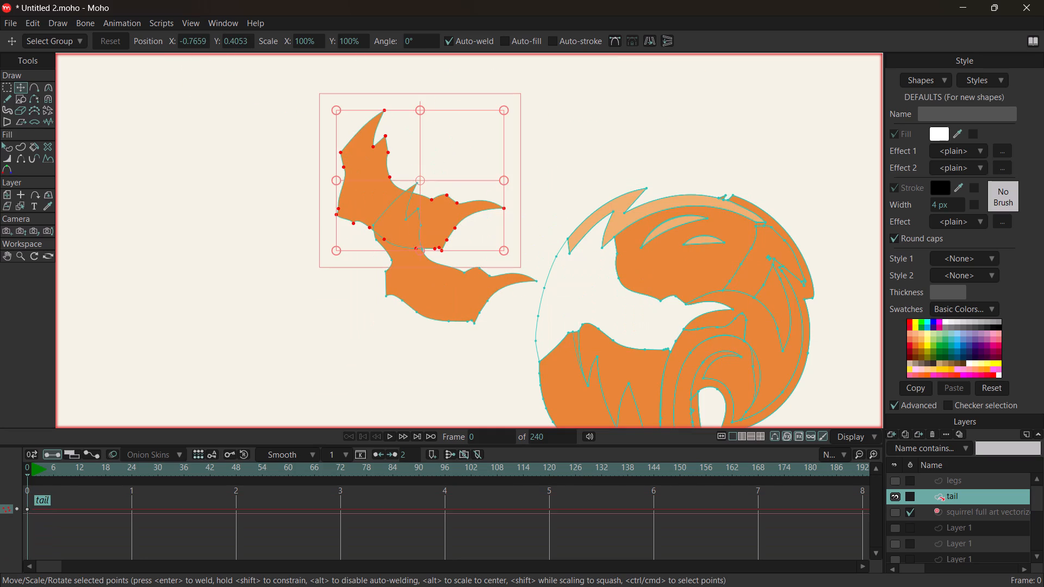
Pull the three stacked copies of the orange upper section out of the tail, spreading them separately on the empty canvas.
double_click(664, 272)
left_click_drag(665, 271, 465, 108)
left_click(660, 254)
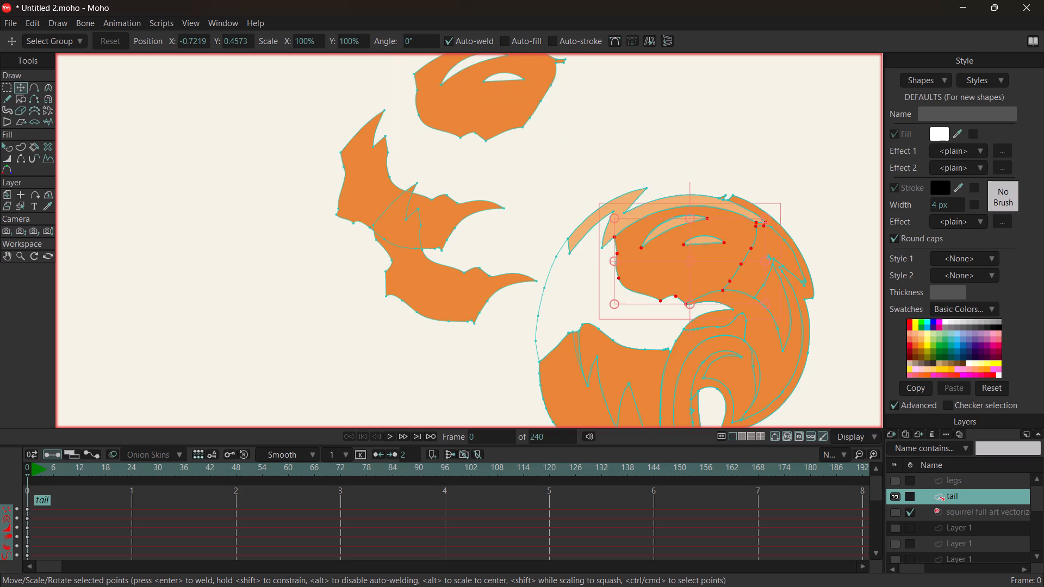
left_click_drag(660, 254, 197, 197)
left_click(685, 273)
left_click_drag(685, 272, 307, 246)
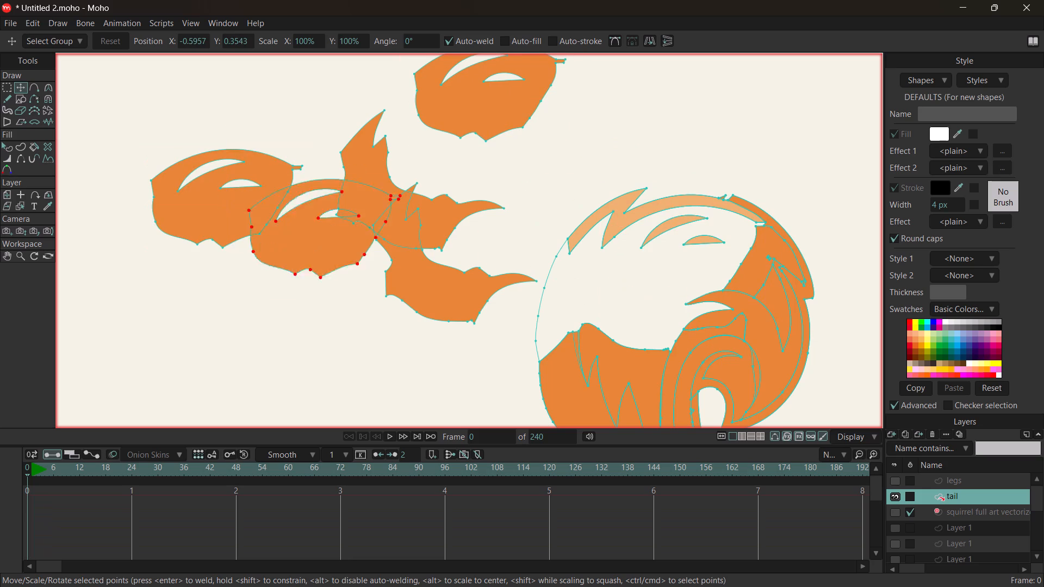
Move the selected copy of the orange upper section clear of the two middle-section pieces, farther from the tail.
left_click_drag(307, 246, 151, 246)
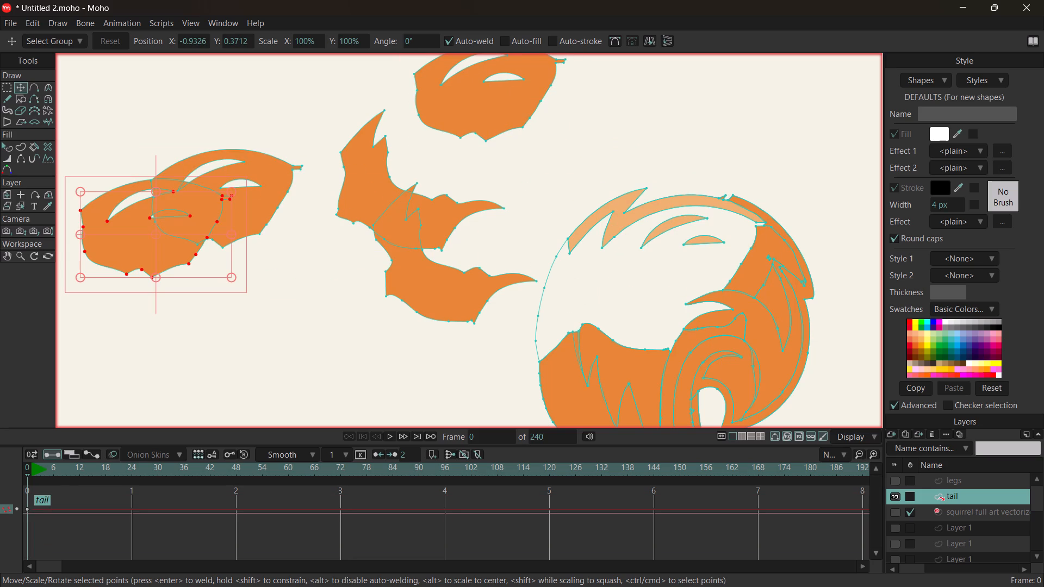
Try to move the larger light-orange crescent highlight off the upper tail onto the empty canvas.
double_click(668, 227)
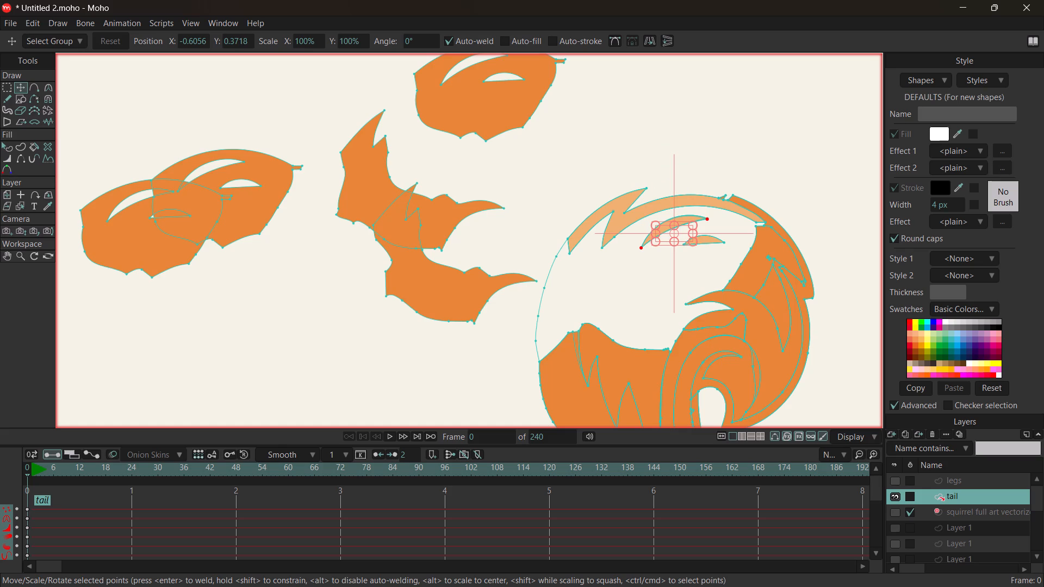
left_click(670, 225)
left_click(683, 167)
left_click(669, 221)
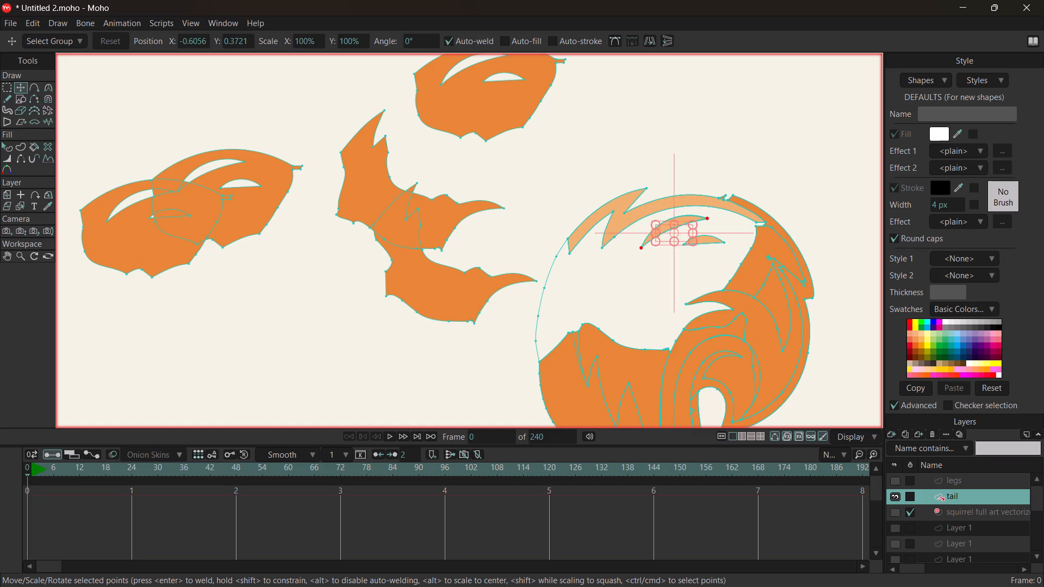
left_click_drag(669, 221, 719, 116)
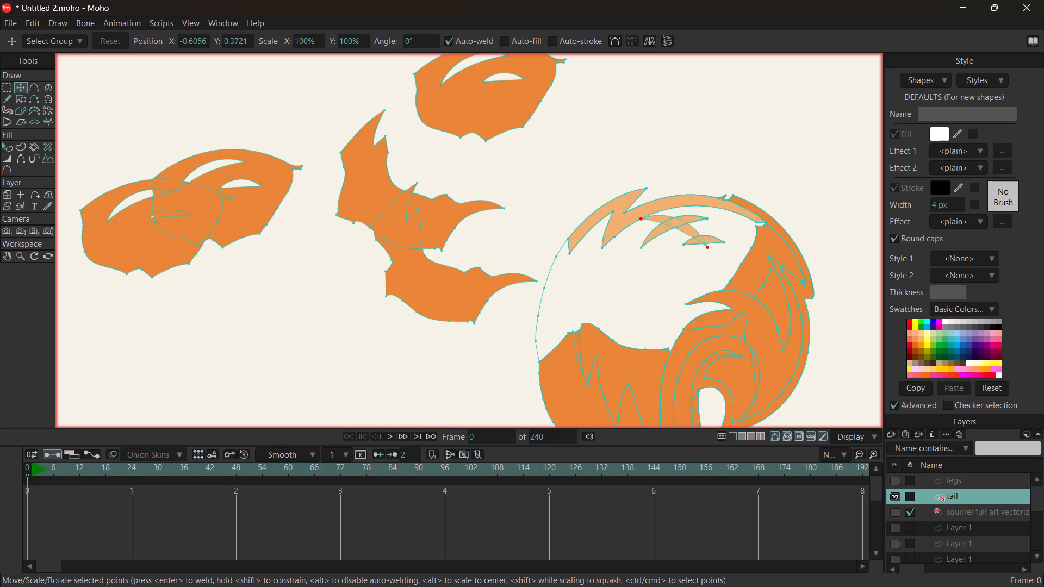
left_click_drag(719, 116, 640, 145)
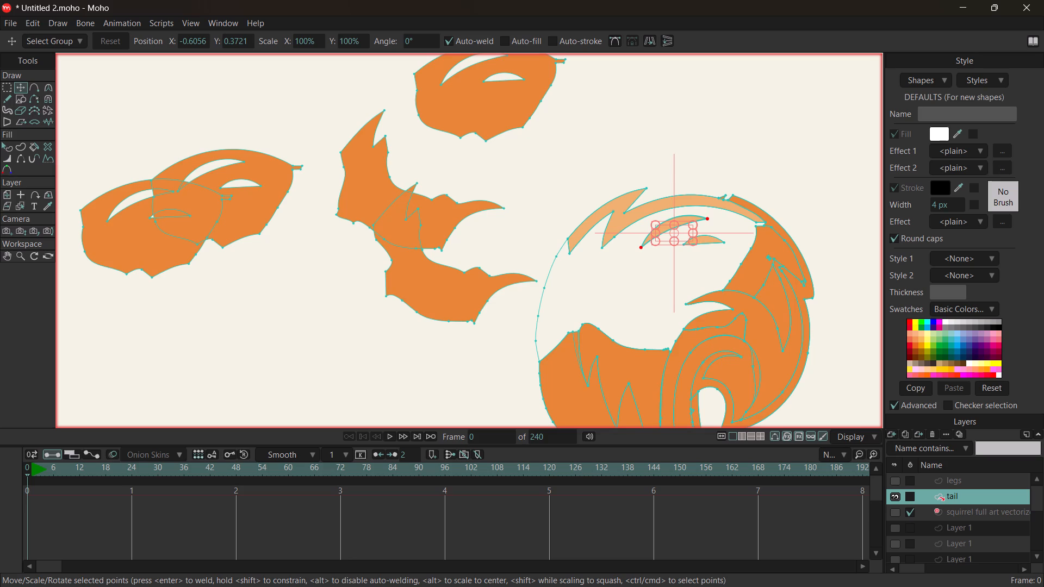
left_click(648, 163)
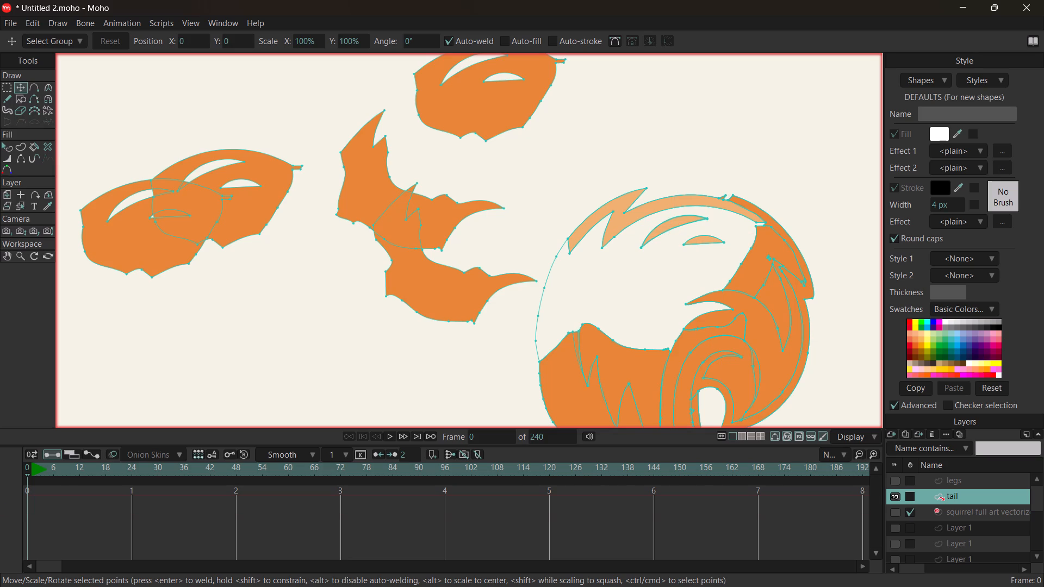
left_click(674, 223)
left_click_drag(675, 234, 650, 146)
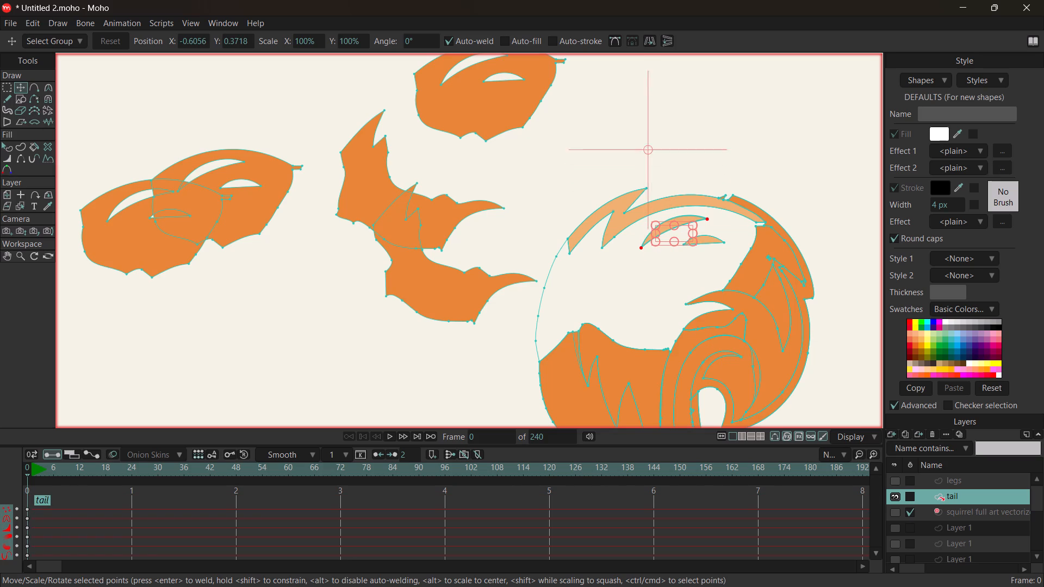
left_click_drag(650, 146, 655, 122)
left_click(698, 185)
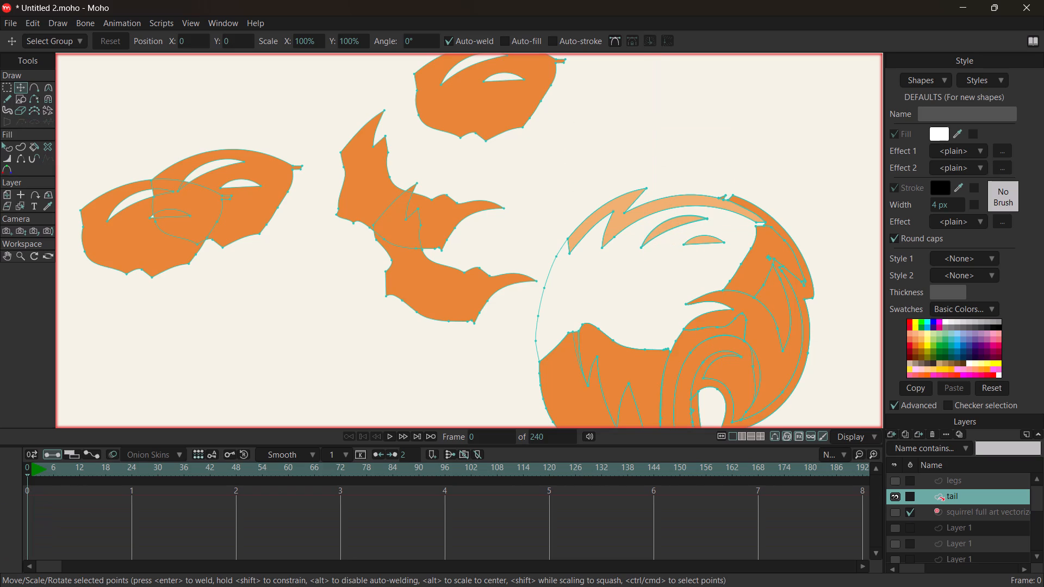
Delete the topmost duplicate of the larger light-orange crescent highlight in the upper tail.
left_click(680, 218)
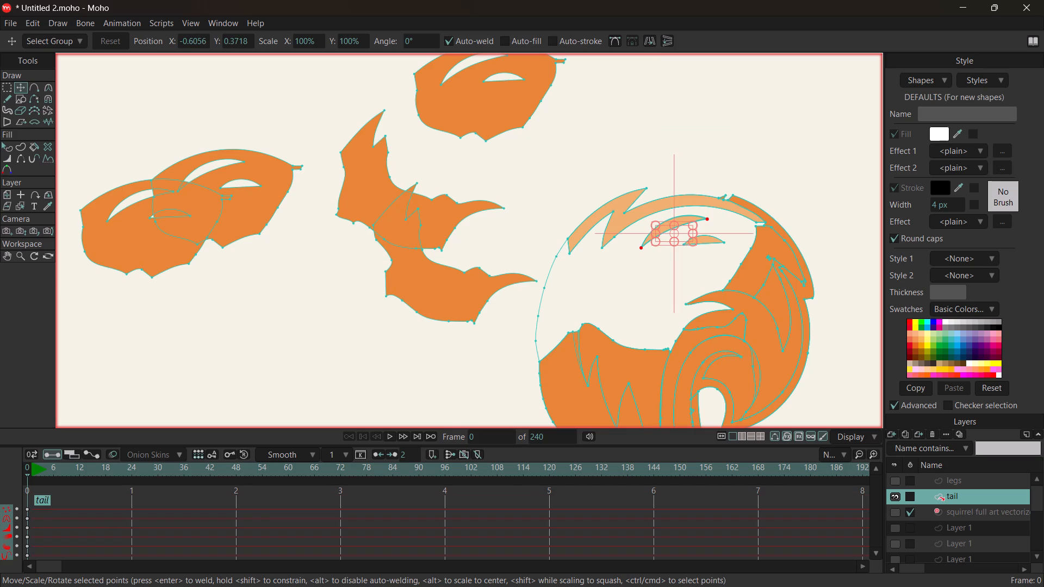
key("Delete")
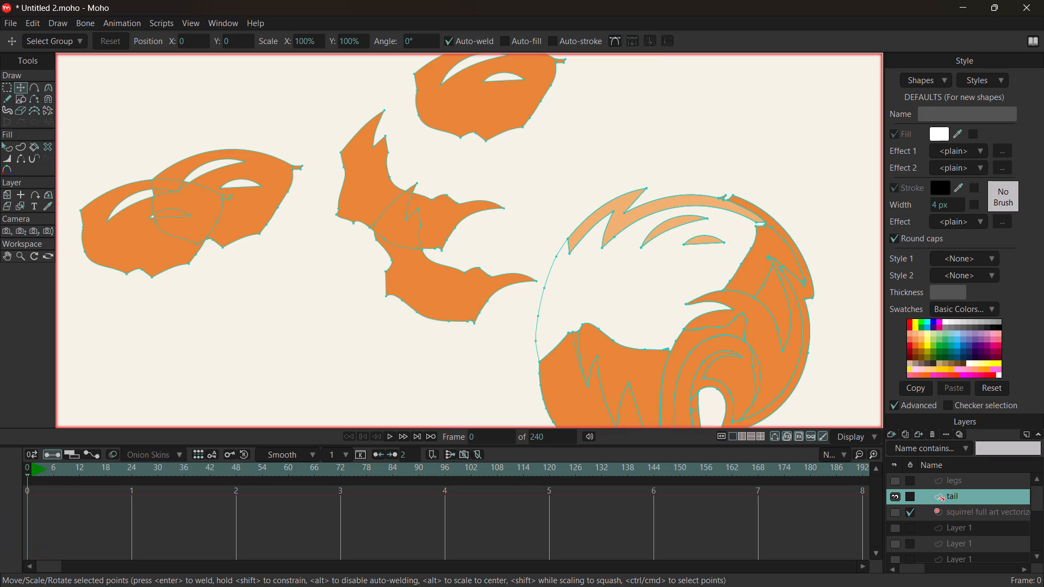
Pull the two remaining copies of the larger light-orange crescent highlight out of the tail, placing them separately on the empty canvas.
double_click(678, 223)
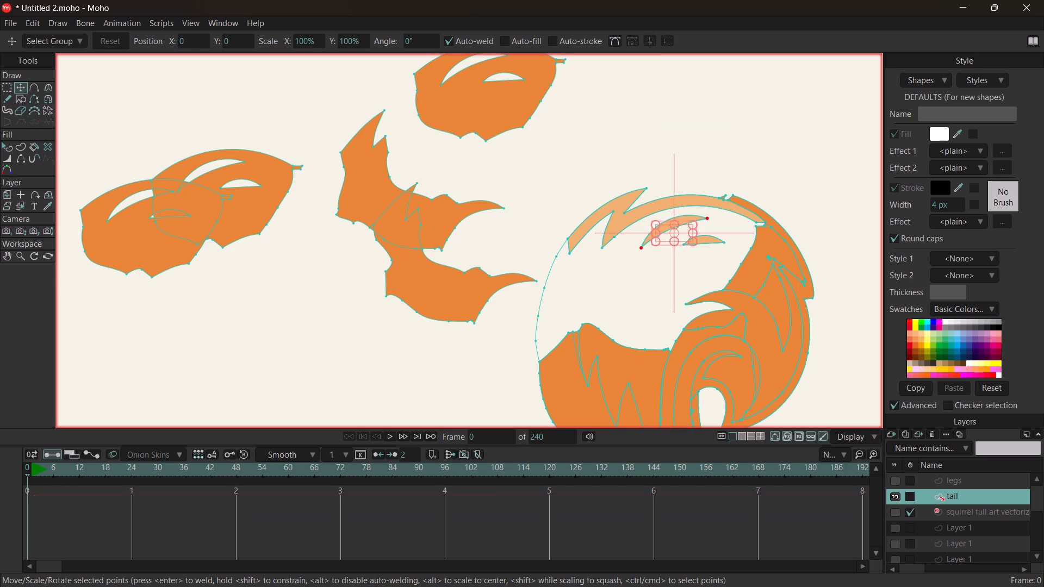
scroll(674, 272, "up", 2)
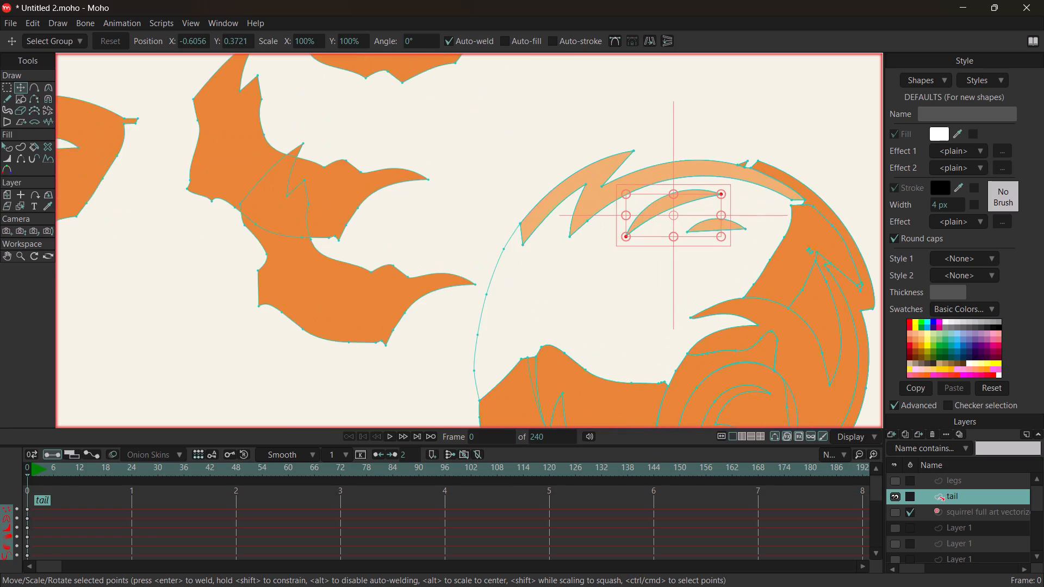
scroll(676, 259, "up", 2)
left_click_drag(660, 175, 327, 29)
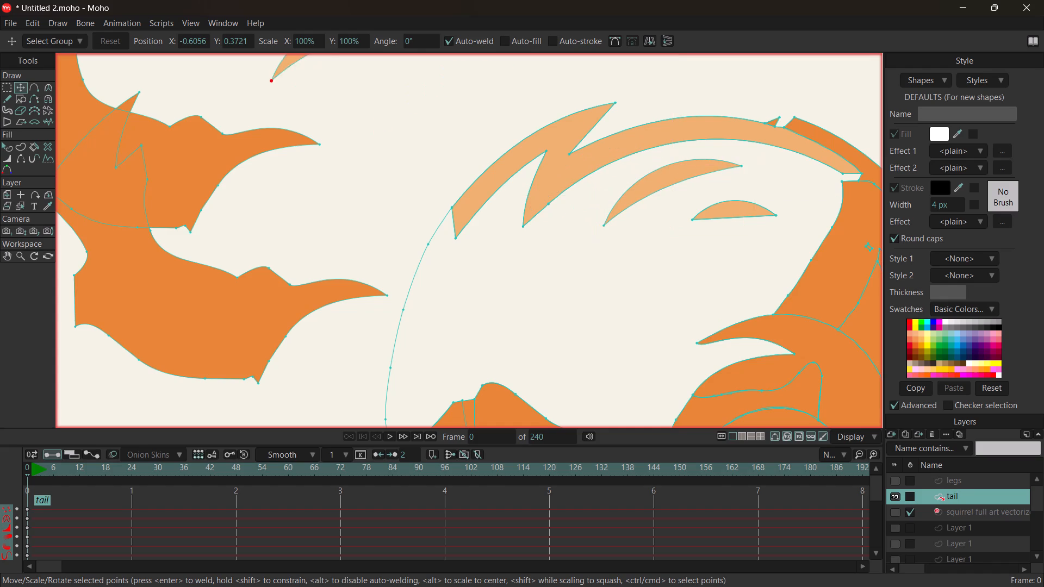
left_click_drag(327, 29, 300, 190)
left_click(650, 193)
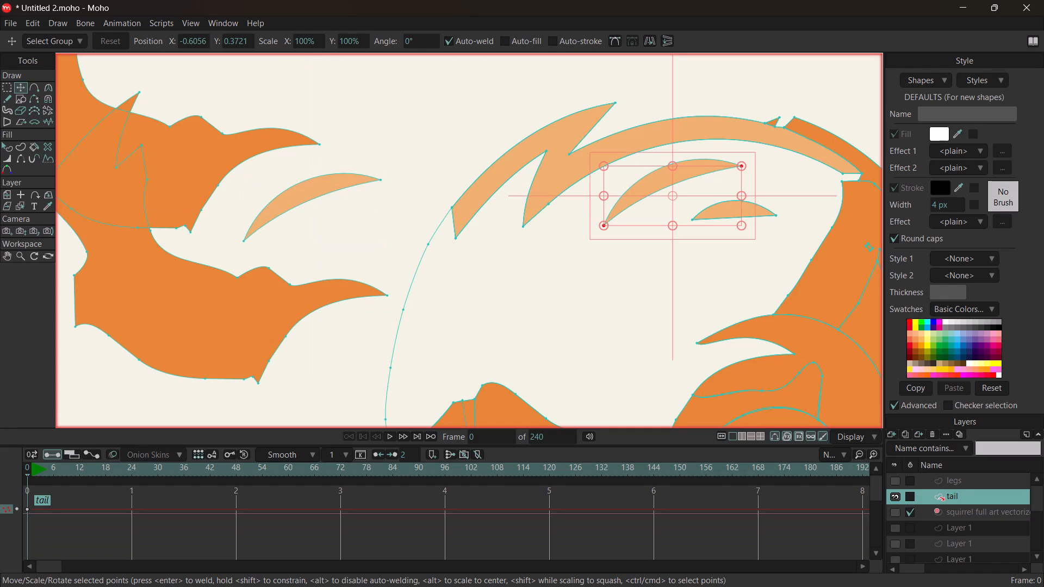
left_click_drag(656, 185, 387, 121)
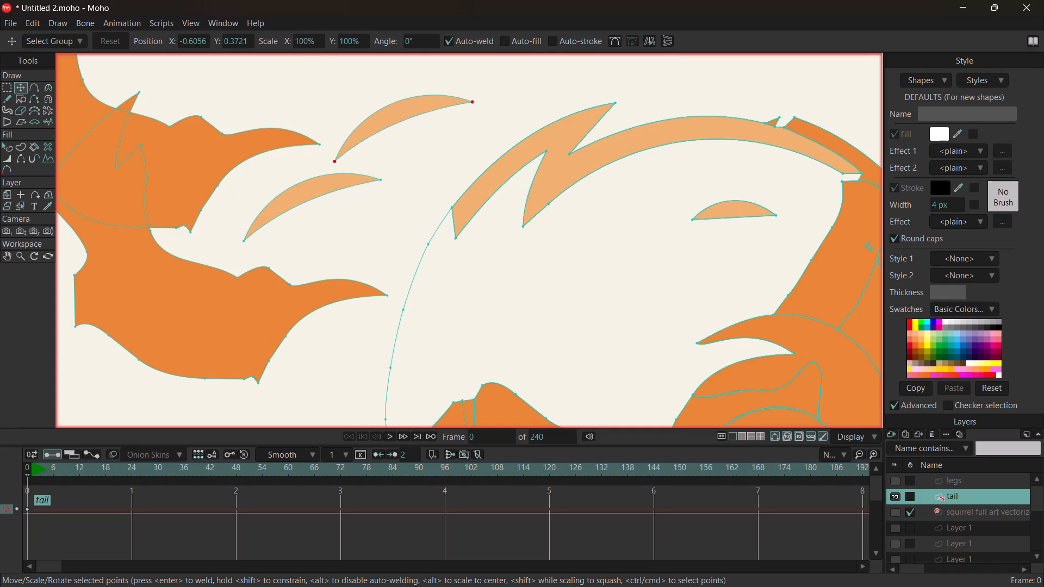
left_click_drag(387, 121, 386, 118)
Flip the top copy of the small light-orange crescent highlight downward so it separates from the copy beneath.
left_click(736, 202)
left_click_drag(736, 207, 585, 151)
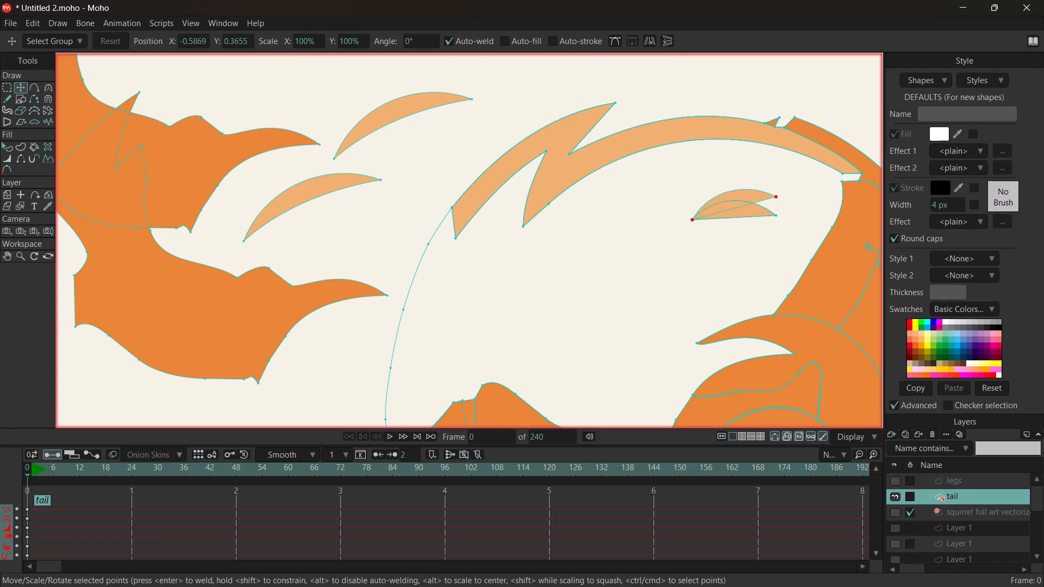
left_click_drag(585, 151, 569, 282)
left_click(744, 183)
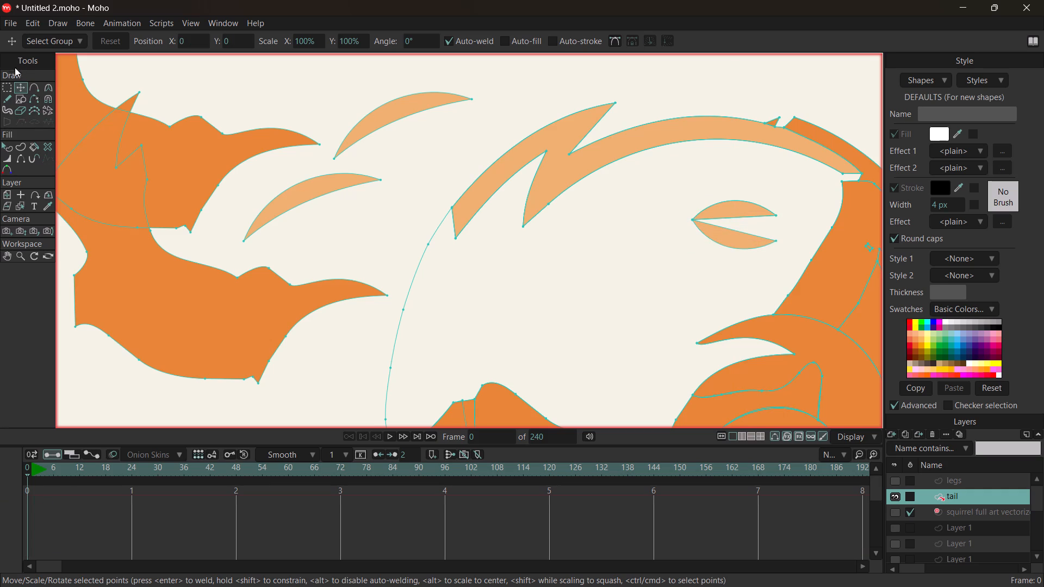
Select the points of both small crescent highlight copies together and move them off the tail, above the other removed pieces.
left_click(8, 83)
left_click_drag(645, 189, 781, 276)
left_click_drag(724, 208, 676, 211)
left_click_drag(596, 162, 796, 289)
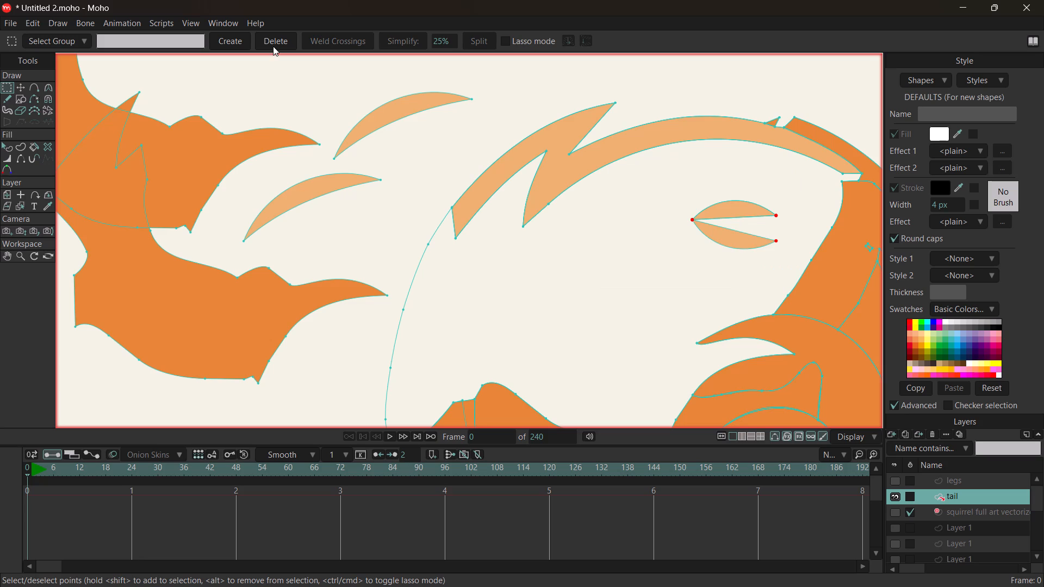
left_click(18, 83)
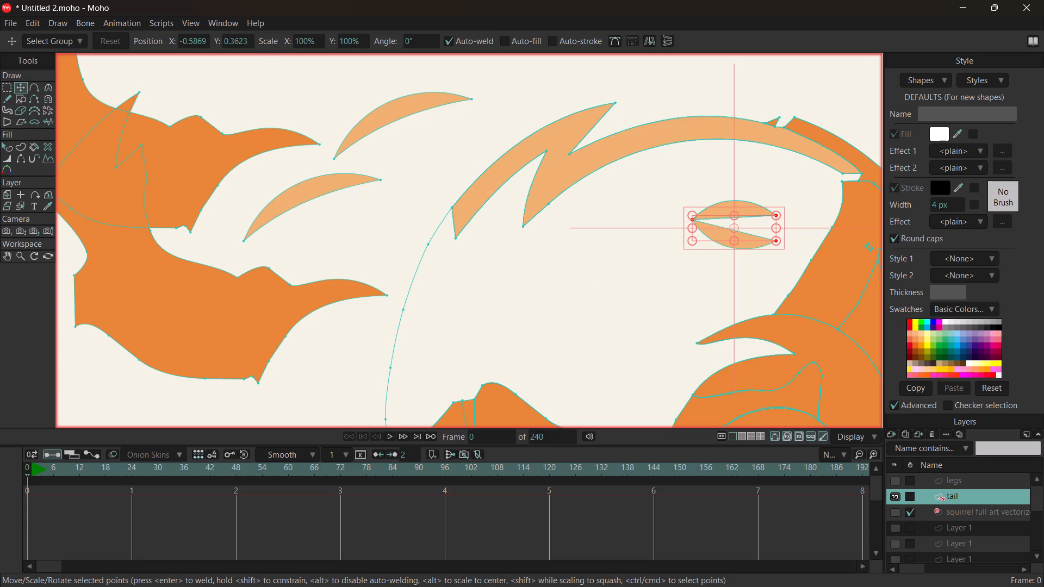
left_click_drag(712, 230, 125, 134)
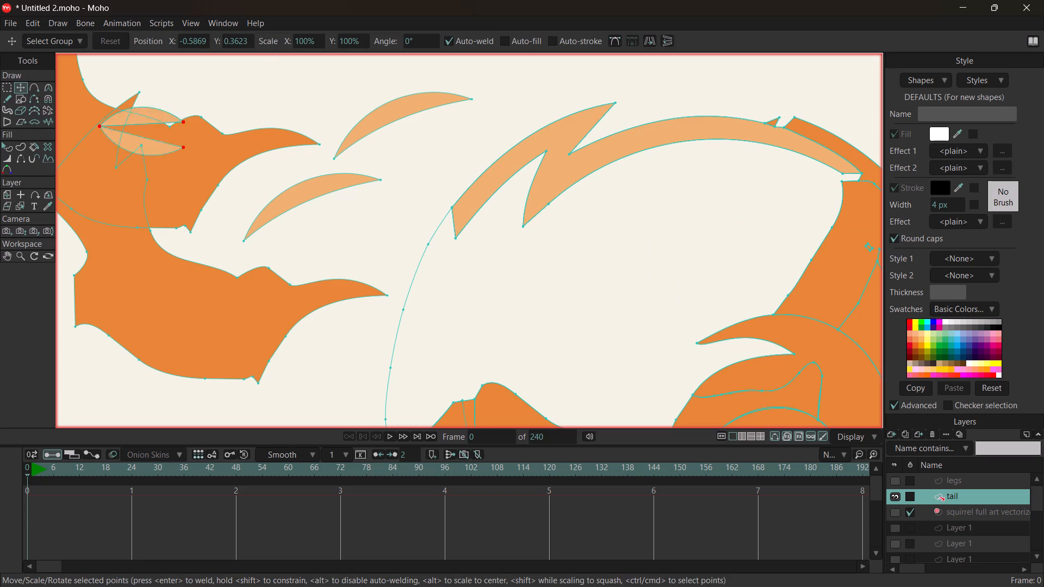
left_click_drag(125, 134, 230, 97)
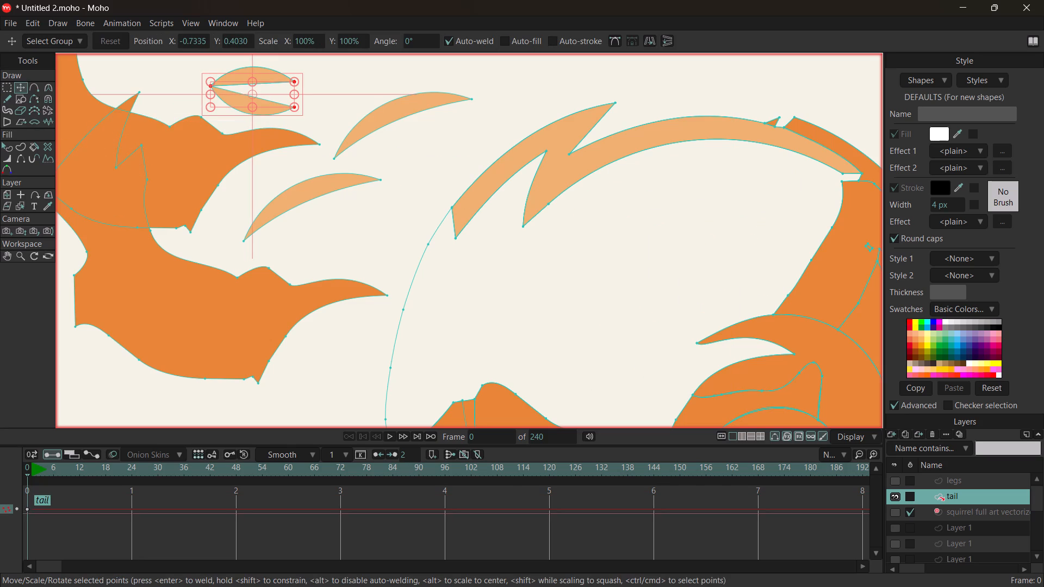
Pull two duplicate copies of the long, jagged light-orange highlight away from the tail's upper edge and delete each one.
left_click(562, 171)
left_click(562, 171)
left_click_drag(562, 171, 542, 239)
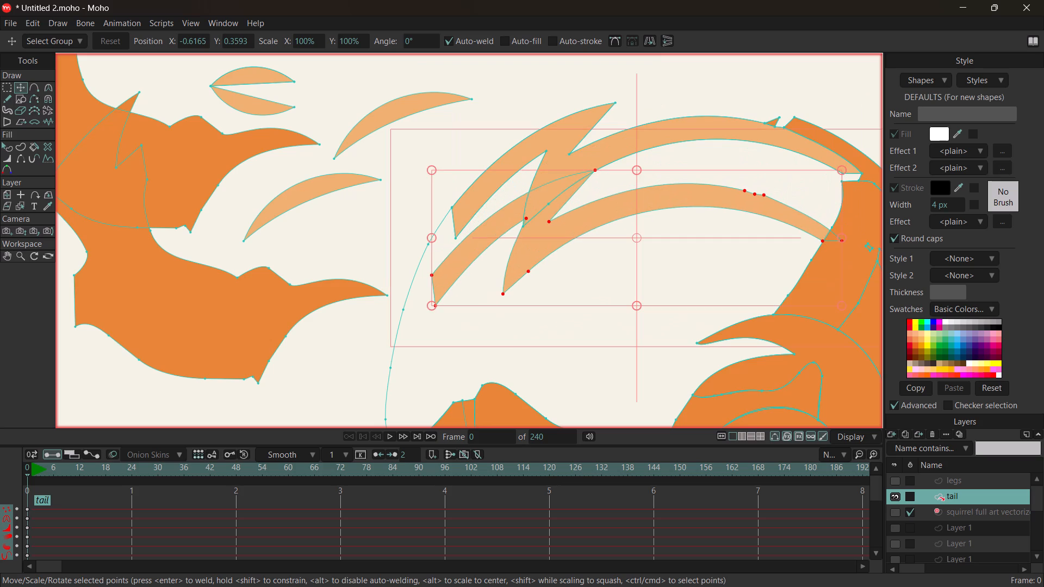
double_click(560, 158)
left_click_drag(560, 158, 551, 205)
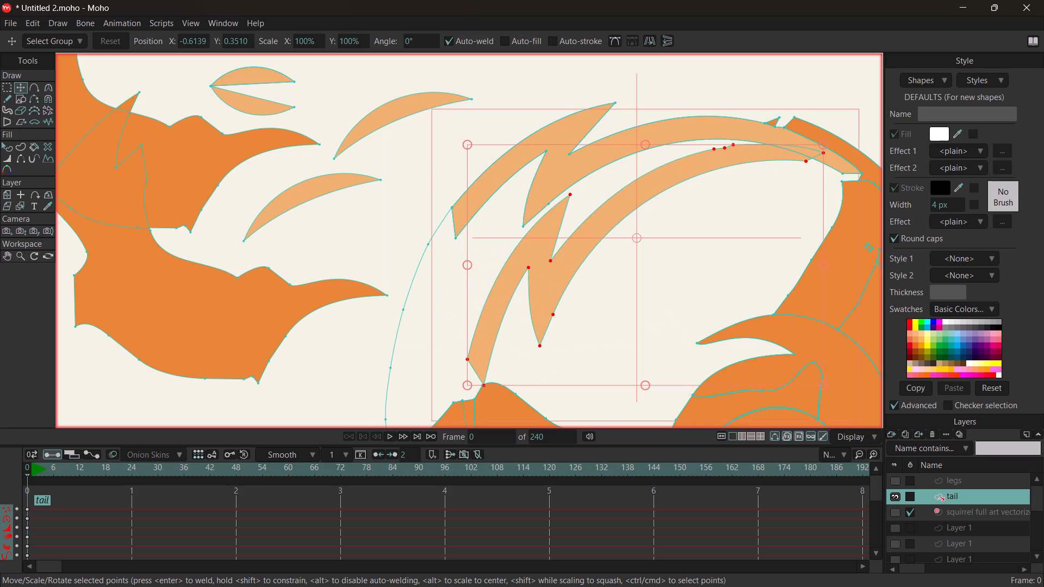
key("Delete")
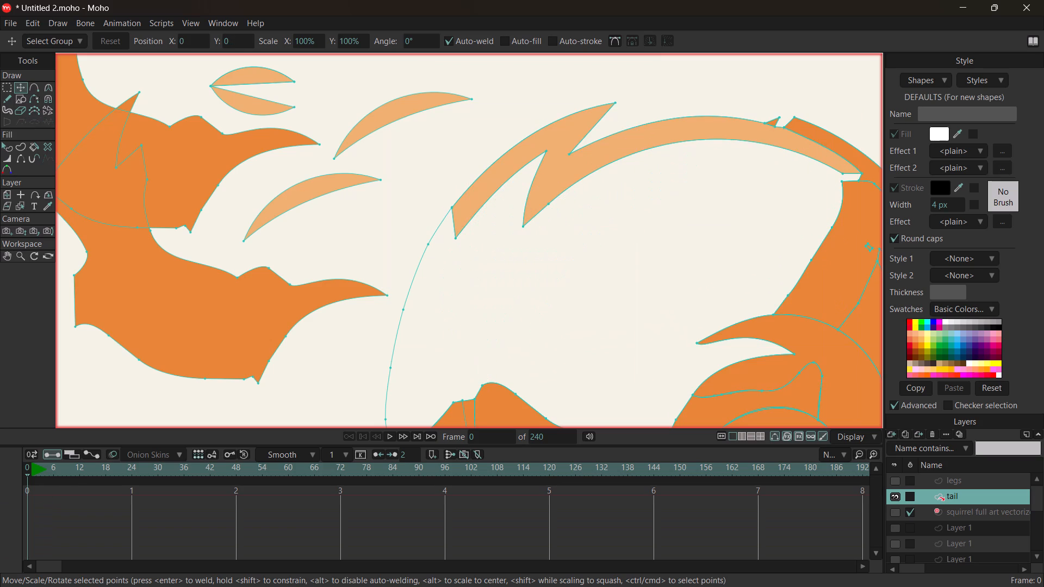
left_click(544, 189)
left_click_drag(545, 188, 535, 255)
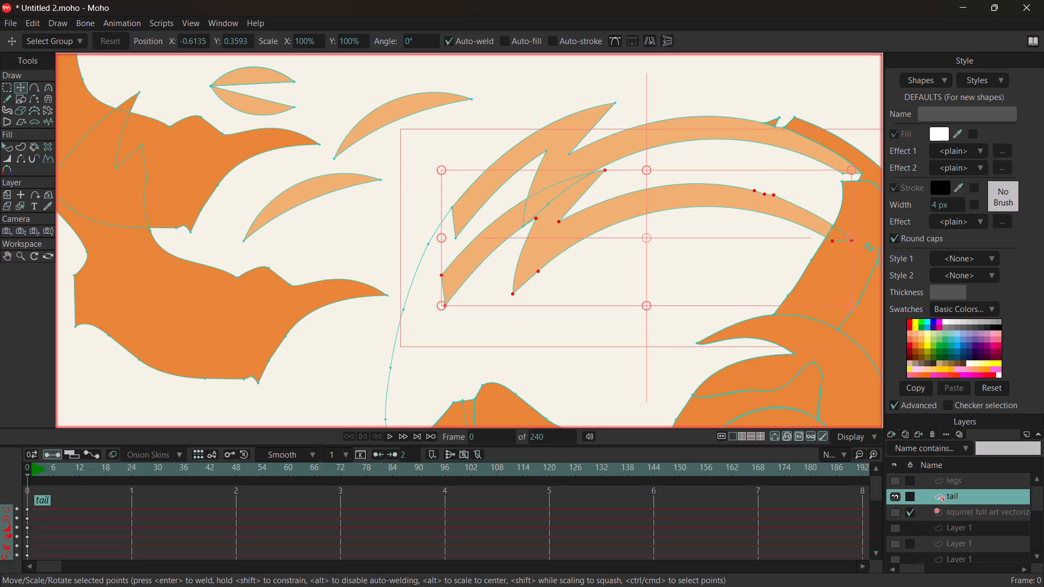
key("Delete")
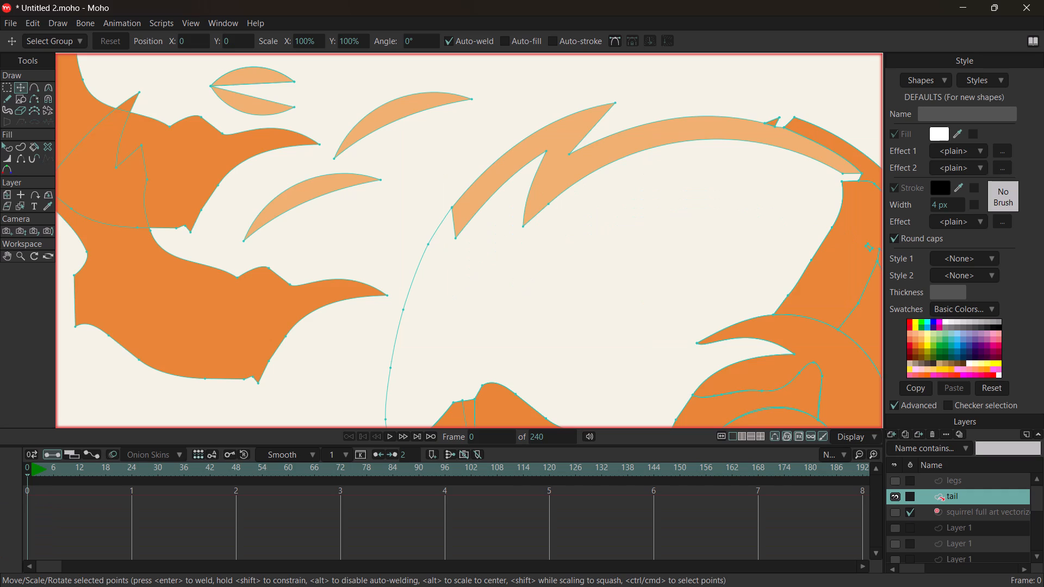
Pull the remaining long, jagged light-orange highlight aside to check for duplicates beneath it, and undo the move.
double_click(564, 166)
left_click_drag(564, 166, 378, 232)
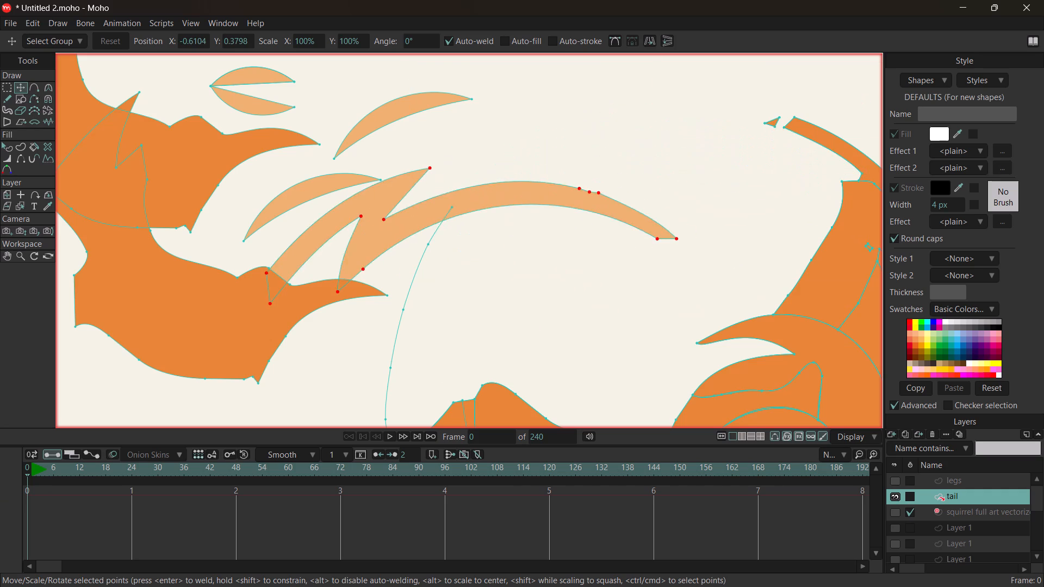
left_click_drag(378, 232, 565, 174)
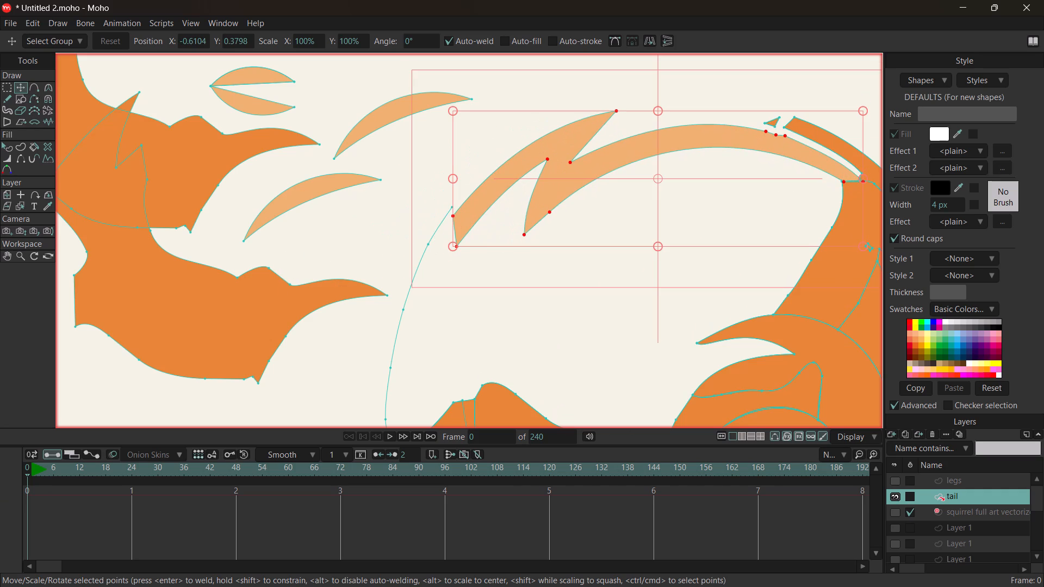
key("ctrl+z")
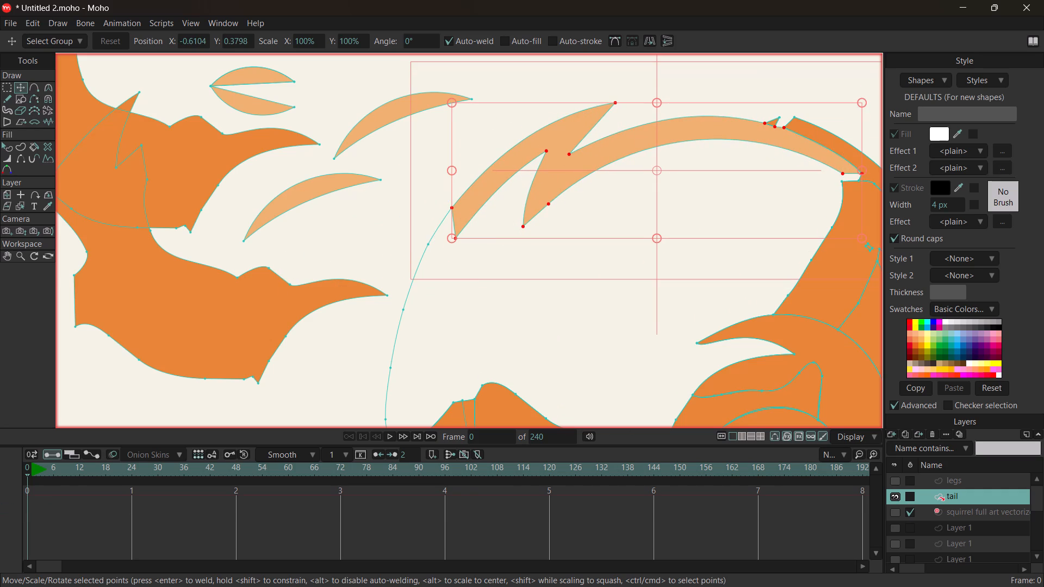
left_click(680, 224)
Pull the three stacked copies of the spiky orange section in the middle of the tail onto the empty canvas.
scroll(672, 228, "down", 5)
scroll(675, 342, "down", 3)
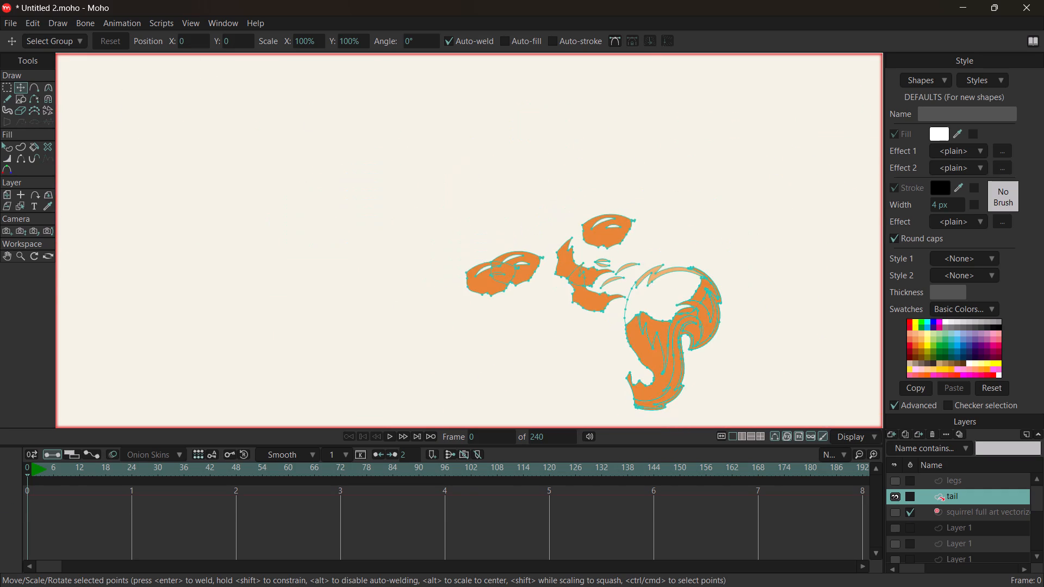
scroll(682, 402, "up", 6)
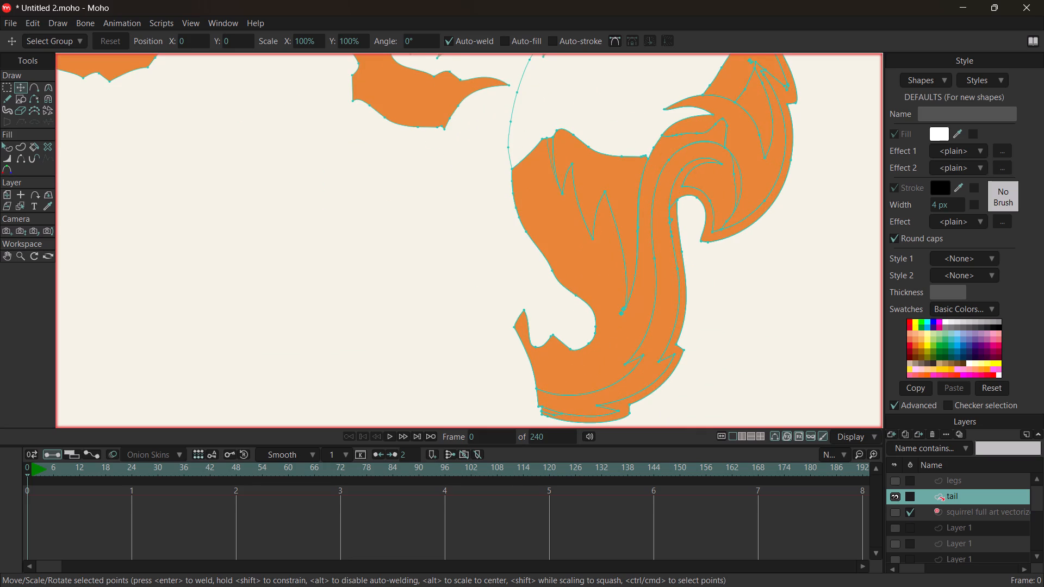
left_click(623, 178)
left_click_drag(623, 178, 307, 156)
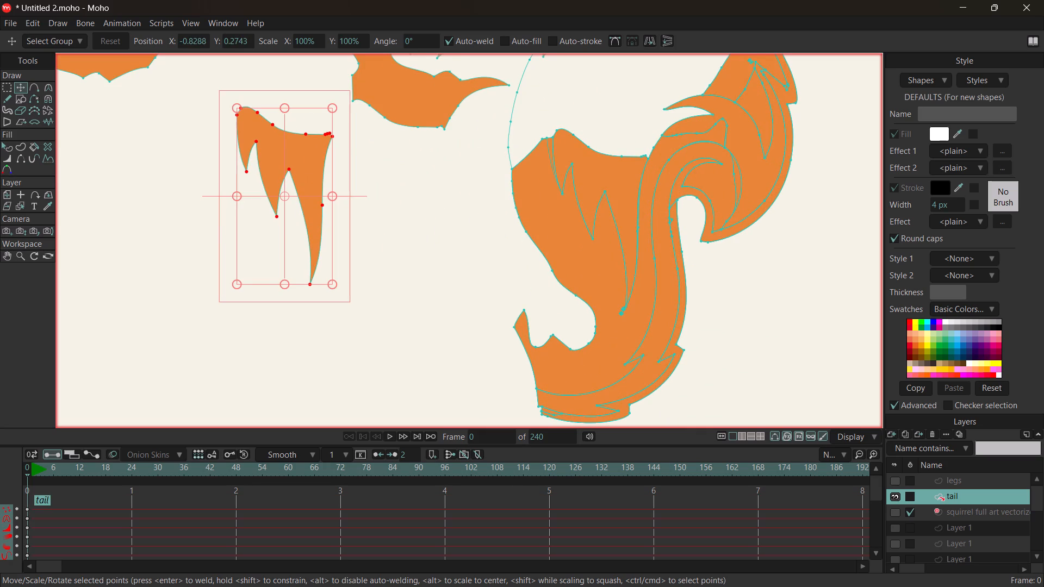
left_click(611, 185)
left_click_drag(611, 185, 253, 183)
left_click(599, 176)
left_click_drag(599, 176, 382, 145)
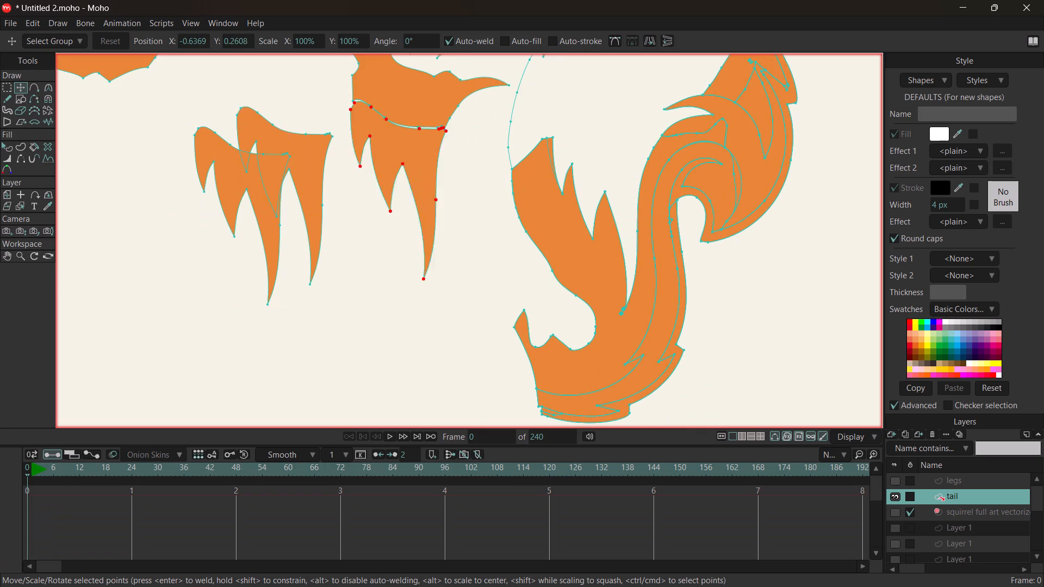
left_click_drag(382, 145, 212, 69)
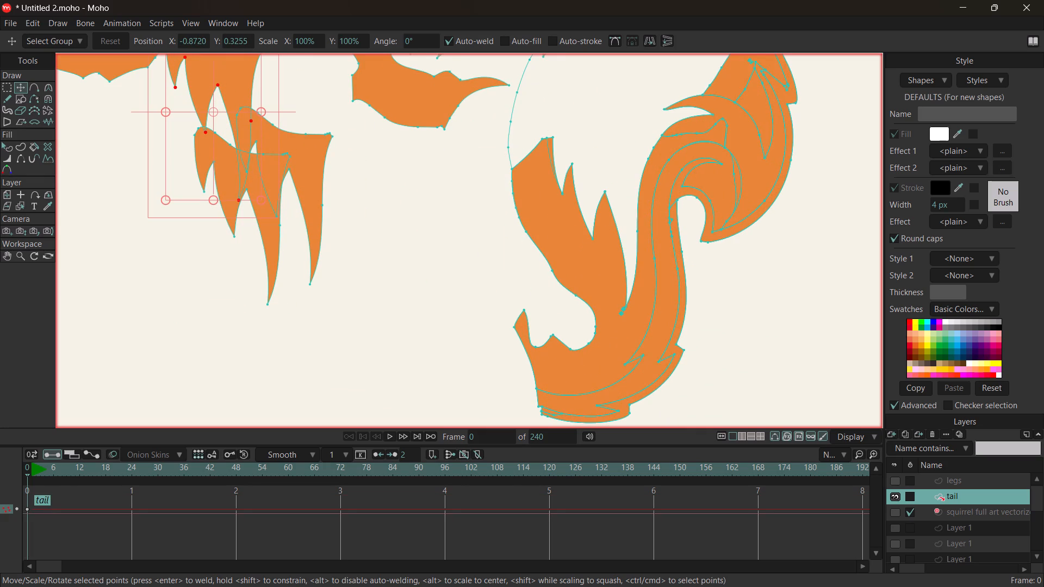
Pull a duplicate copy of the large jagged orange section at the tail's lower part off onto the removed pieces.
left_click(641, 231)
left_click_drag(644, 230, 263, 168)
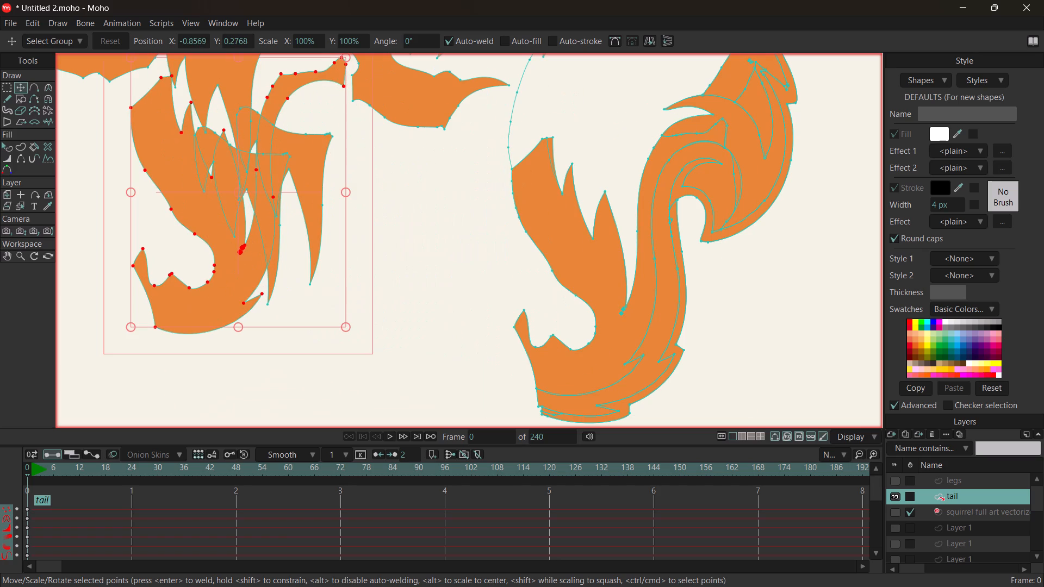
Pull the three stacked copies of the long curled orange strand off the tail's inner curve and base, onto the removed pieces.
left_click(661, 221)
left_click_drag(661, 221, 290, 214)
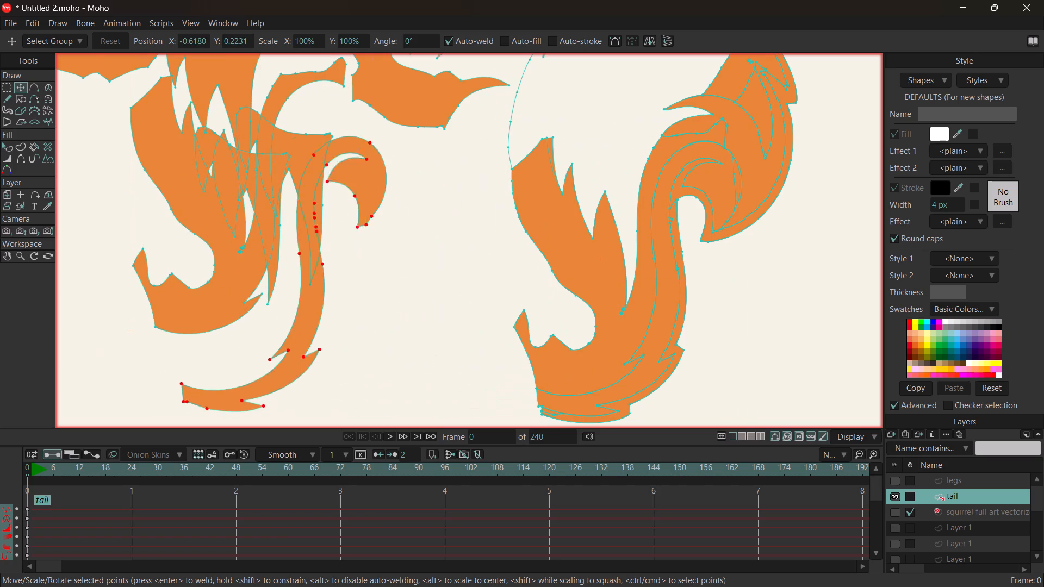
left_click_drag(290, 214, 261, 203)
left_click(664, 224)
left_click_drag(664, 224, 408, 216)
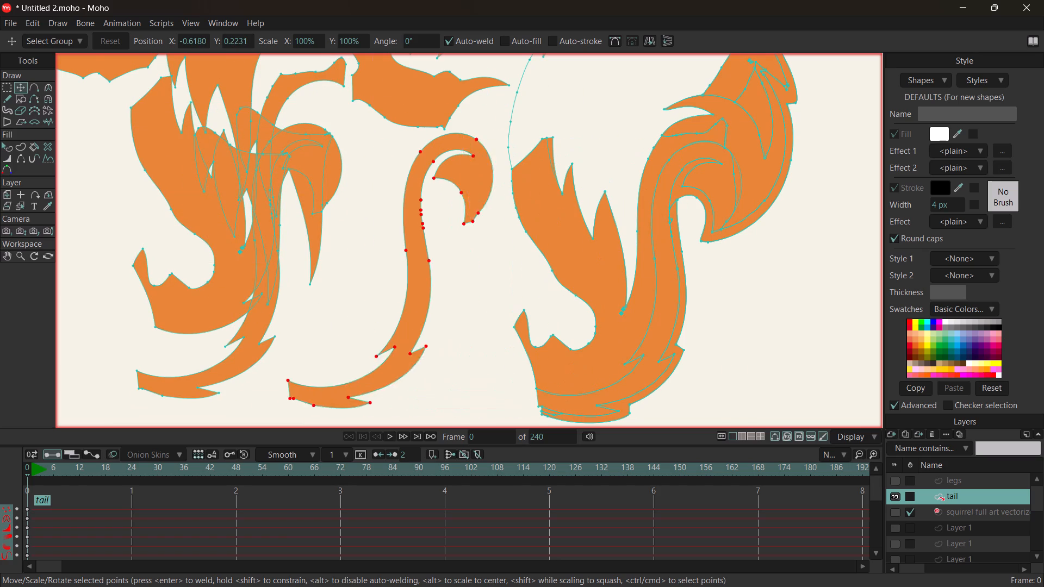
left_click_drag(408, 216, 332, 216)
left_click(672, 268)
left_click_drag(671, 268, 314, 190)
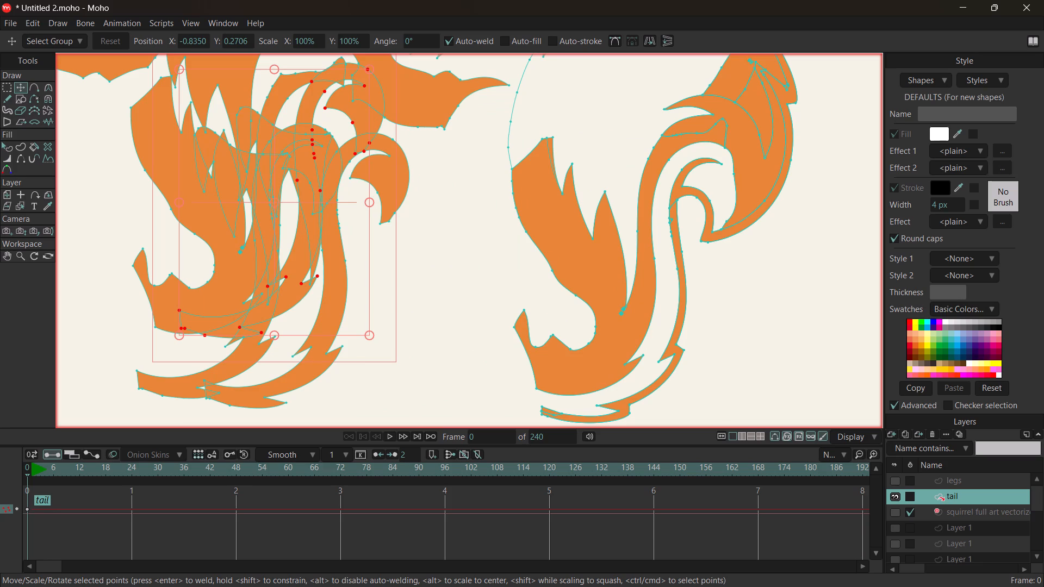
Pull a second duplicate copy of the large jagged lower tail section onto the removed pieces.
left_click(647, 276)
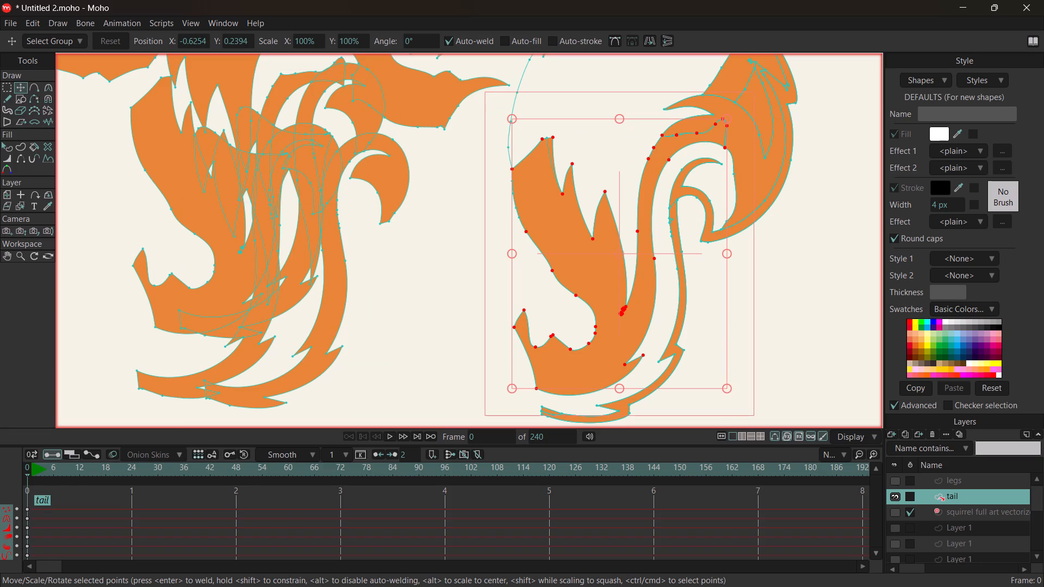
left_click_drag(645, 267, 212, 179)
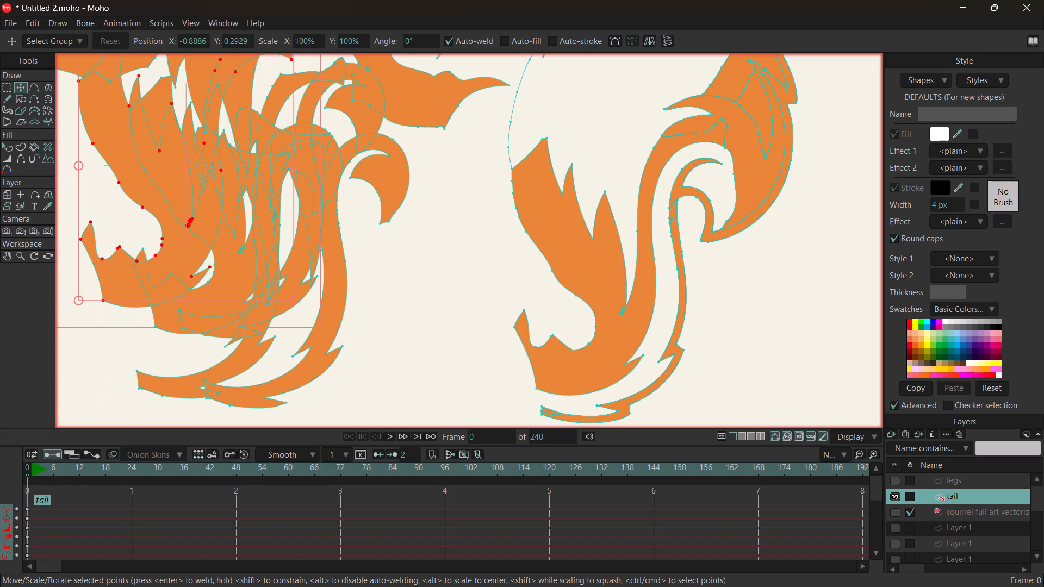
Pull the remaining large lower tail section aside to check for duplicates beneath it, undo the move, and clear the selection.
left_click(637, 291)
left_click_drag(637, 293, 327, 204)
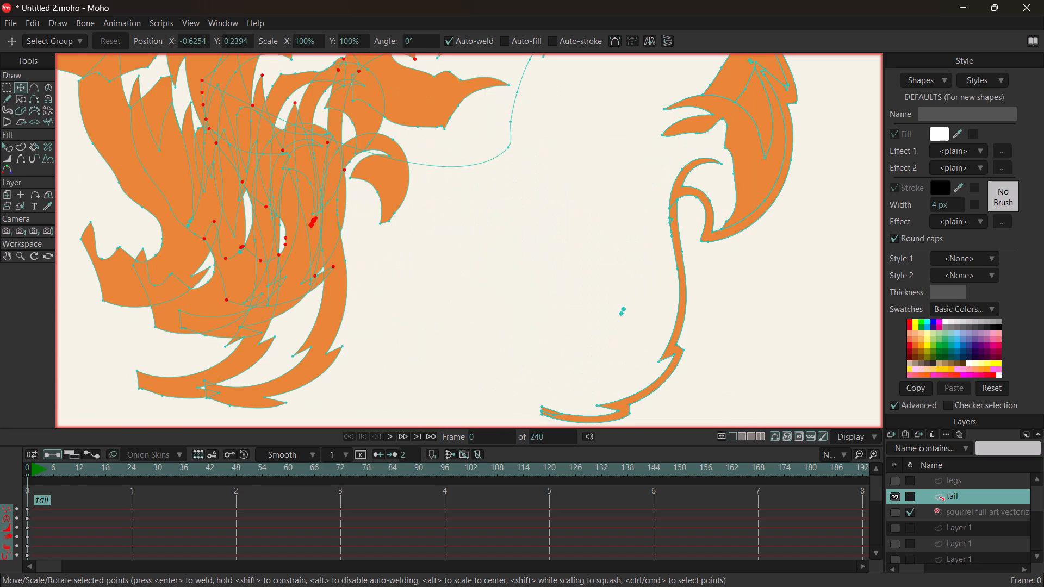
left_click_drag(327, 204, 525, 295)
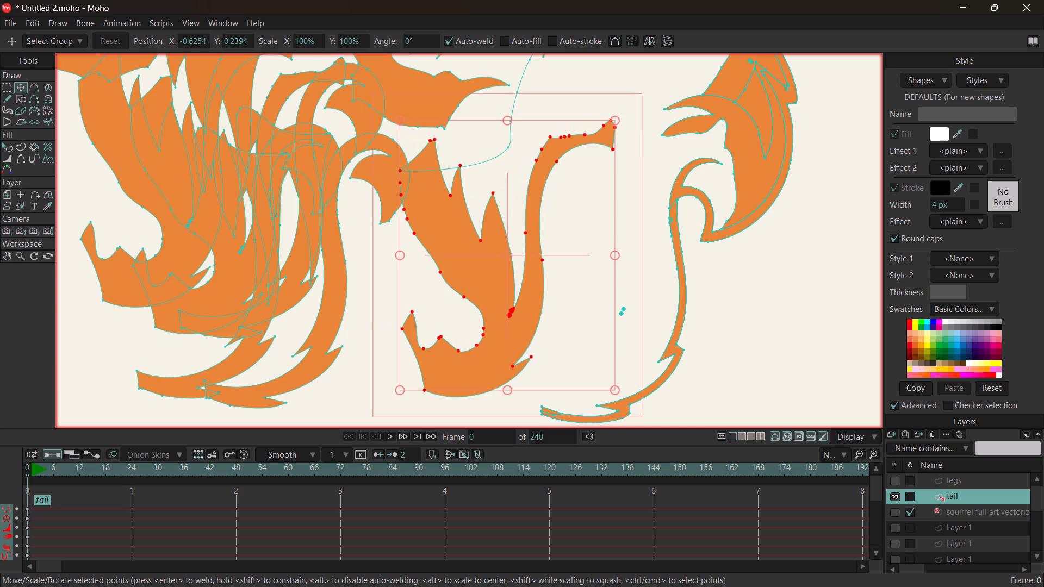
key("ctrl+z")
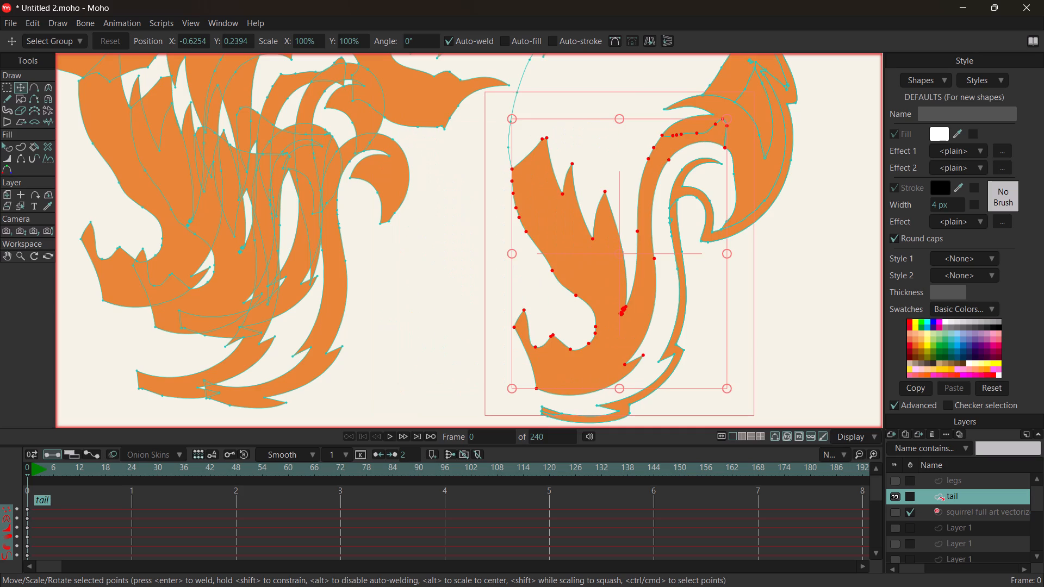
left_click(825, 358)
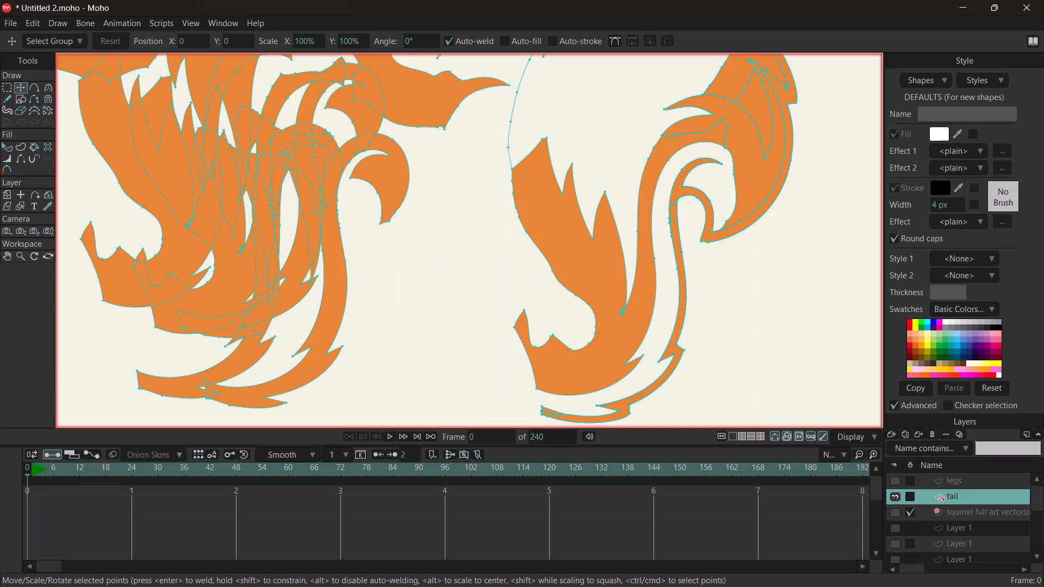
Pull the stacked copies of the narrow spiky shape inside the tail's upper outer curve onto the removed pieces.
scroll(744, 197, "down", 2)
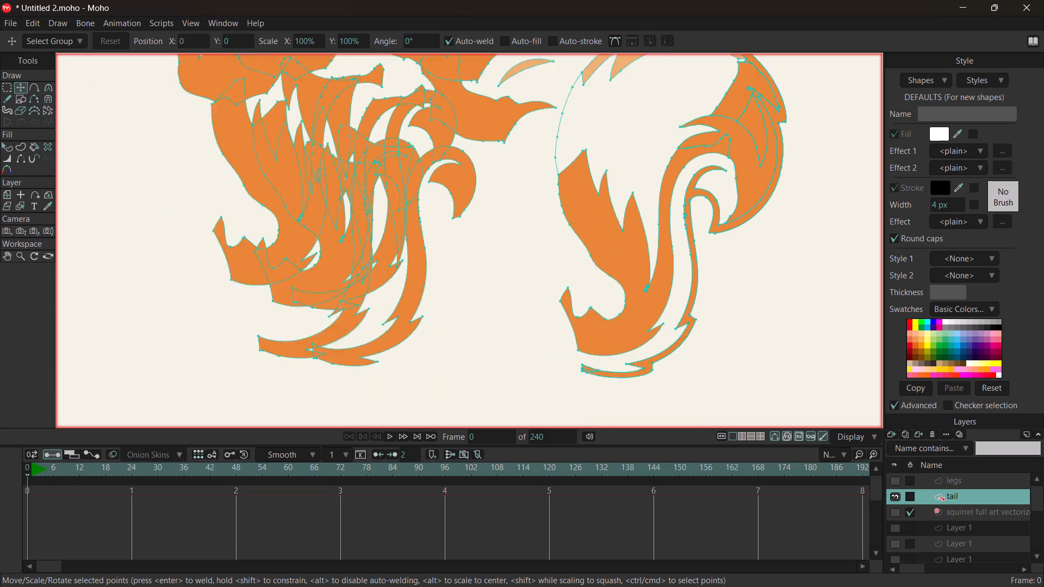
scroll(743, 197, "down", 2)
scroll(776, 186, "up", 3)
scroll(710, 62, "up", 1)
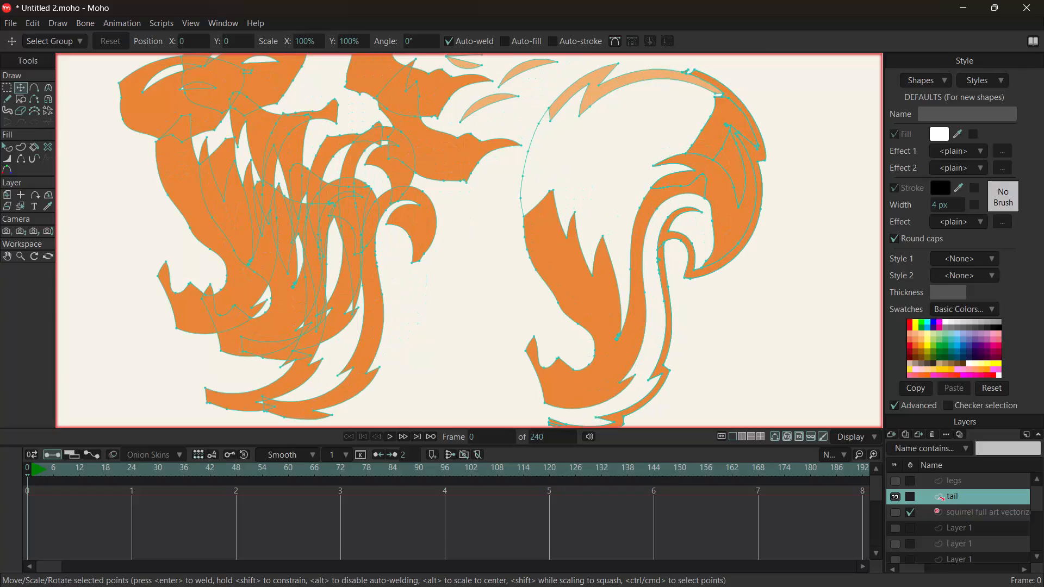
left_click(728, 155)
left_click_drag(728, 155, 307, 118)
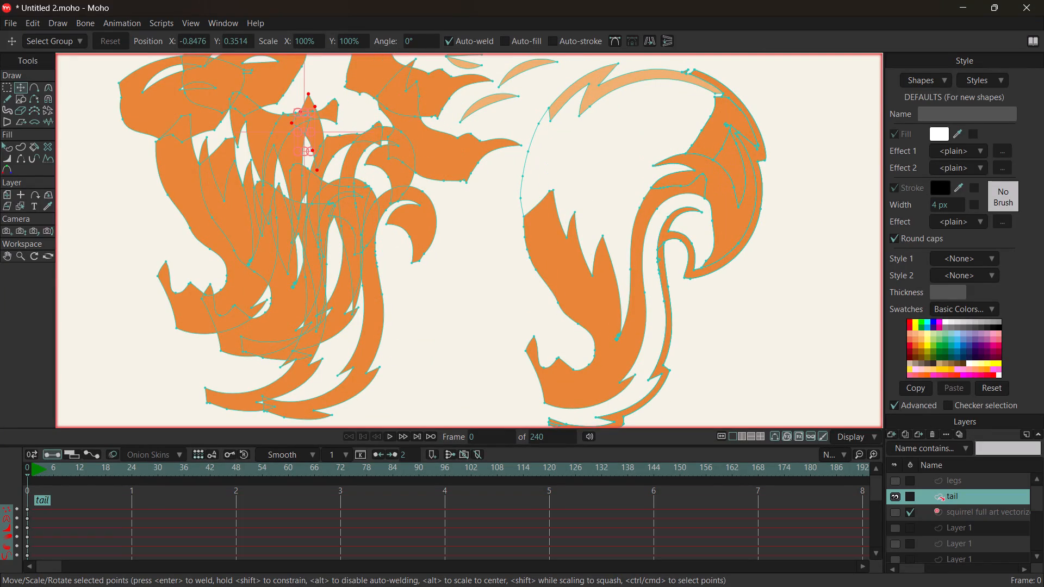
left_click(731, 155)
left_click_drag(731, 155, 280, 135)
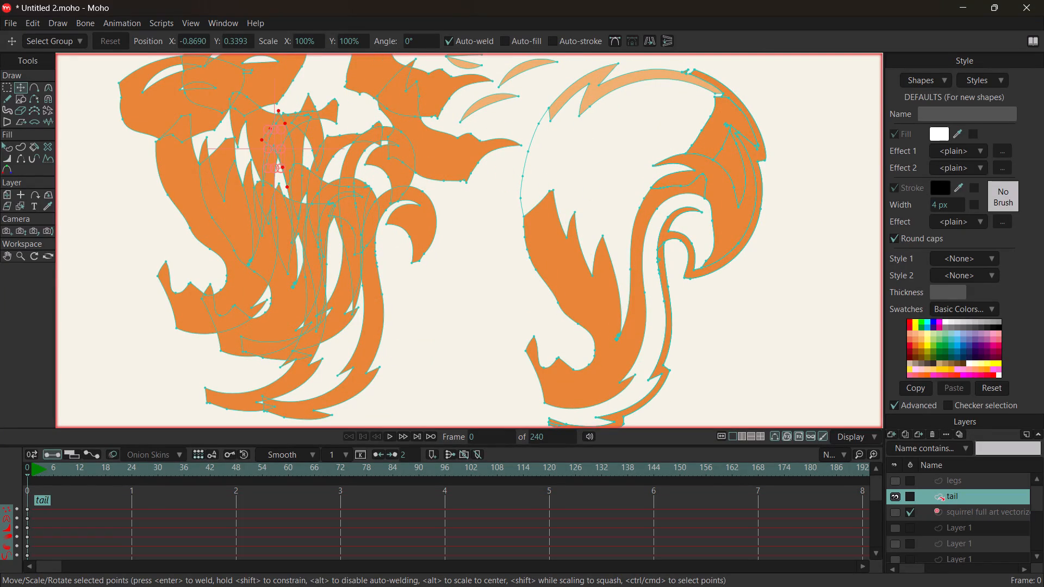
left_click(732, 163)
left_click_drag(732, 163, 825, 162)
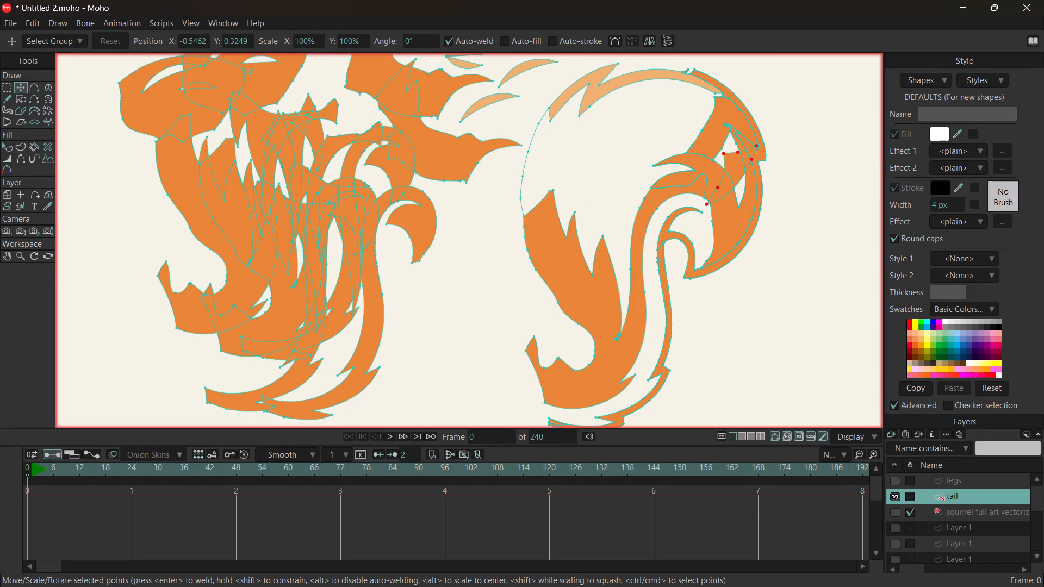
left_click_drag(825, 162, 823, 151)
left_click(735, 162)
left_click_drag(735, 162, 422, 113)
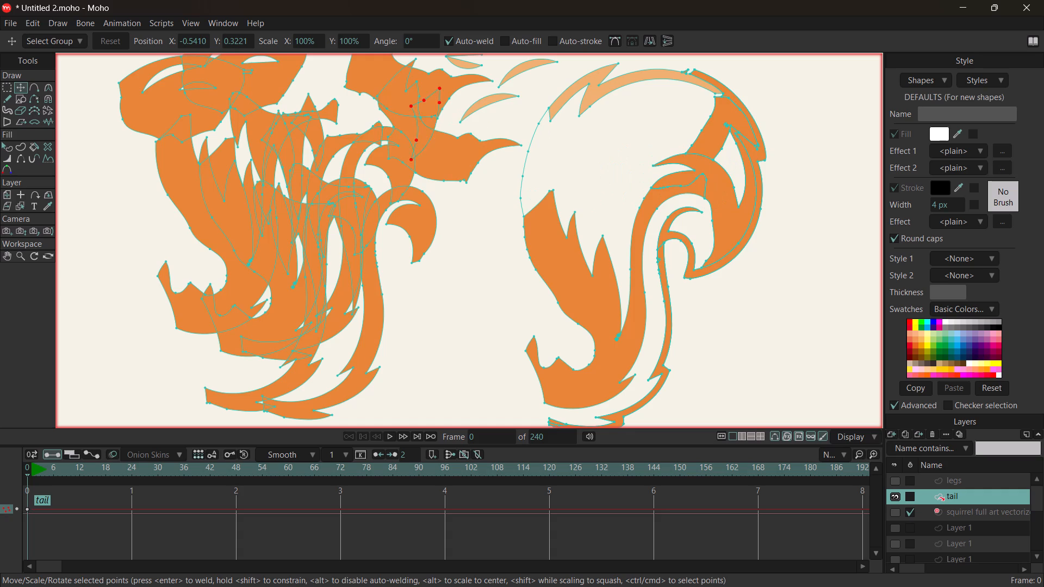
left_click_drag(422, 113, 369, 119)
Pull the three stacked copies of the orange section below the end of the light-orange highlight onto the removed pieces.
left_click(703, 129)
left_click(711, 140)
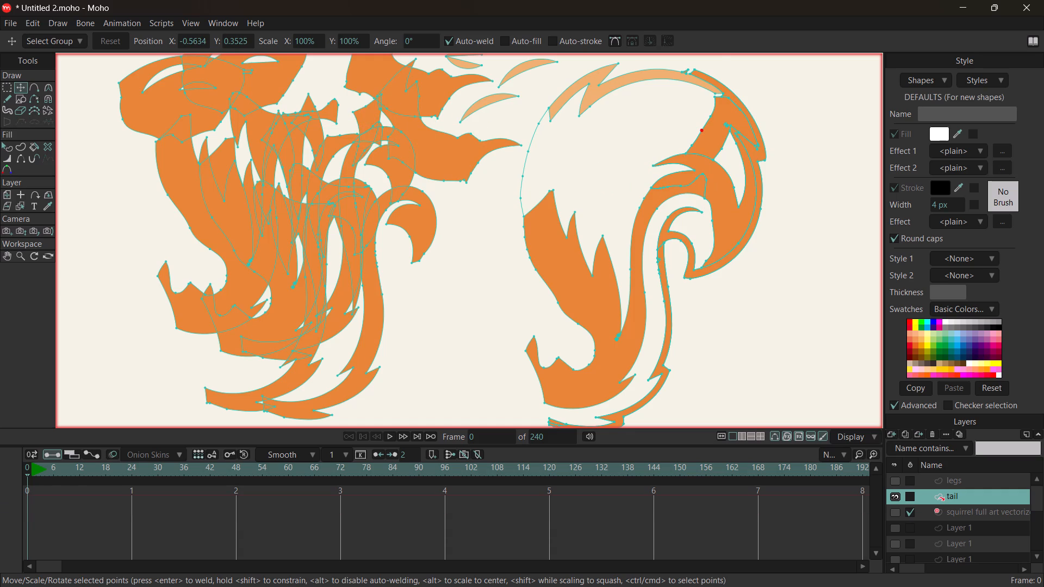
left_click_drag(711, 140, 397, 138)
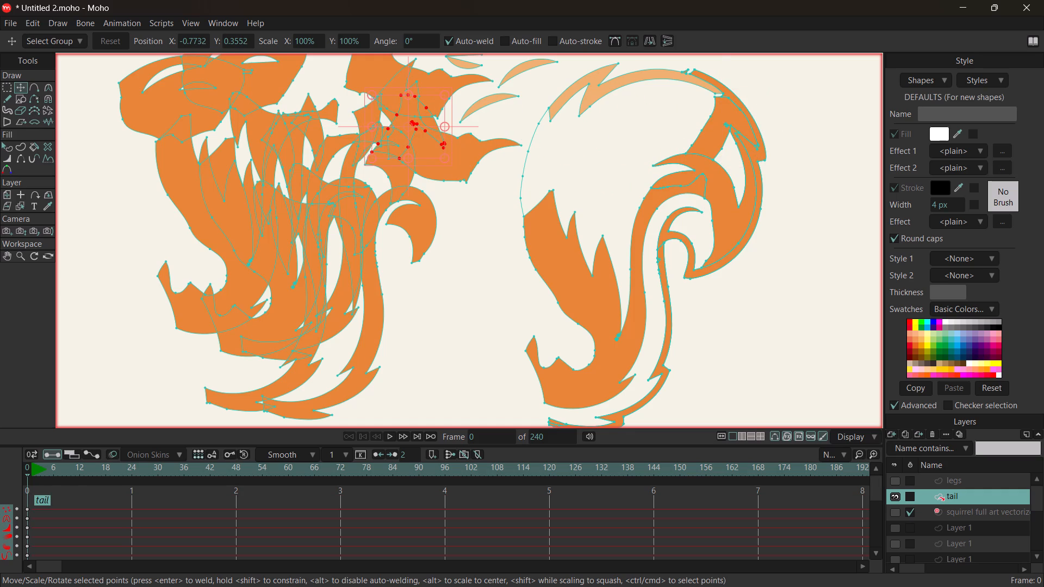
left_click(711, 141)
left_click_drag(711, 141, 355, 134)
left_click(707, 144)
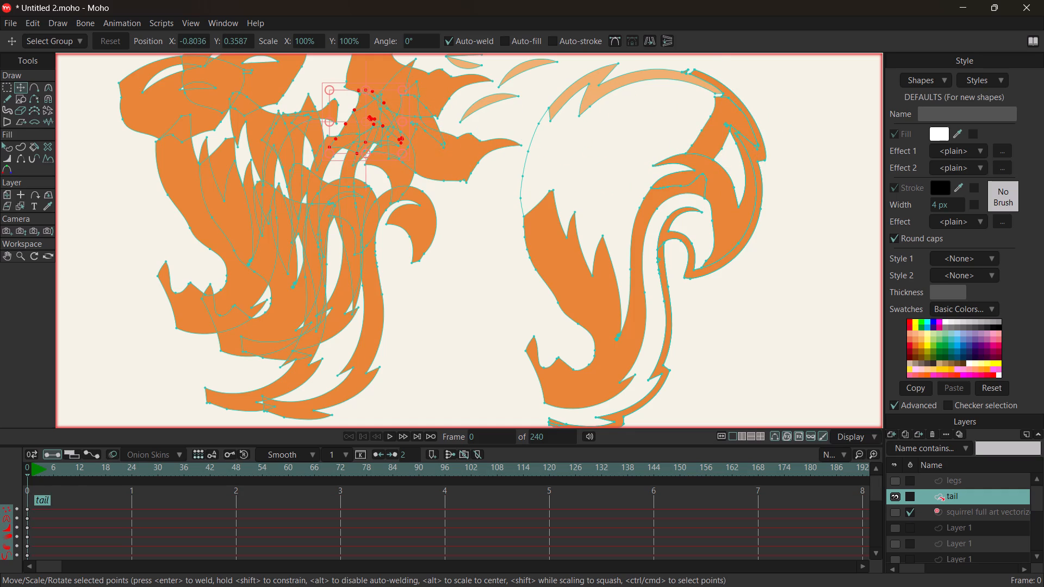
left_click_drag(707, 144, 377, 117)
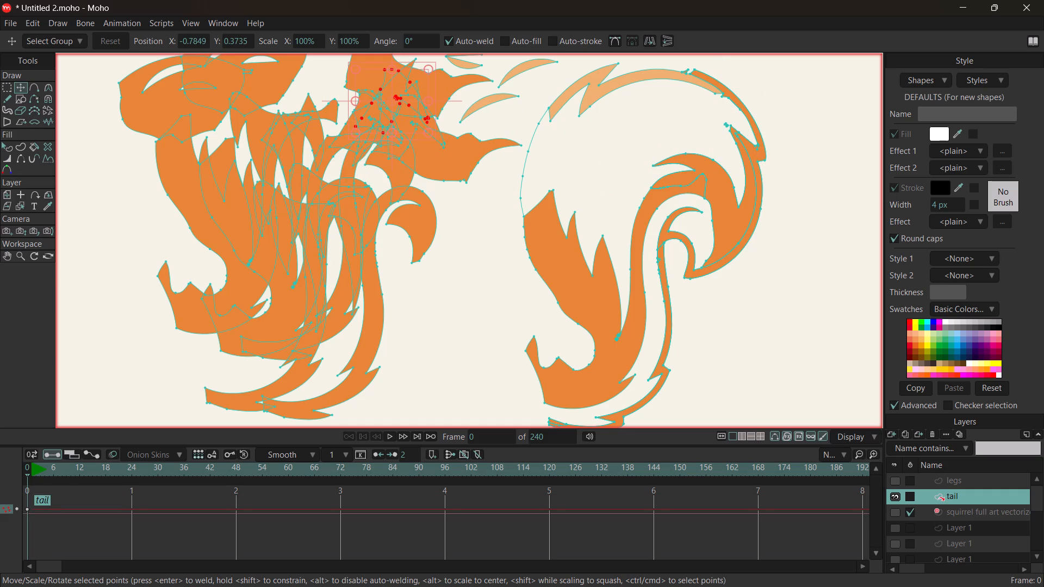
Pull two duplicate copies of the thin orange strip along the tail's outer curve onto the removed pieces.
left_click(761, 149)
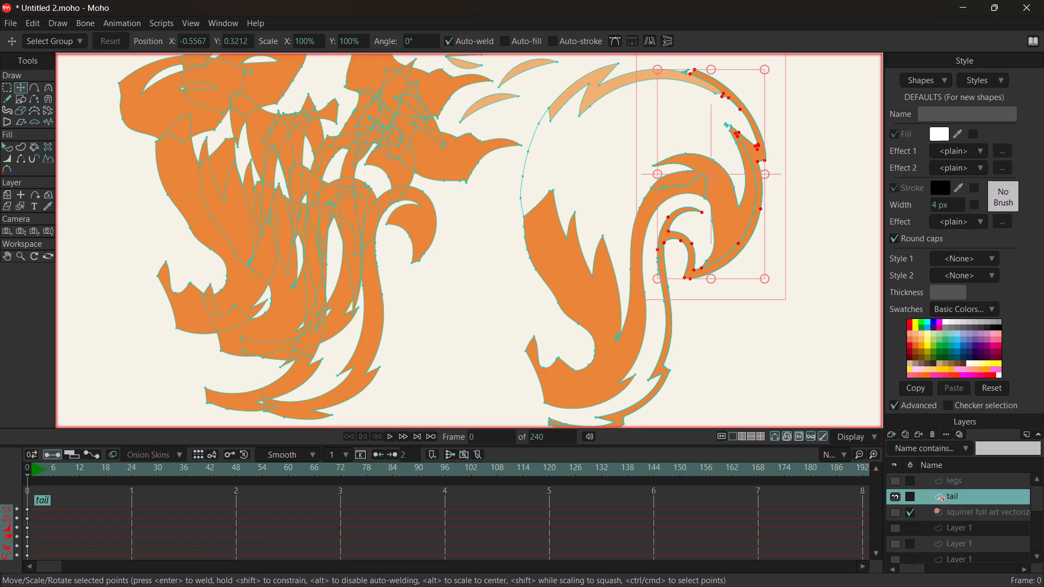
left_click_drag(759, 150, 176, 104)
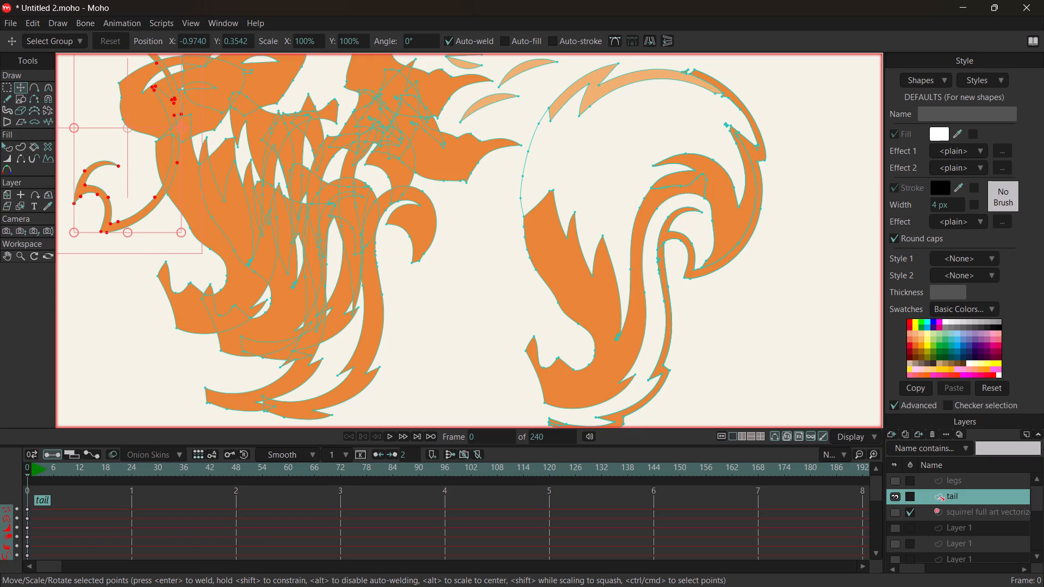
left_click(757, 154)
left_click_drag(757, 154, 363, 122)
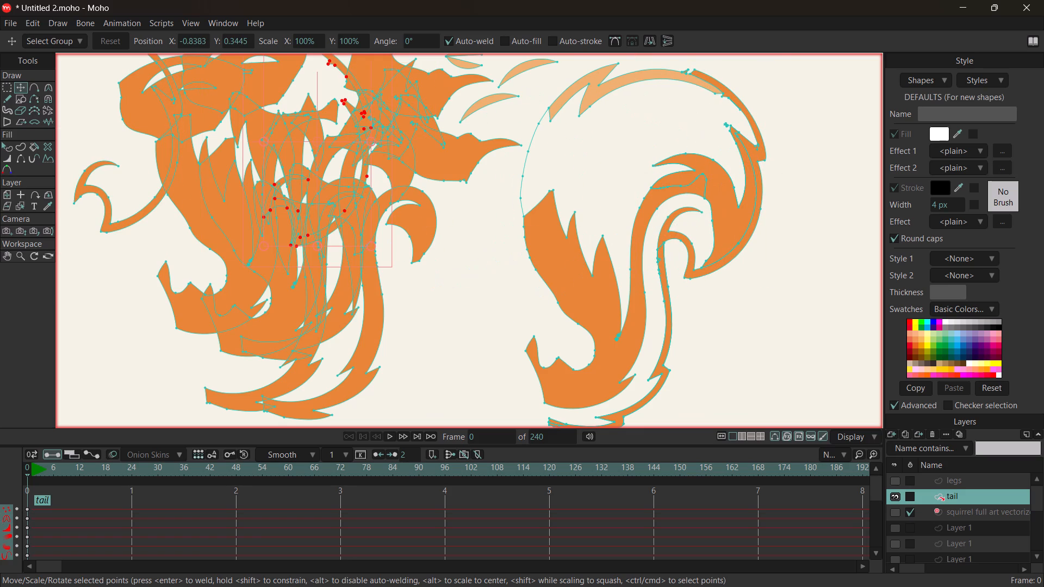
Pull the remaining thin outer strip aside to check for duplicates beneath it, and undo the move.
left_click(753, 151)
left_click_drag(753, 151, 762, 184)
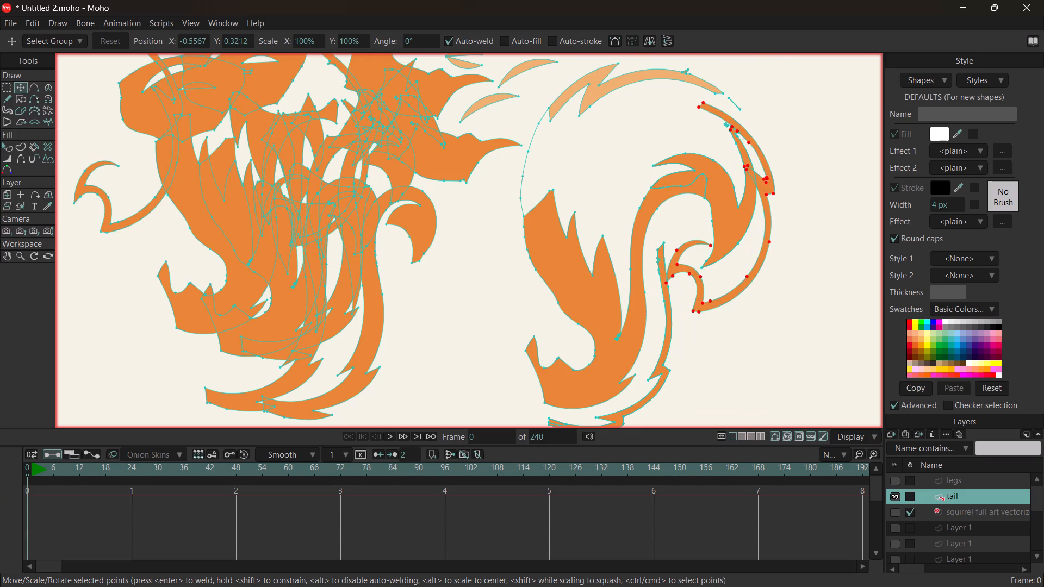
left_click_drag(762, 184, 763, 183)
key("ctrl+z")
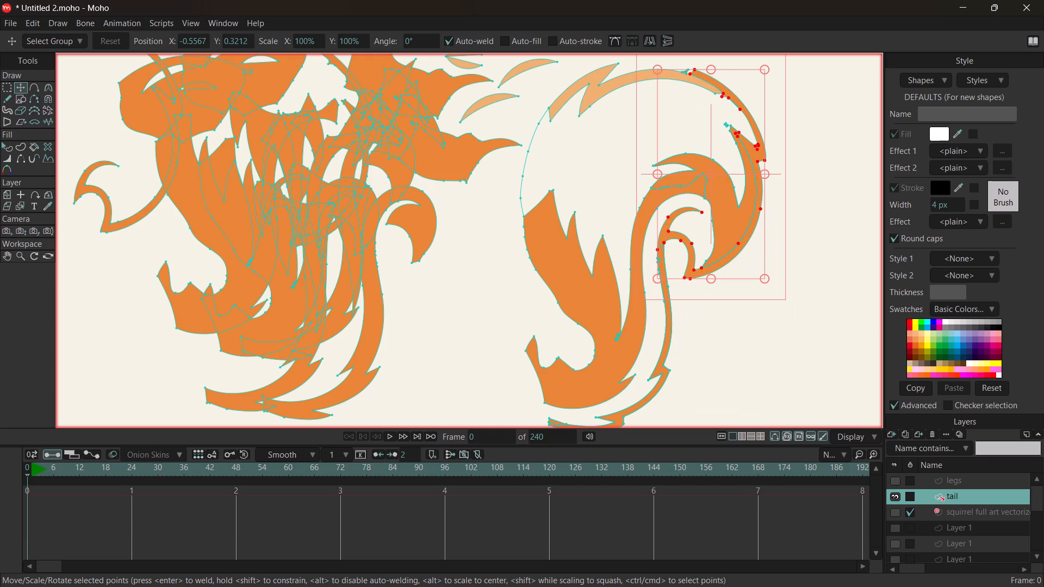
Pull the stacked copies of the thick orange crescent inside the tail's outer curve onto the removed pieces.
left_click(714, 193)
left_click(718, 196)
left_click_drag(718, 196, 250, 135)
left_click(738, 224)
left_click_drag(738, 224, 157, 139)
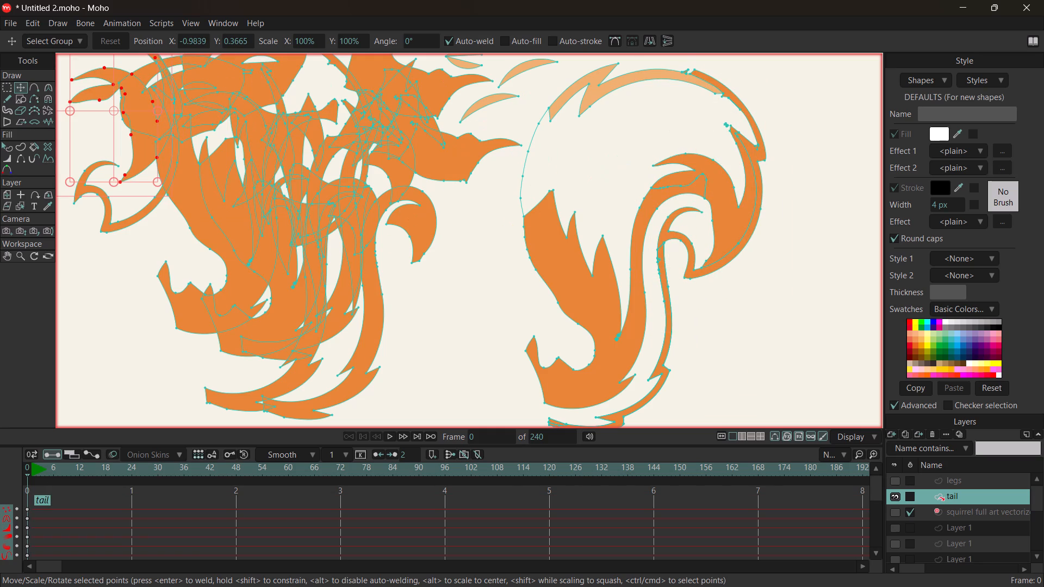
left_click(738, 212)
left_click_drag(735, 210, 718, 217)
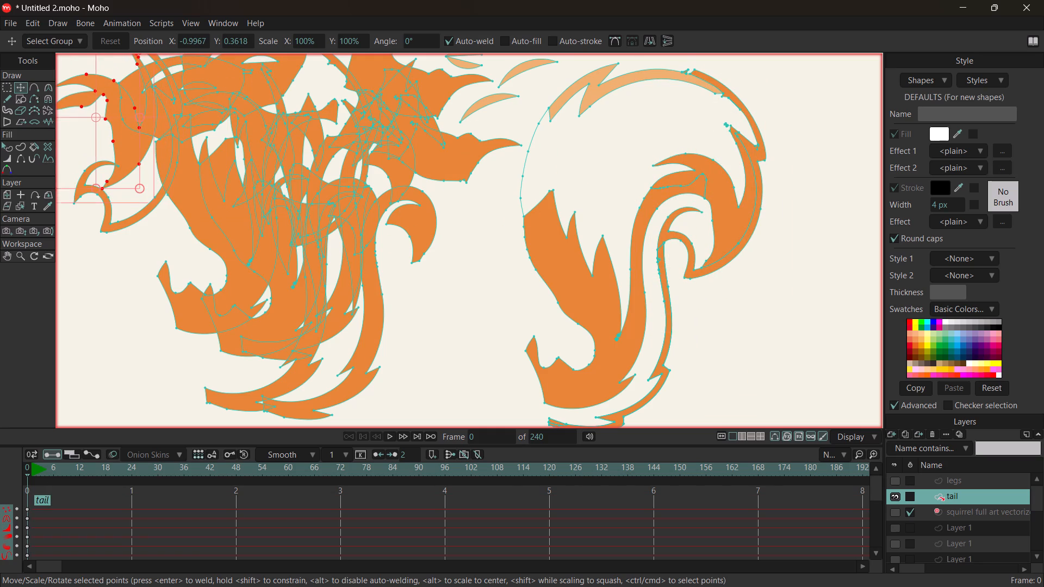
left_click(724, 196)
left_click(724, 196)
left_click_drag(724, 196, 223, 122)
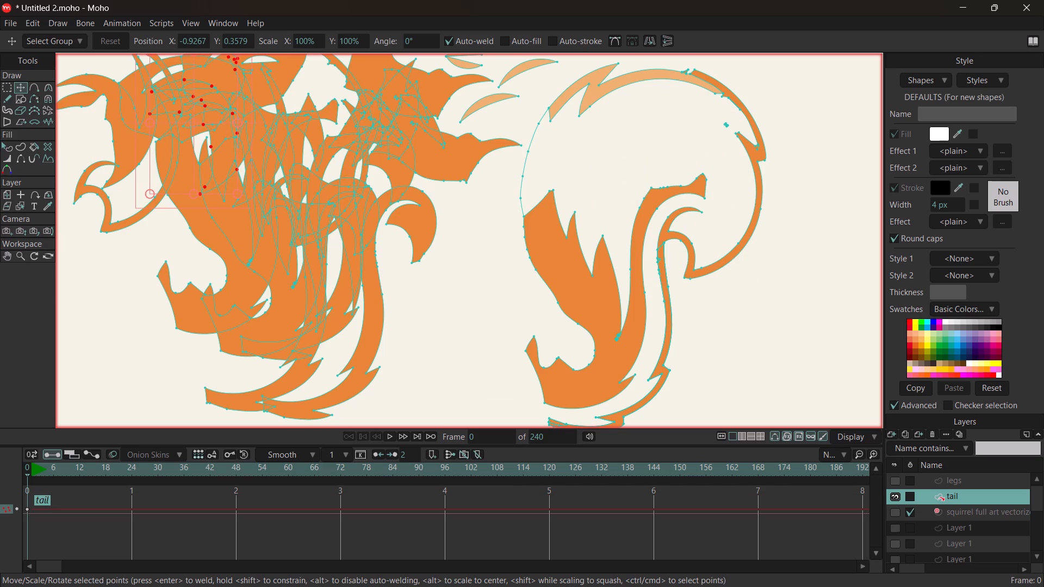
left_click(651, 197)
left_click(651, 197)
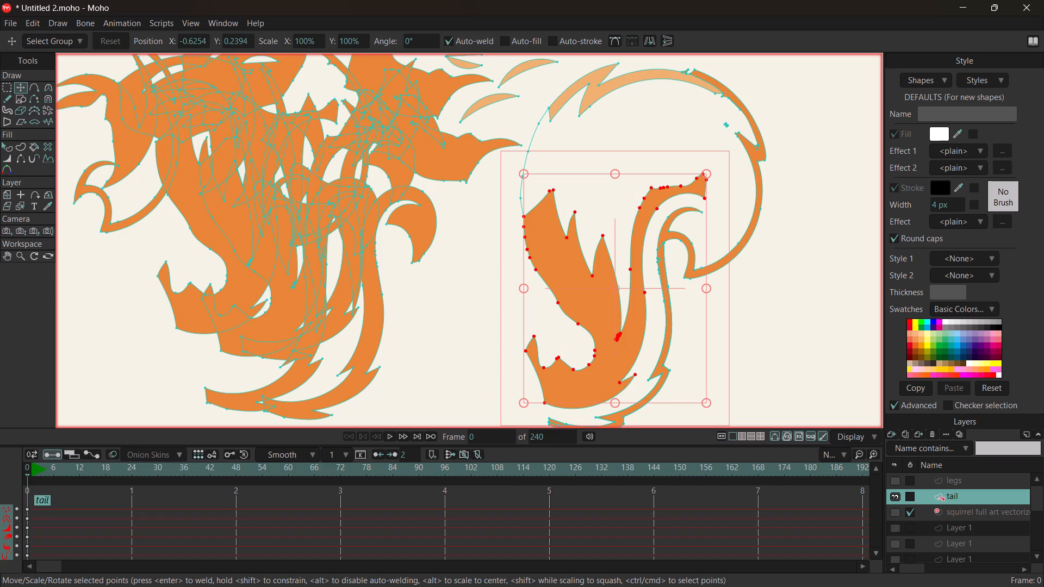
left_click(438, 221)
Delete the stray leftover point inside the tail's upper outer curve.
scroll(662, 324, "down", 1)
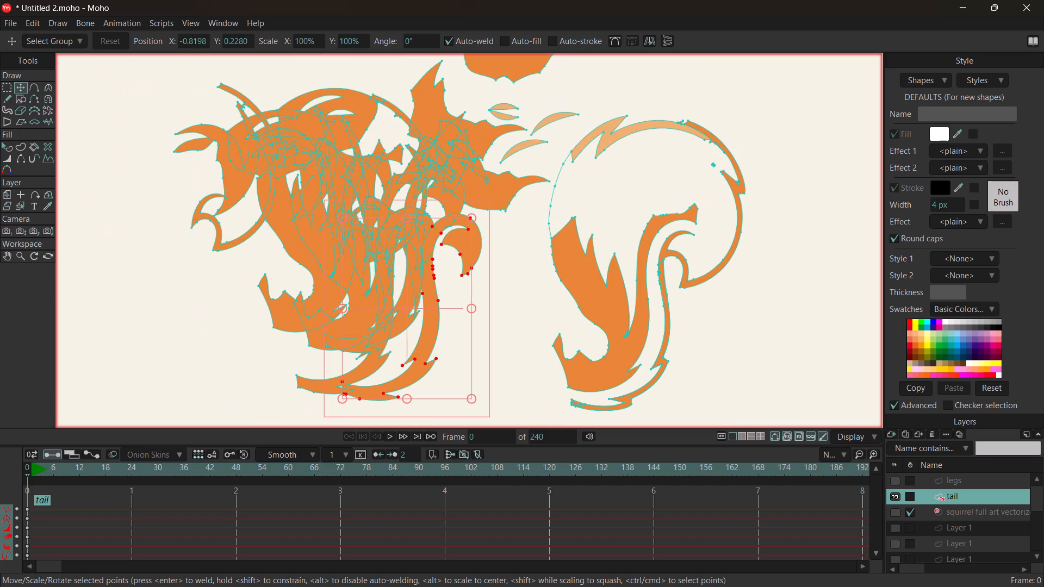
left_click(713, 163)
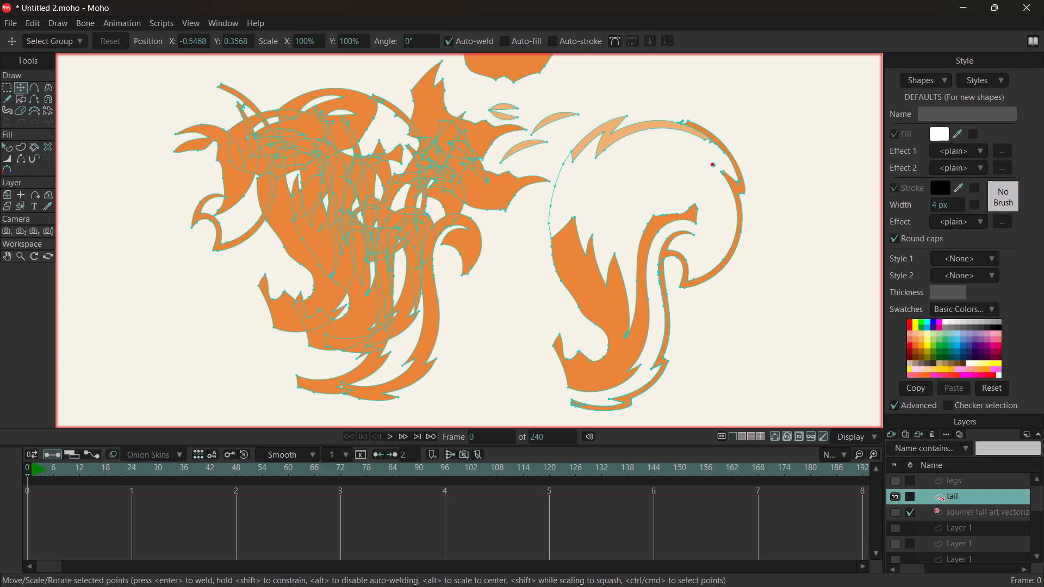
key("Delete")
key("Delete")
Delete the pile of removed duplicate pieces lying beside the cleaned tail.
scroll(738, 179, "down", 4)
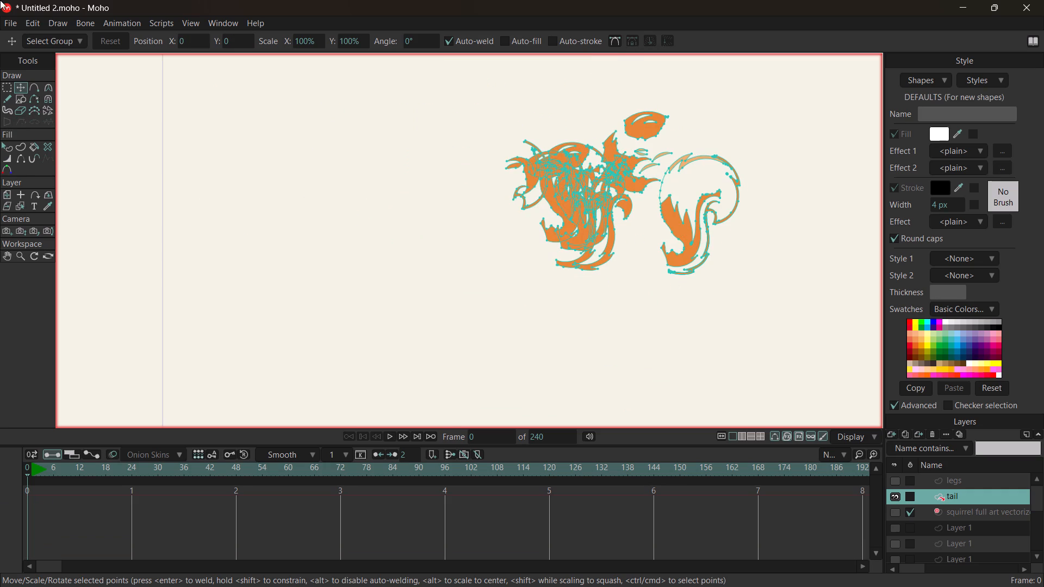
left_click(8, 91)
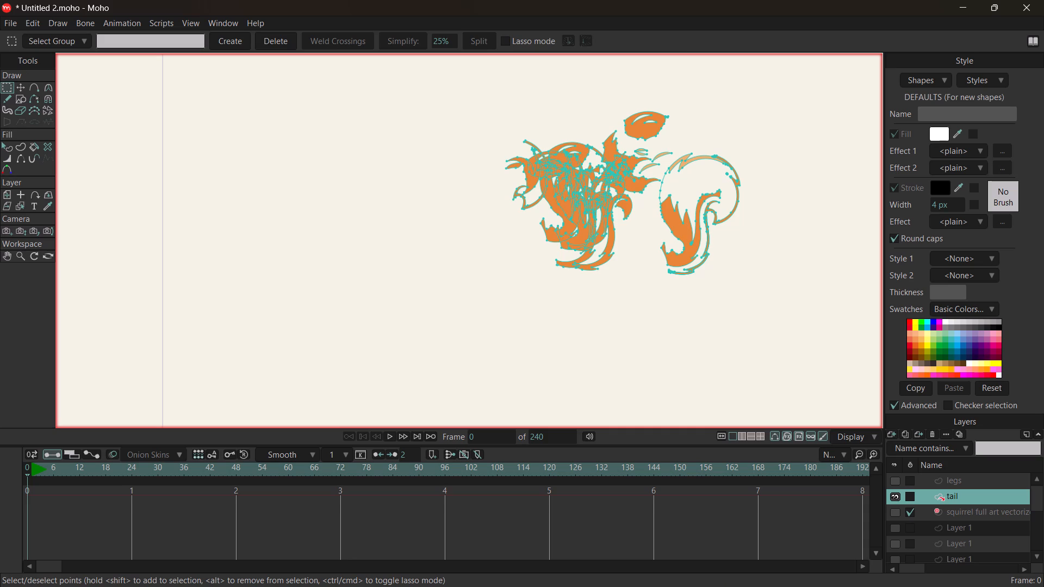
left_click_drag(475, 94, 649, 291)
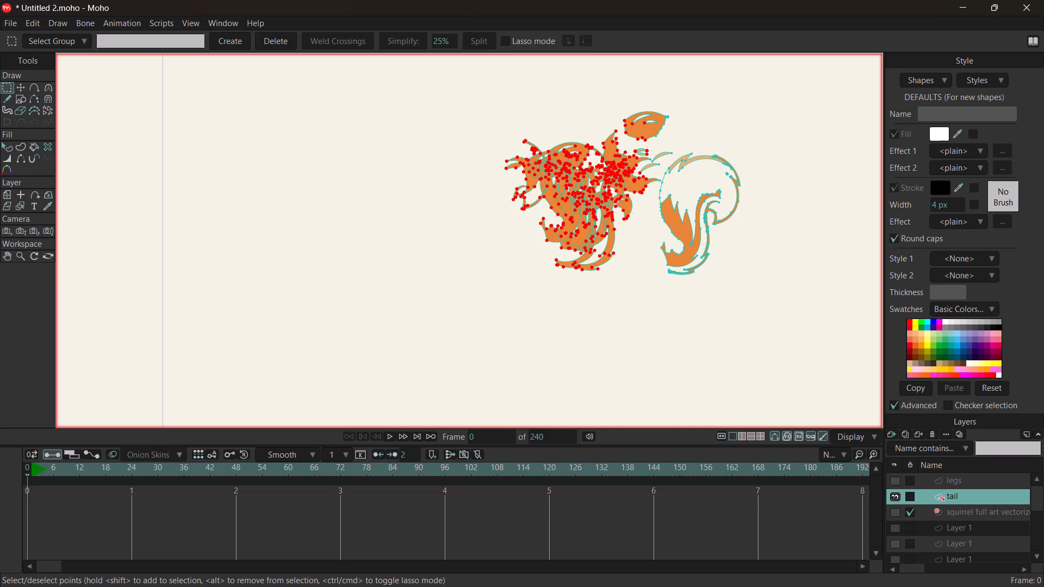
key("Delete")
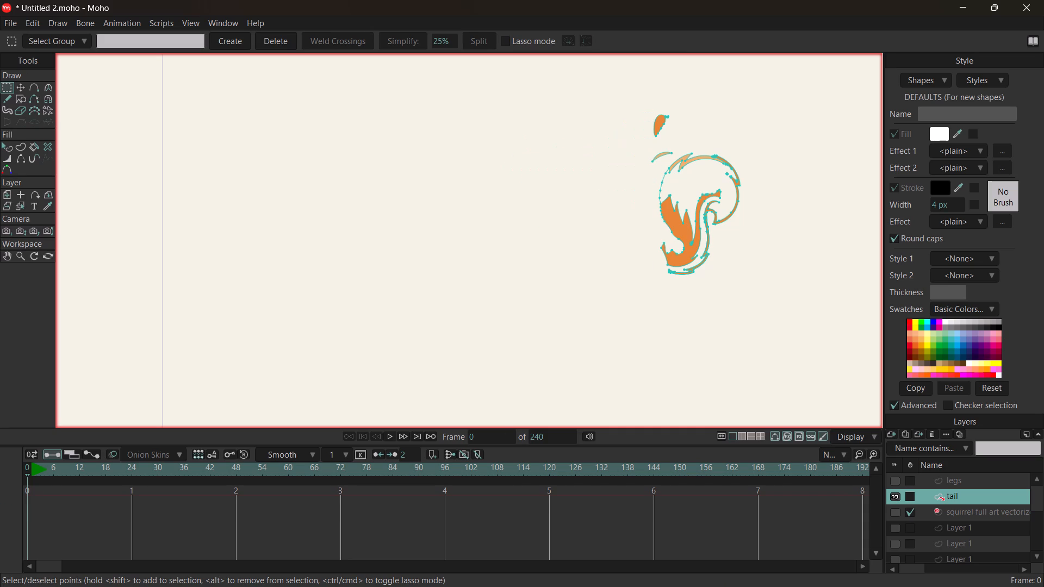
Delete the two leftover fragments above the tail: the light orange sliver and the orange piece.
scroll(678, 171, "up", 4)
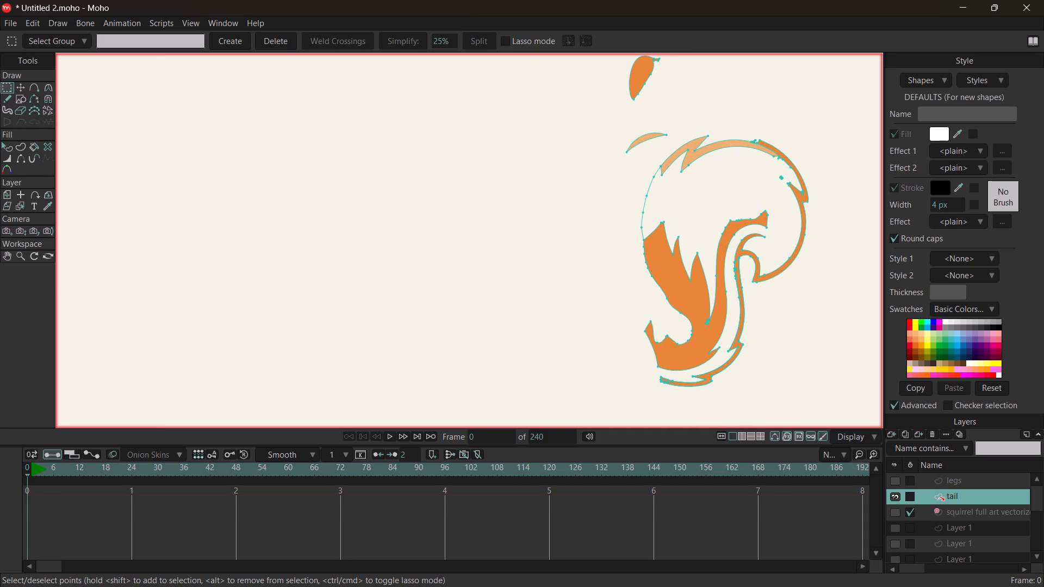
left_click(626, 74)
left_click(639, 76)
left_click_drag(639, 75, 626, 91)
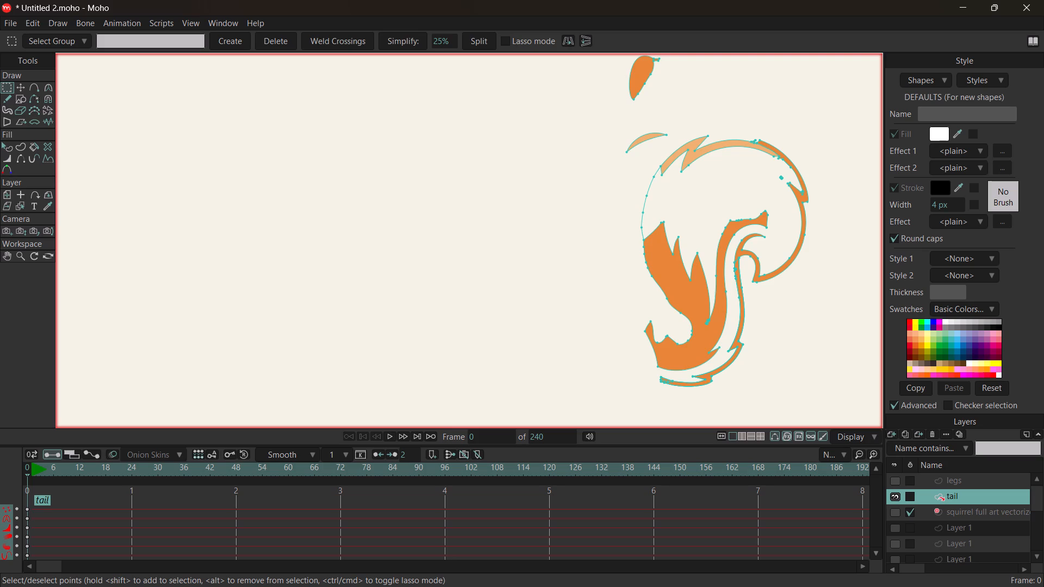
left_click(600, 63)
left_click_drag(606, 122, 679, 153)
key("Delete")
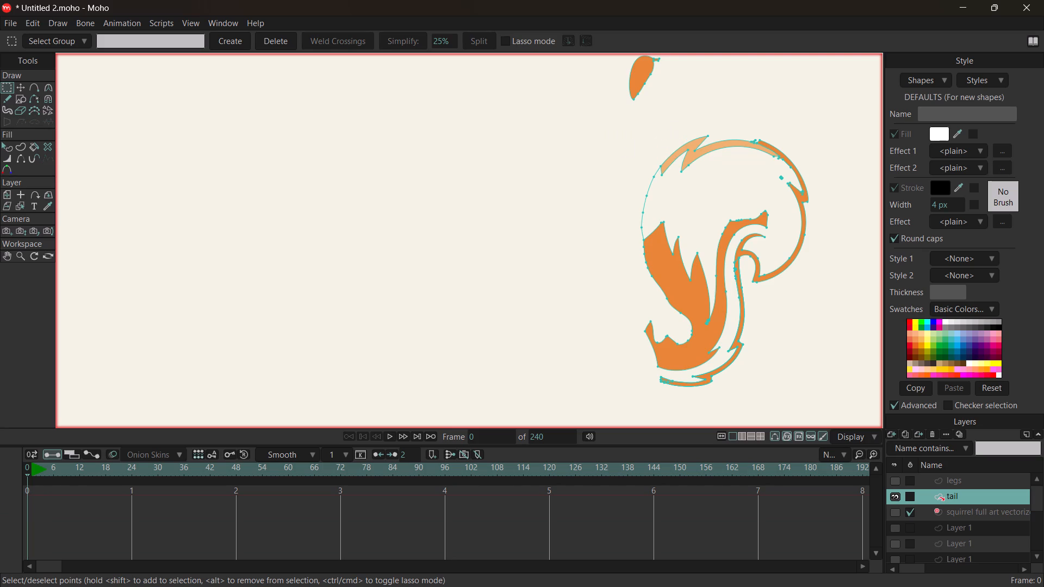
left_click(648, 72)
left_click_drag(607, 56, 698, 109)
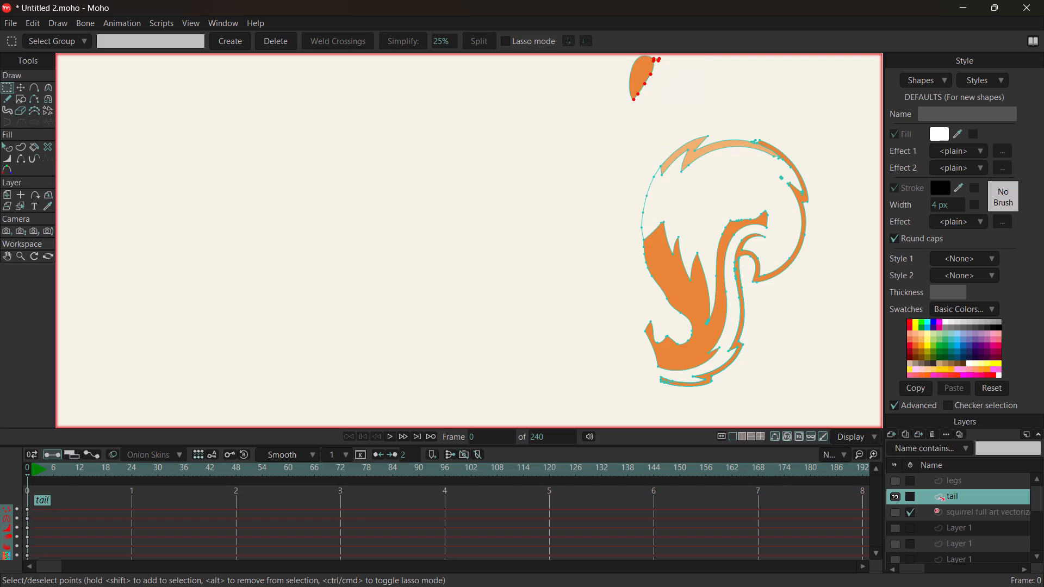
key("Delete")
Select all of the tail's edges for a new shape and sample the tail's orange as the fill colour.
scroll(701, 203, "down", 3)
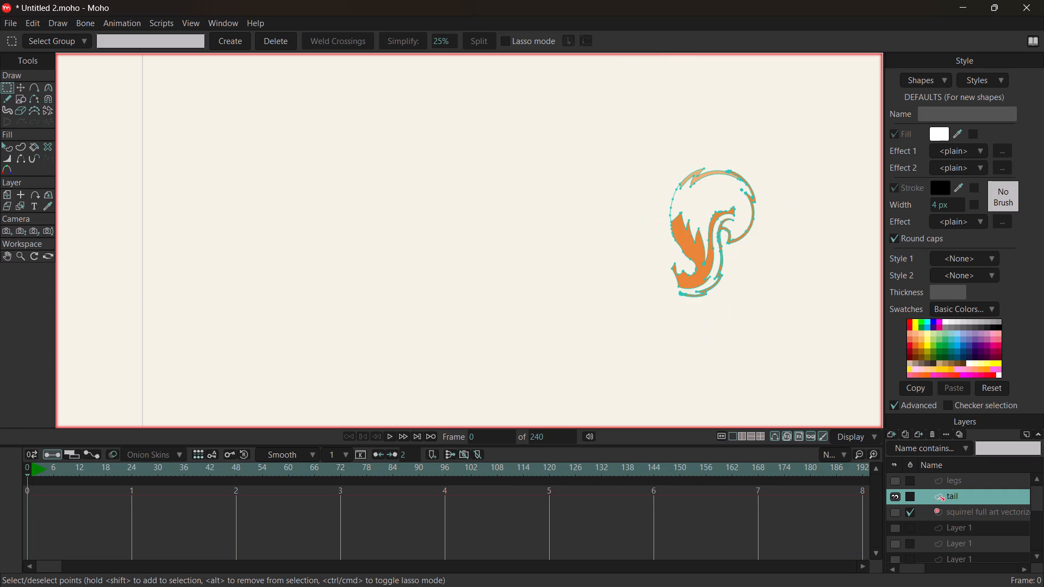
scroll(710, 233, "up", 7)
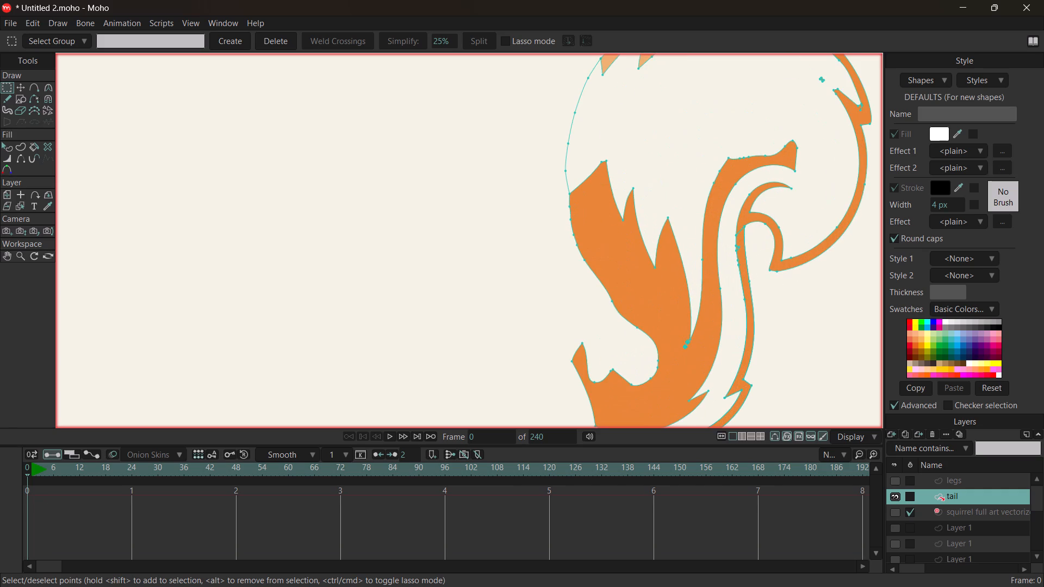
scroll(710, 233, "down", 2)
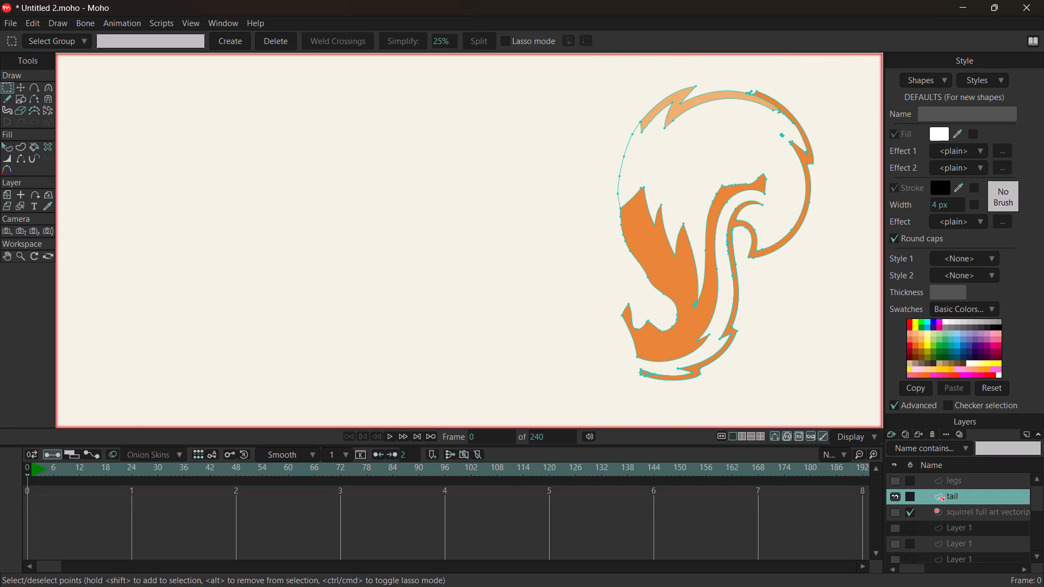
left_click(23, 145)
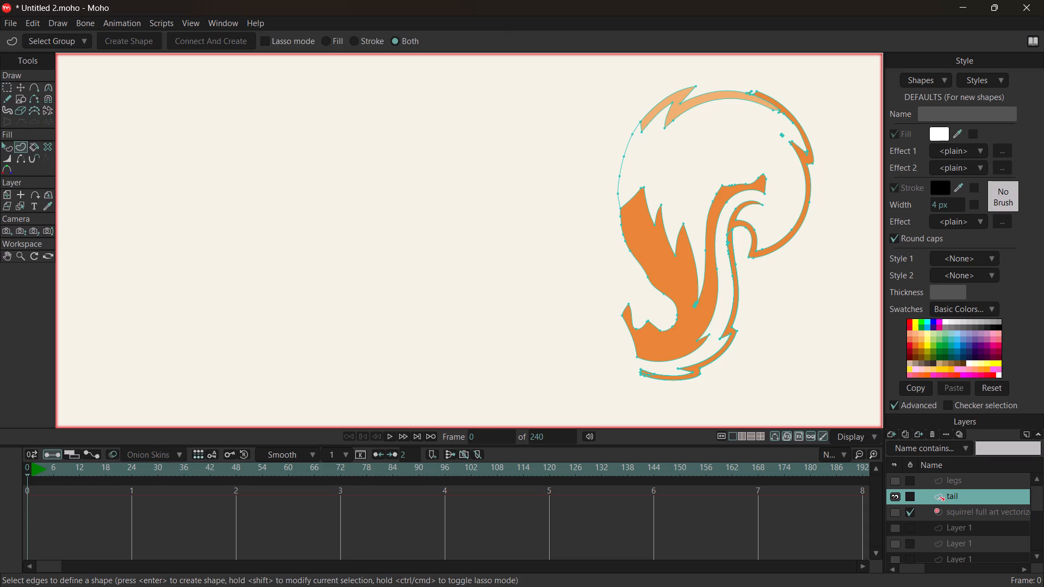
left_click_drag(580, 86, 851, 402)
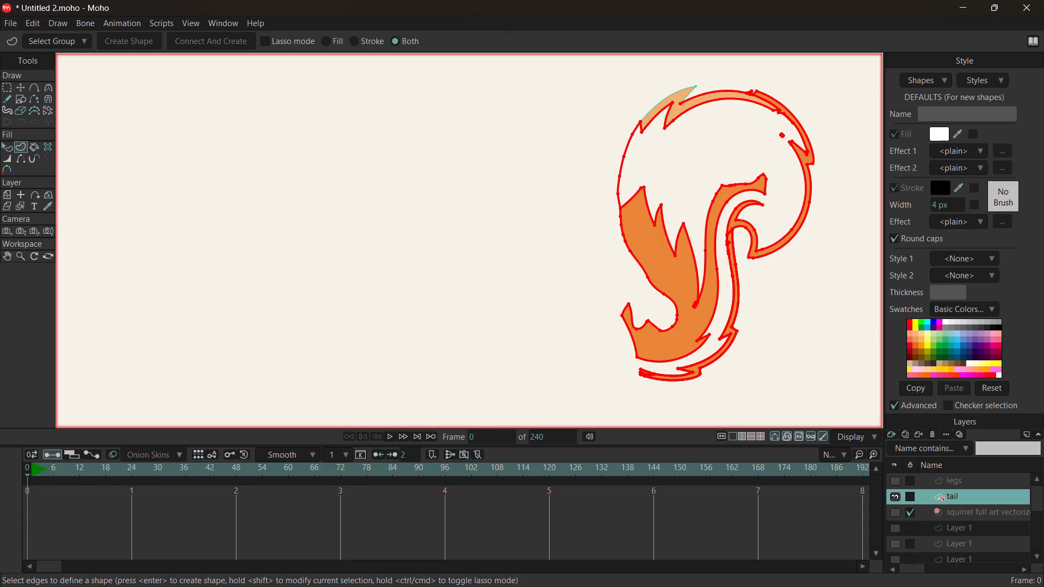
left_click(706, 155)
left_click_drag(618, 65, 647, 73)
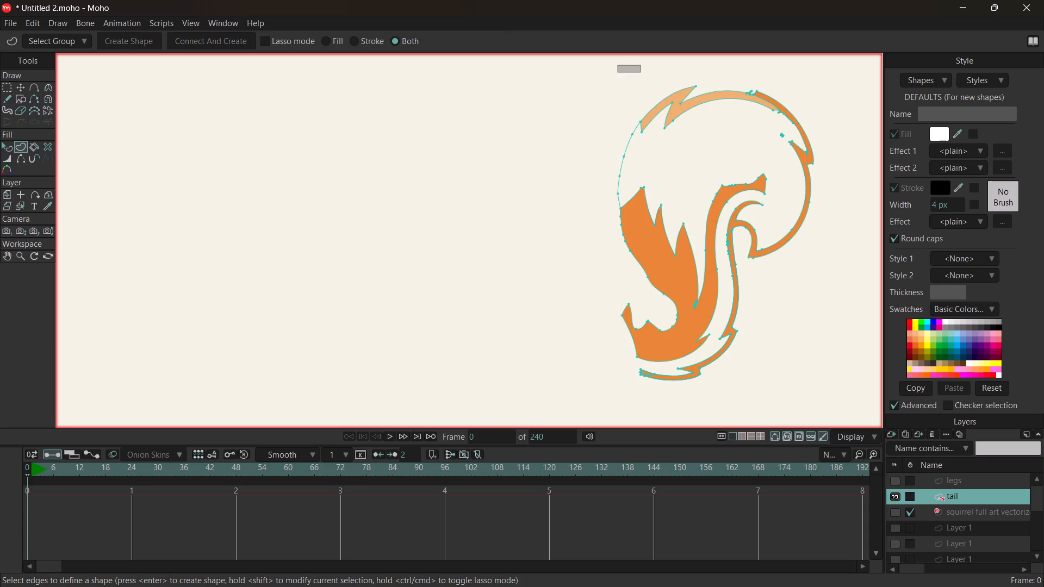
left_click_drag(647, 73, 892, 413)
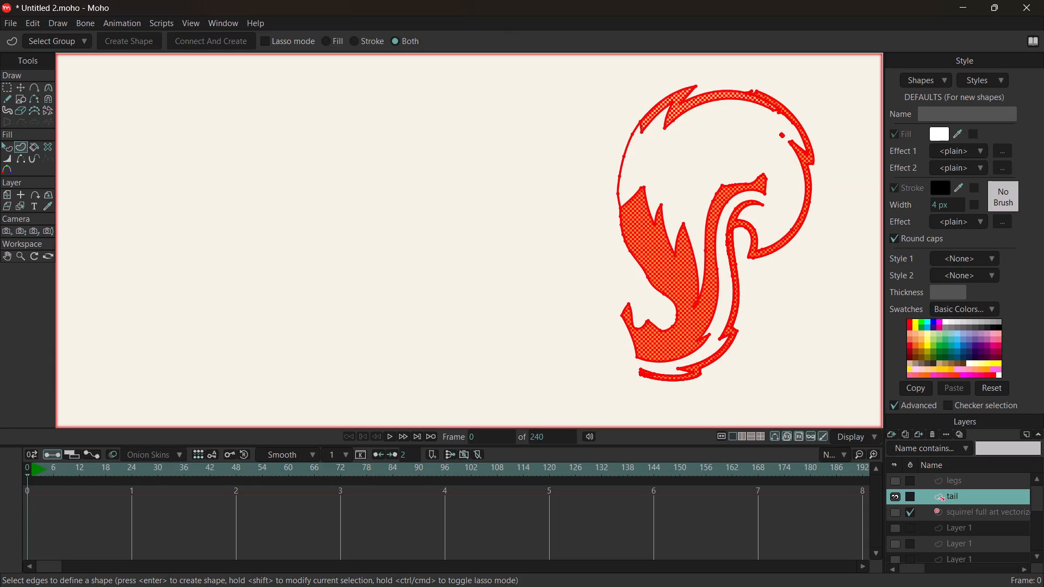
left_click(701, 156)
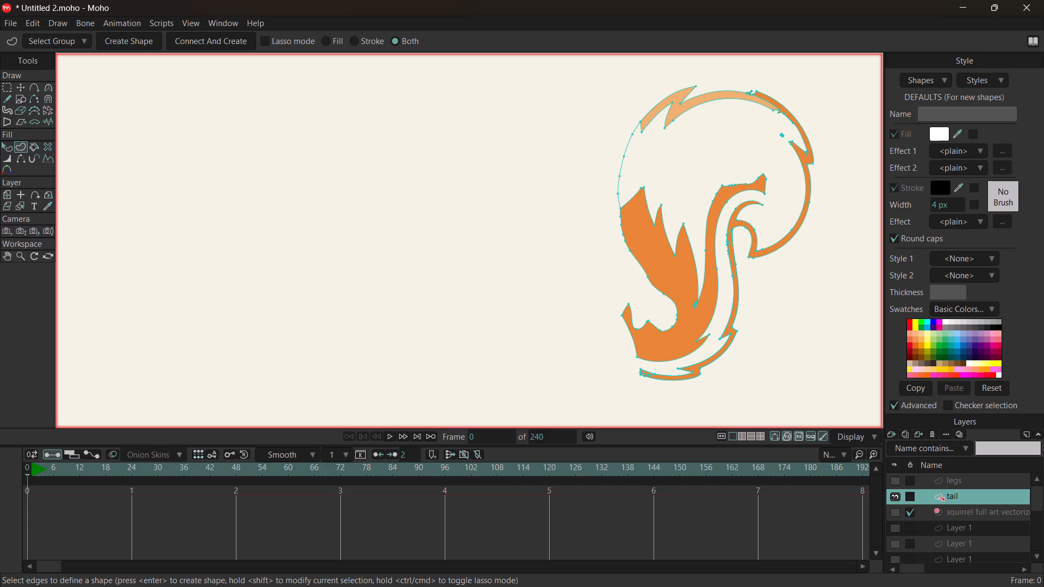
left_click_drag(570, 78, 874, 405)
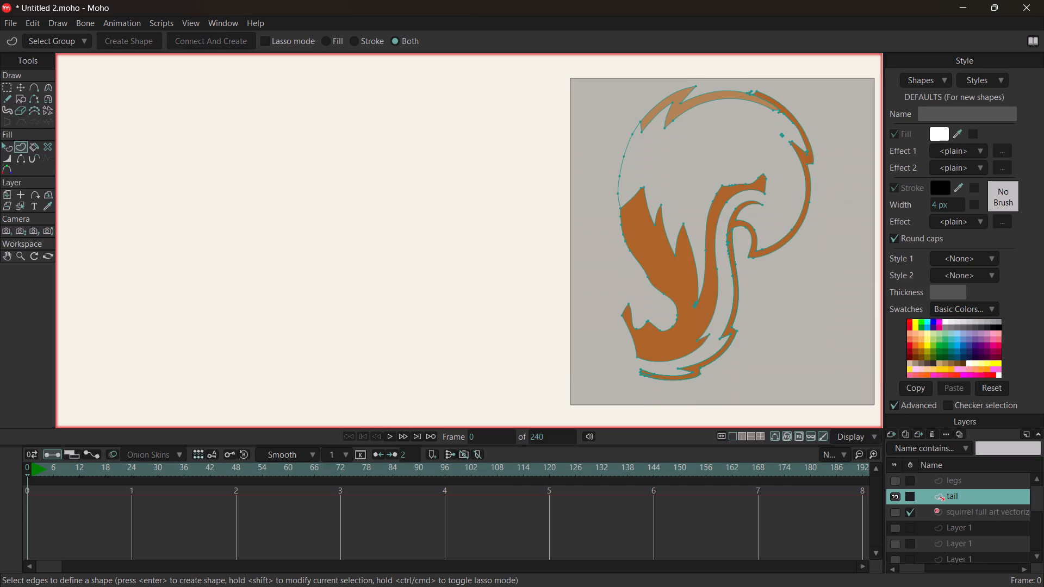
left_click_drag(874, 405, 874, 406)
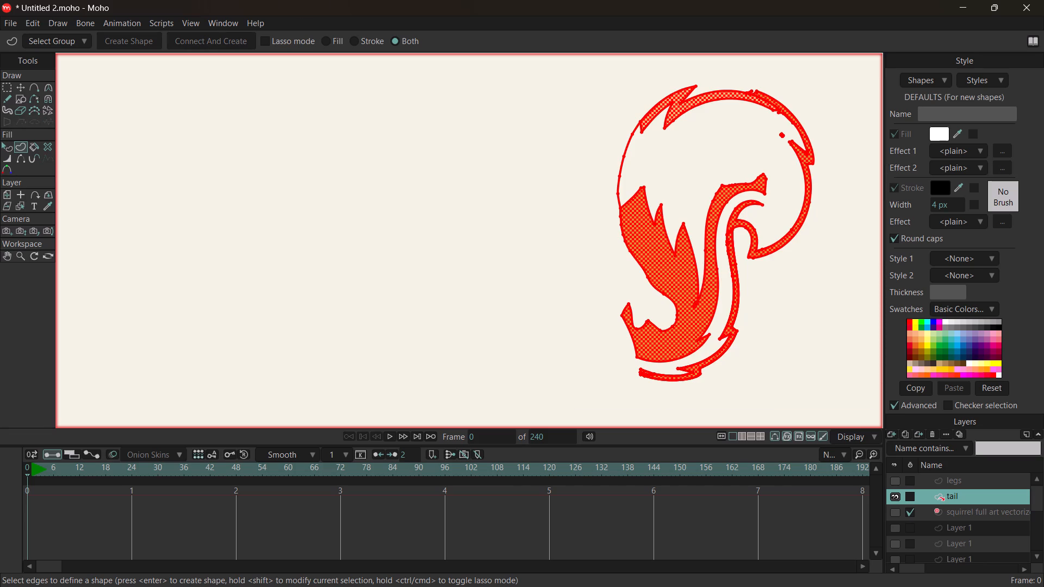
left_click_drag(950, 132, 667, 229)
left_click(953, 135)
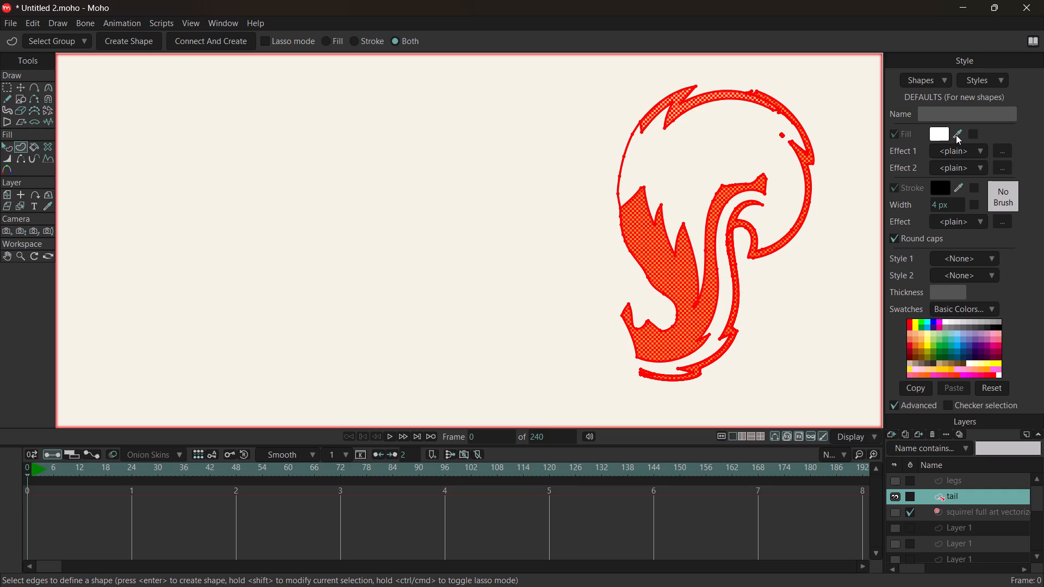
left_click_drag(956, 135, 655, 240)
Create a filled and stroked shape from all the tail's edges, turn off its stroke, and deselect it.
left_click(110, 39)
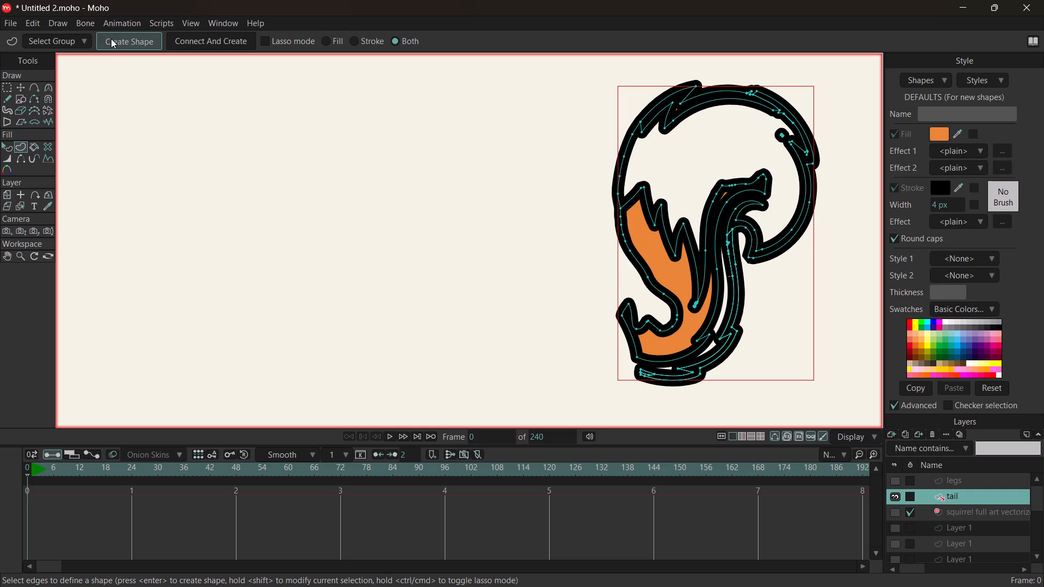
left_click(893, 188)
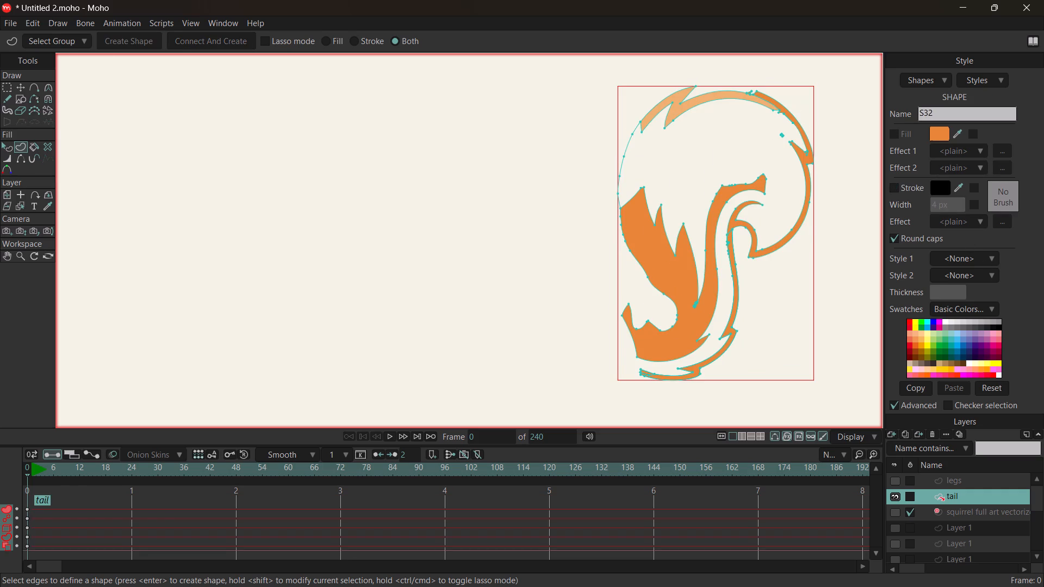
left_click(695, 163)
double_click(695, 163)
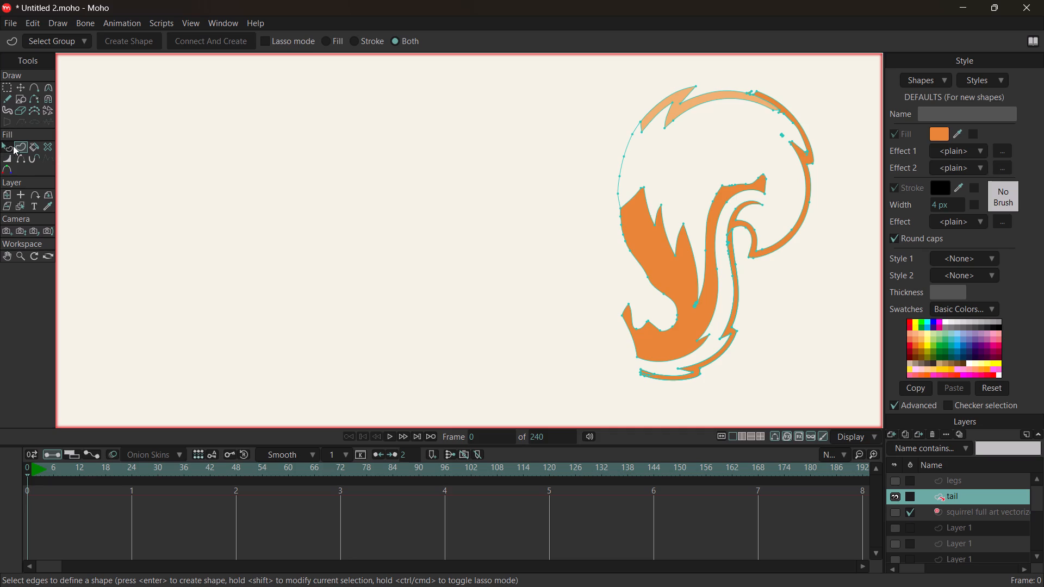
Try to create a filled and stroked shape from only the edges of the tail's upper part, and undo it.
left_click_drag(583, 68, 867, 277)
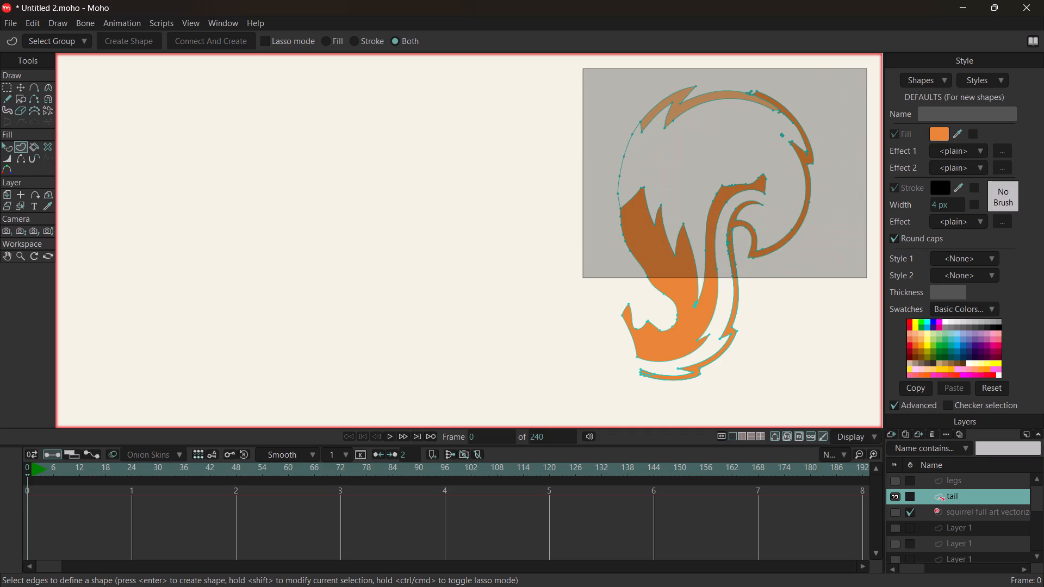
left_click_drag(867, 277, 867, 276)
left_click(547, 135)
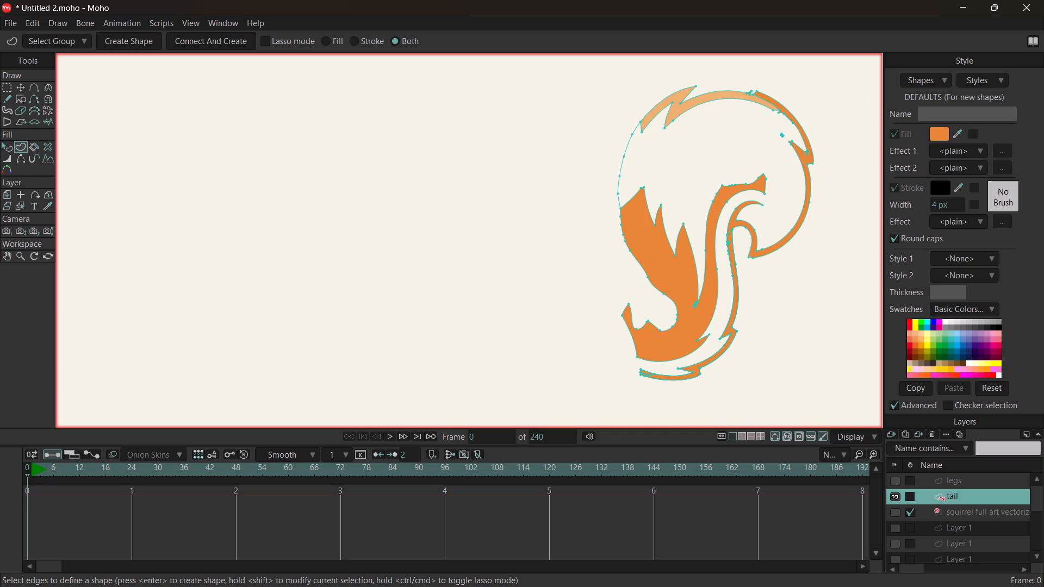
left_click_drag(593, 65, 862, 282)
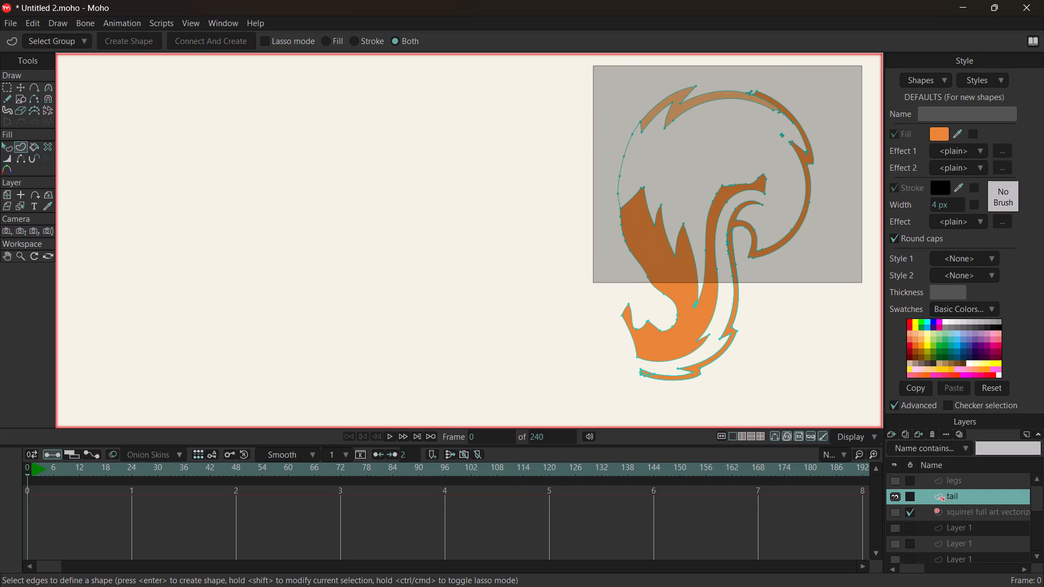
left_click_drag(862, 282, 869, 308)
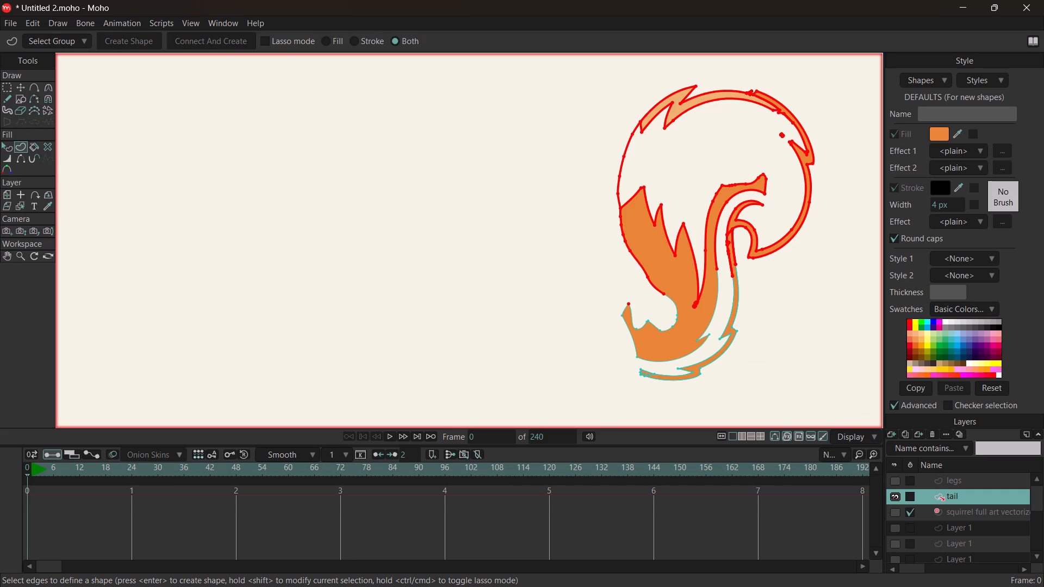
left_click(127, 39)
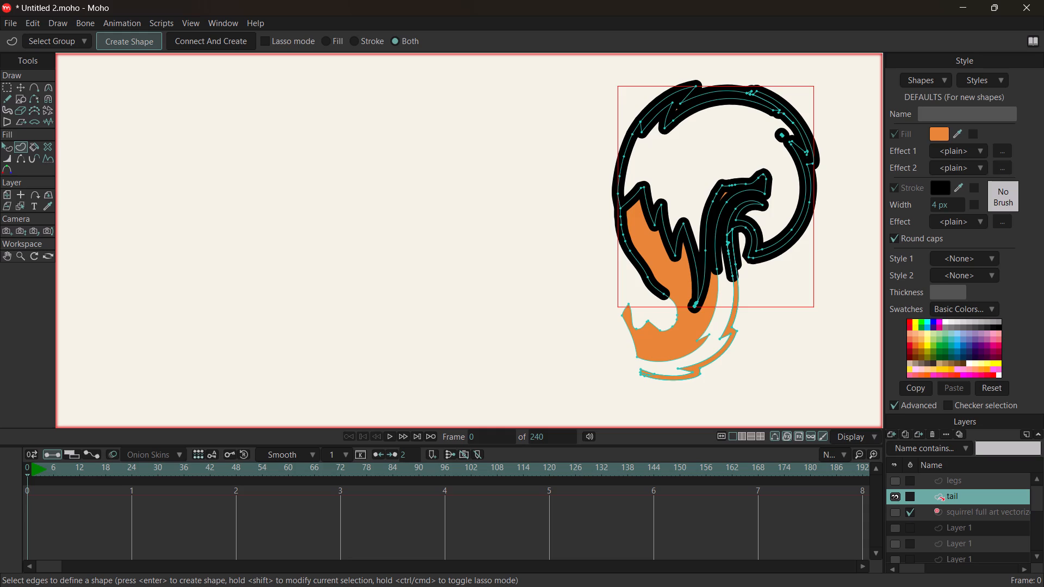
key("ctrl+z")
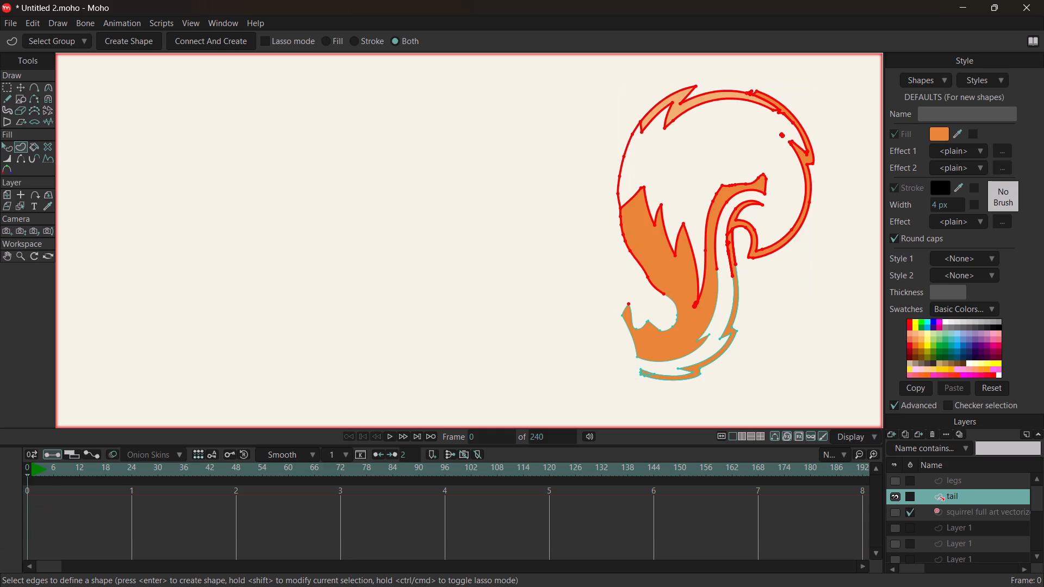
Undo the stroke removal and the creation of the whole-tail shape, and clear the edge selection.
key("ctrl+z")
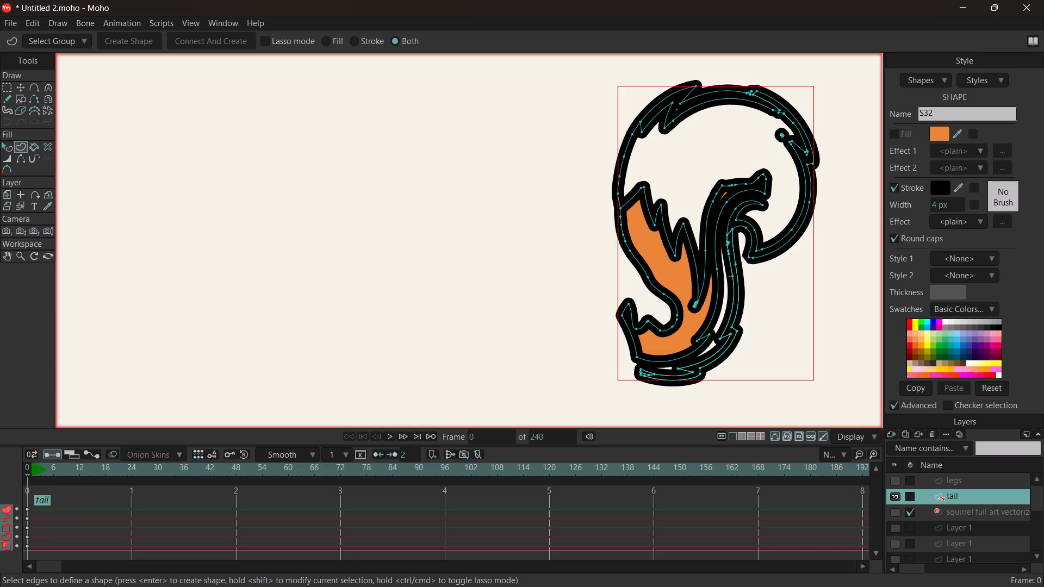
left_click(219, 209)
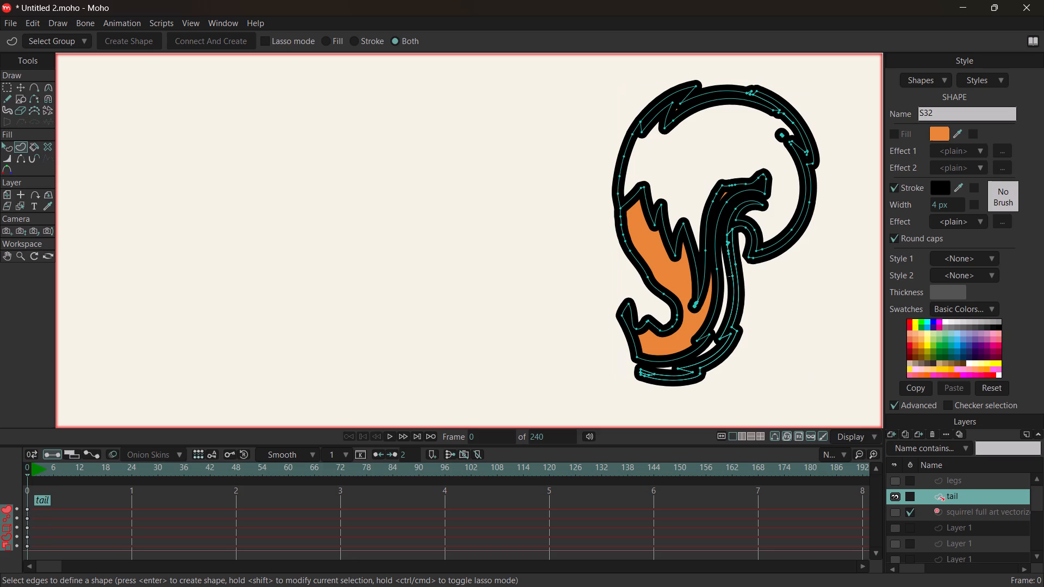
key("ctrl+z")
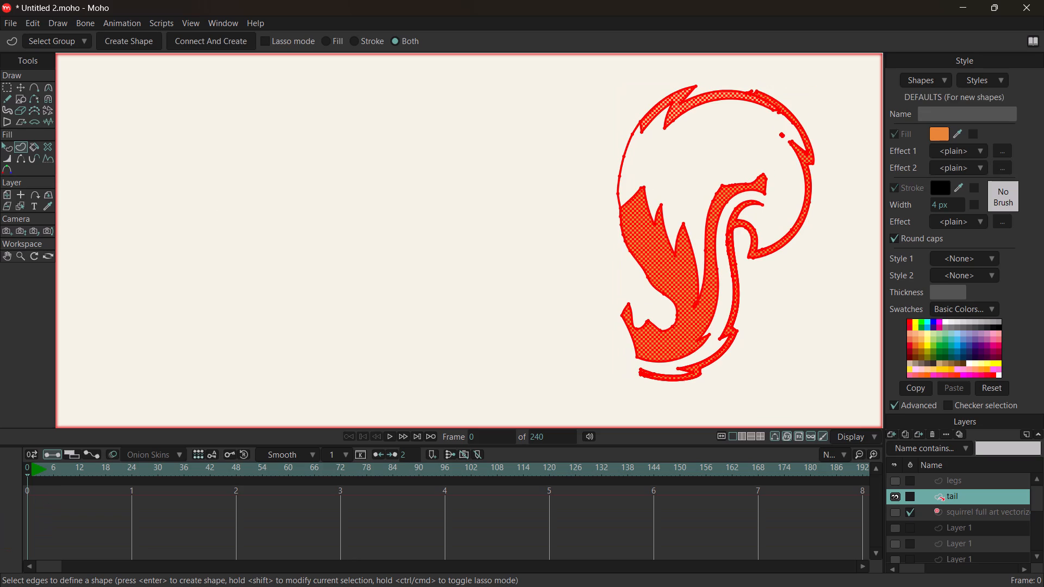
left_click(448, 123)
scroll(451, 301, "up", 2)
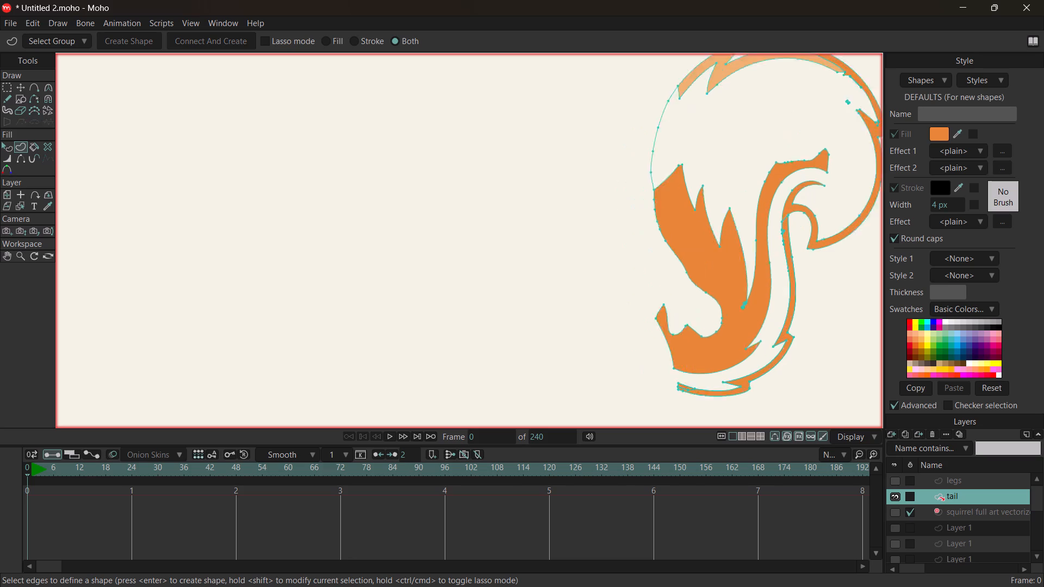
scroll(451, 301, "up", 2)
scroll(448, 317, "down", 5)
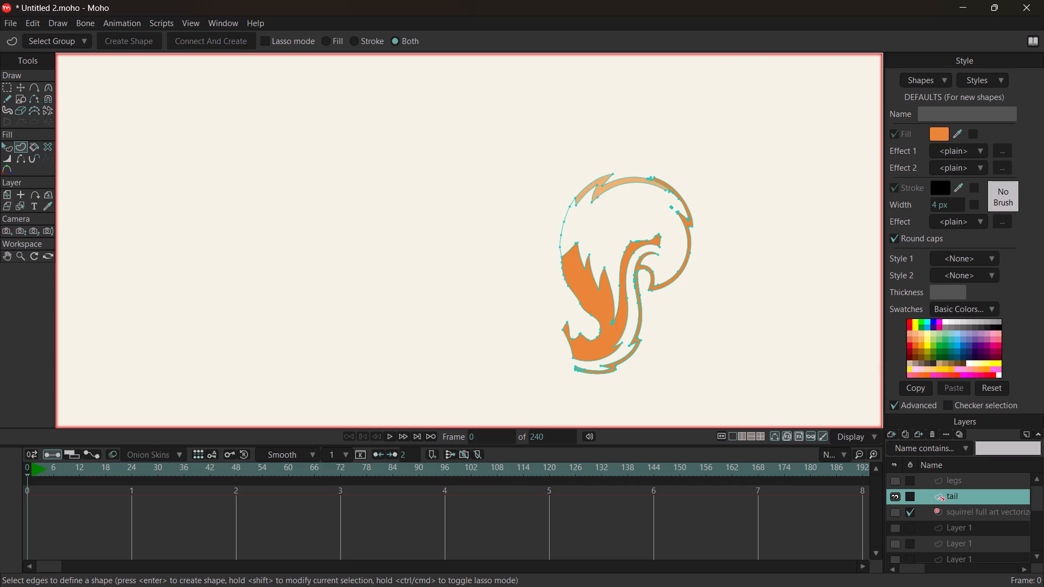
Draw a short welded curve at the tail's base joining the main shape's bottom corner to the lower strip's end.
scroll(498, 340, "up", 2)
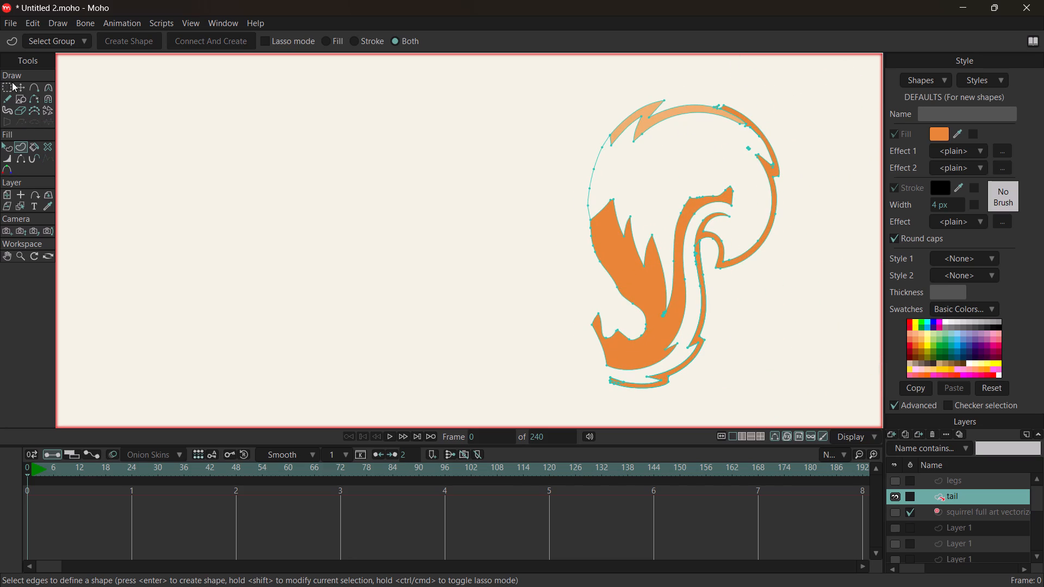
left_click(29, 86)
scroll(562, 404, "up", 2)
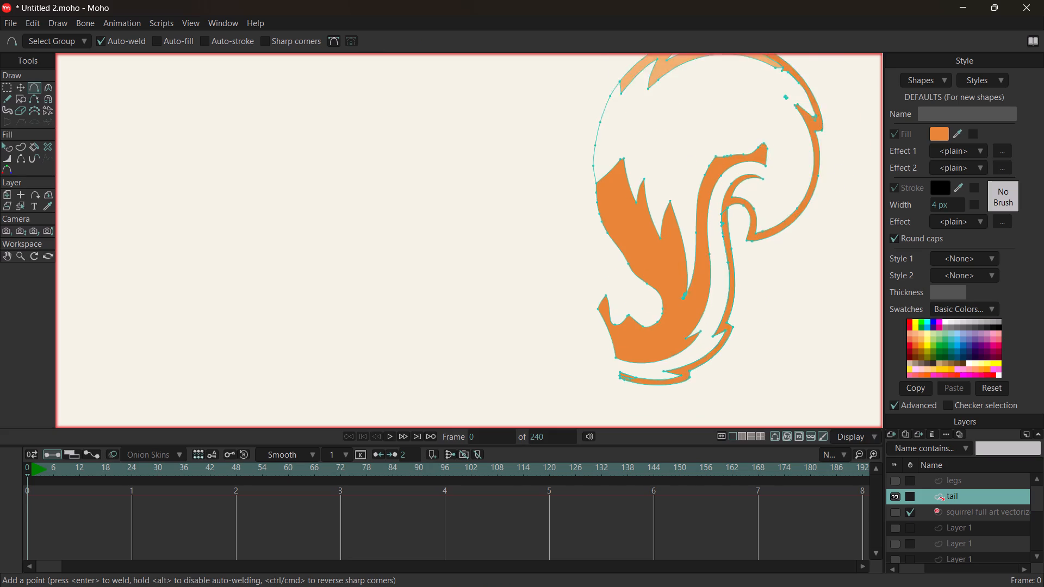
scroll(562, 405, "up", 1)
scroll(648, 375, "up", 3)
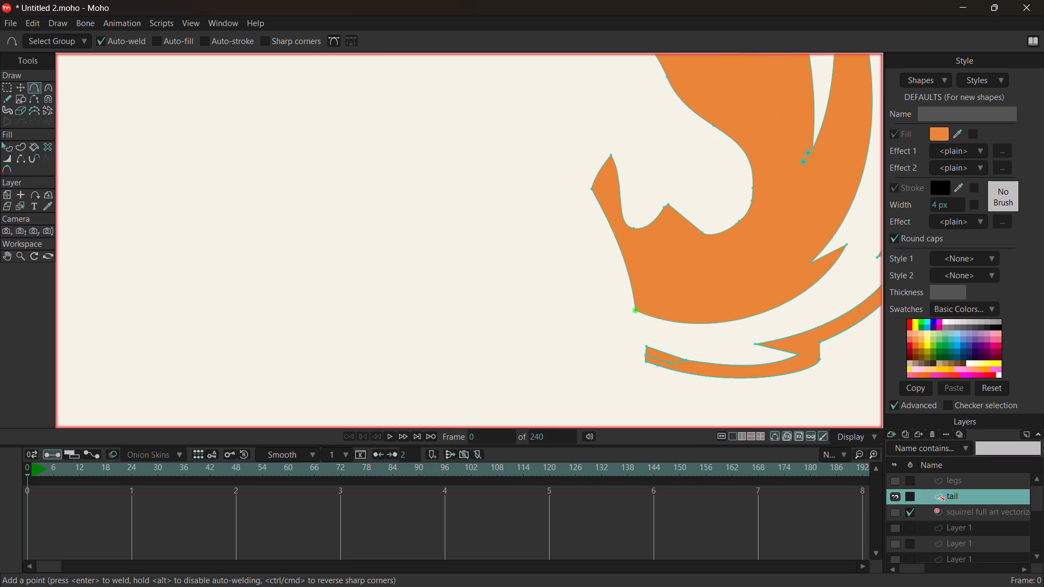
left_click(633, 312)
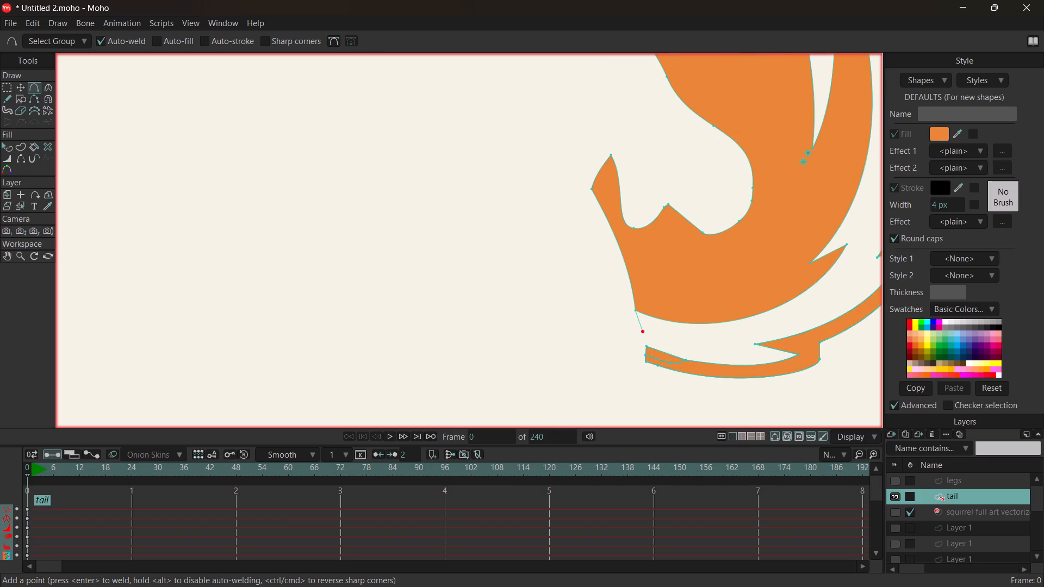
left_click(643, 331)
left_click(648, 348)
key("Escape")
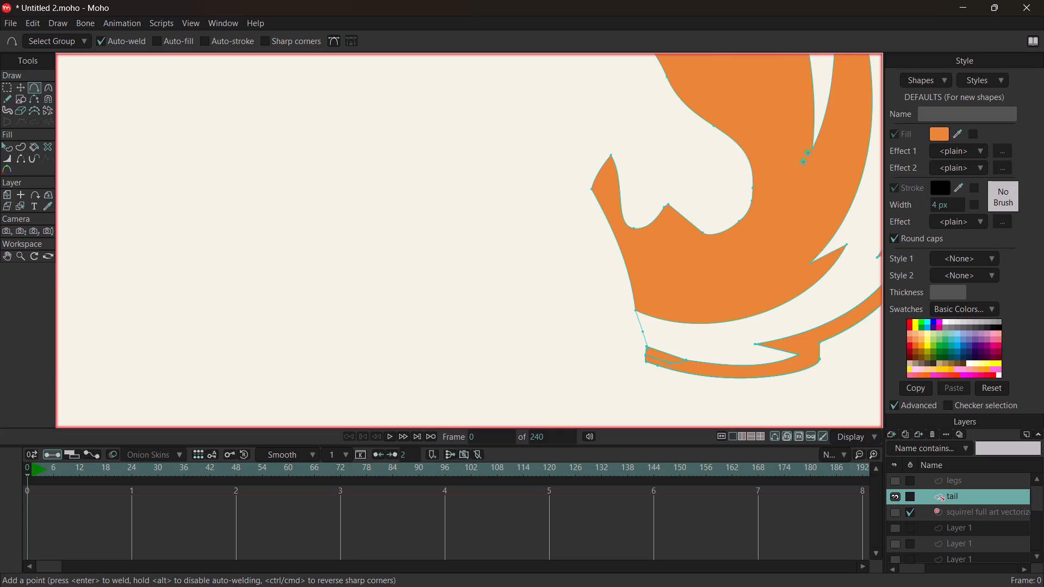
Fill the tail's enclosed empty area with the orange colour using the Paint Bucket.
scroll(582, 316, "down", 5)
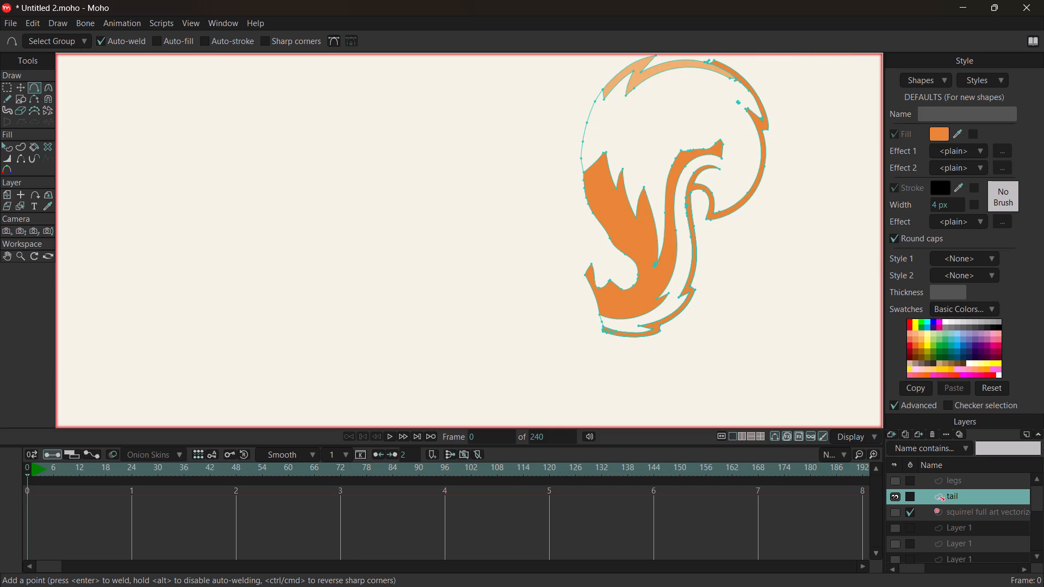
scroll(739, 166, "down", 3)
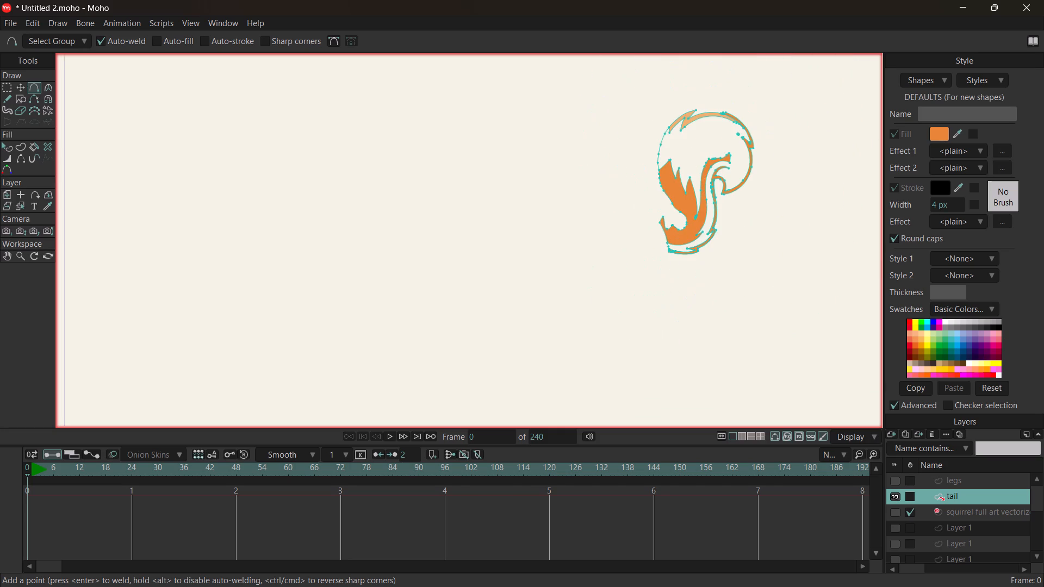
scroll(753, 124, "up", 3)
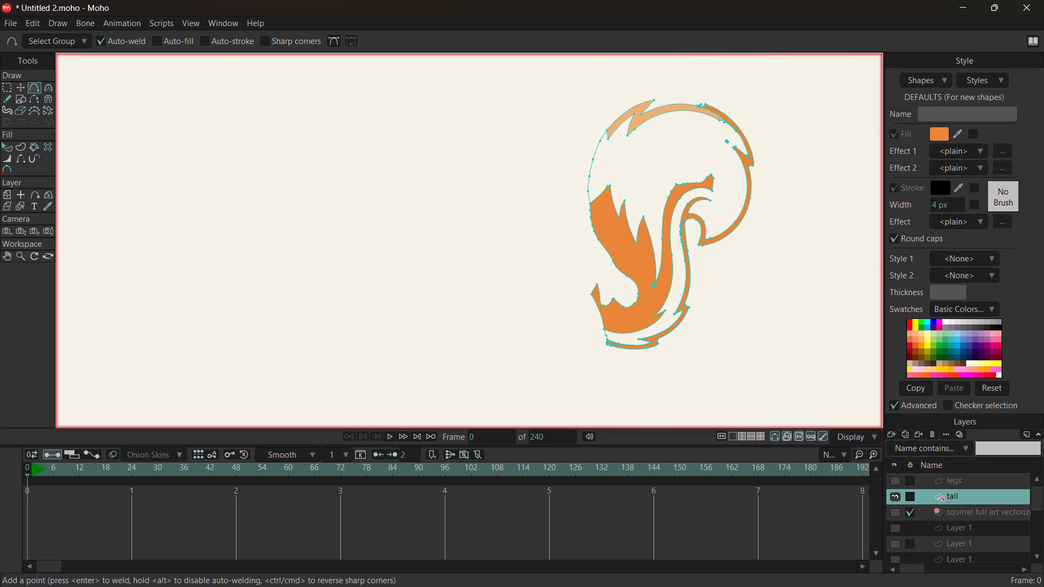
left_click(34, 146)
left_click(630, 190)
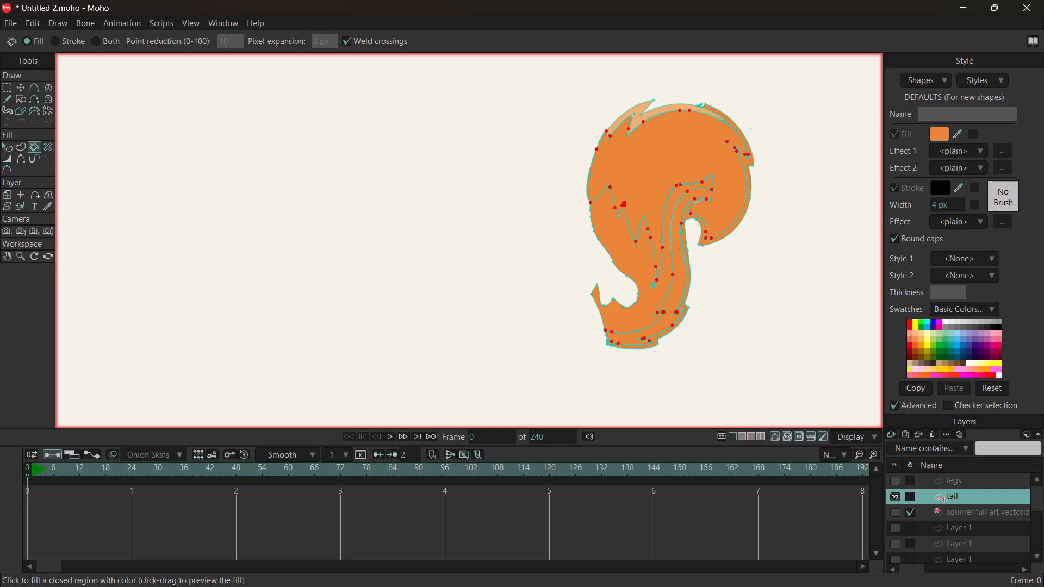
Examine the filled tail's upper curve, inner strands and base for gaps and uneven edges.
scroll(628, 163, "down", 3)
scroll(628, 164, "up", 8)
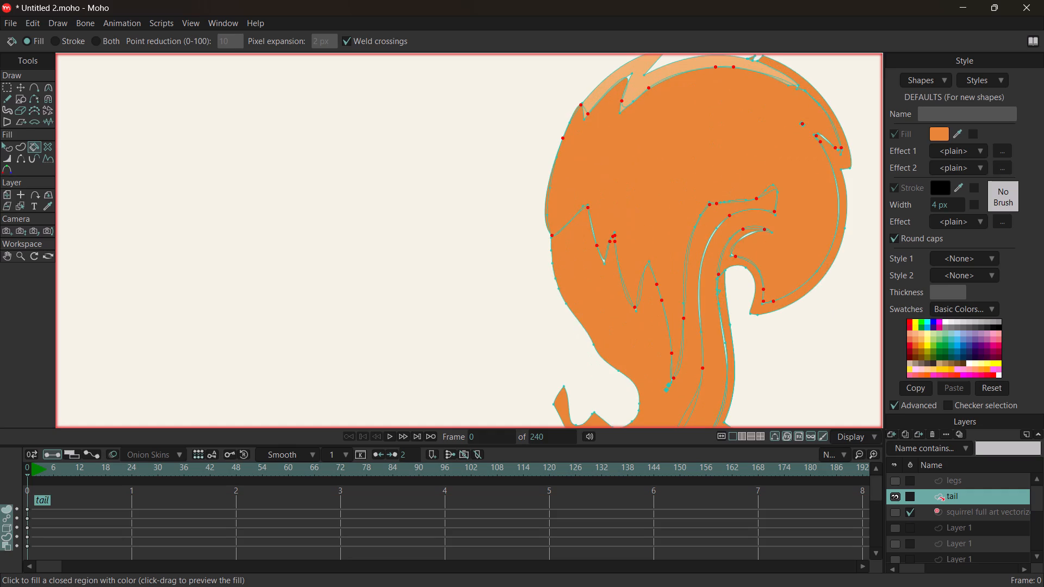
scroll(633, 124, "up", 6)
scroll(331, 141, "down", 3)
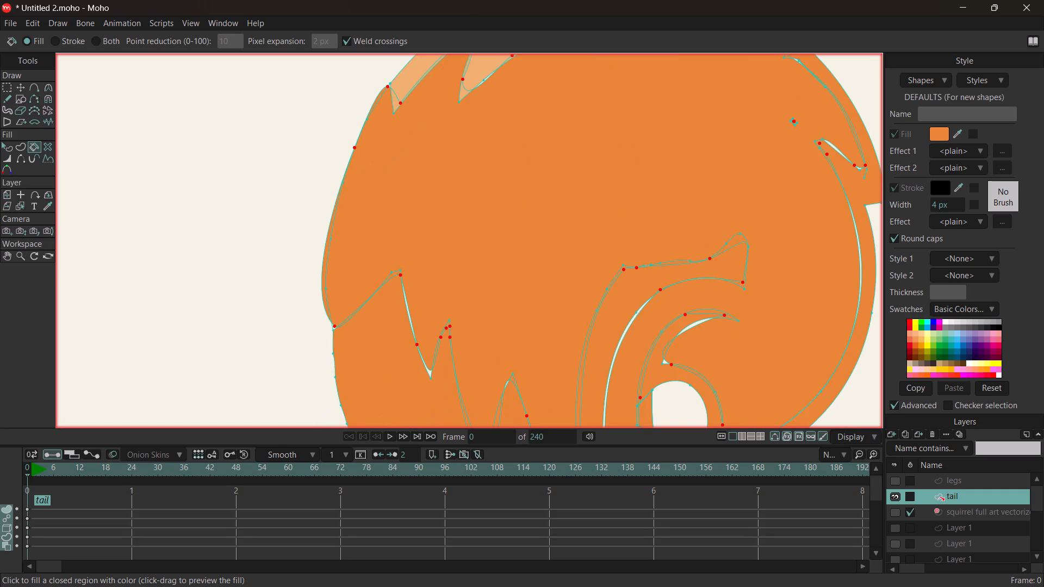
scroll(425, 145, "down", 5)
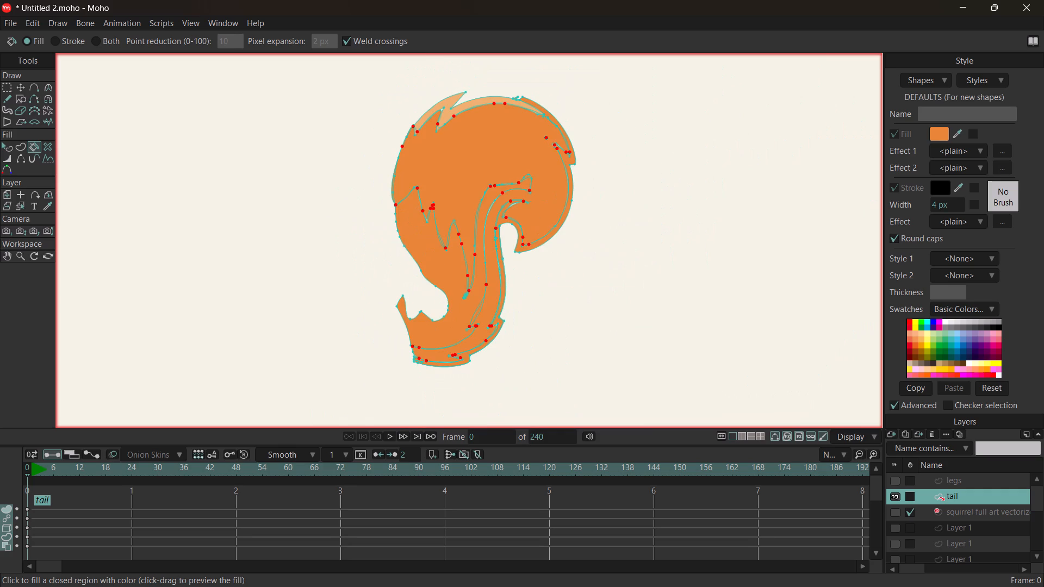
scroll(425, 145, "down", 3)
scroll(431, 226, "up", 9)
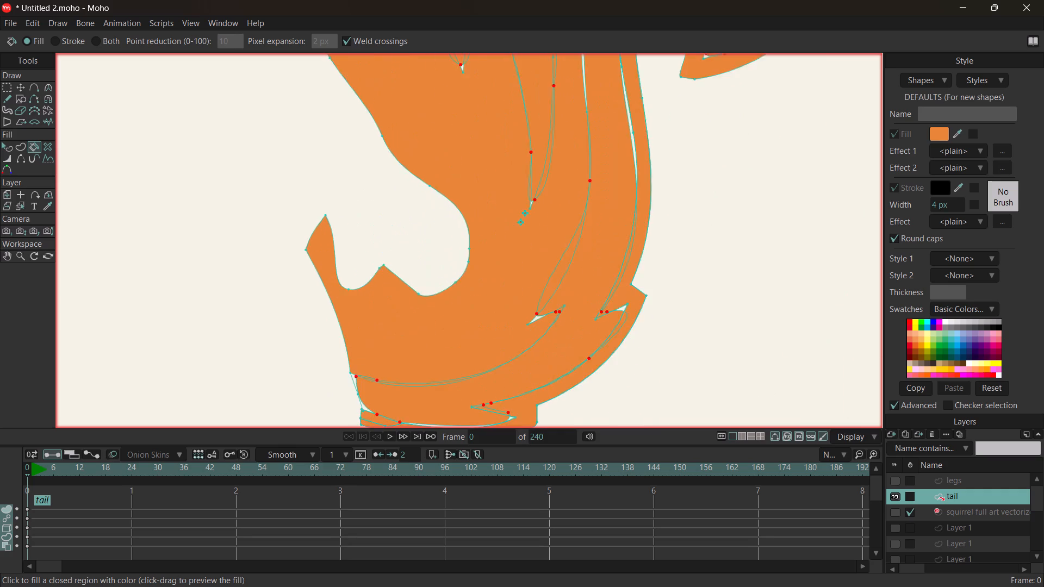
scroll(432, 215, "up", 2)
scroll(432, 214, "down", 11)
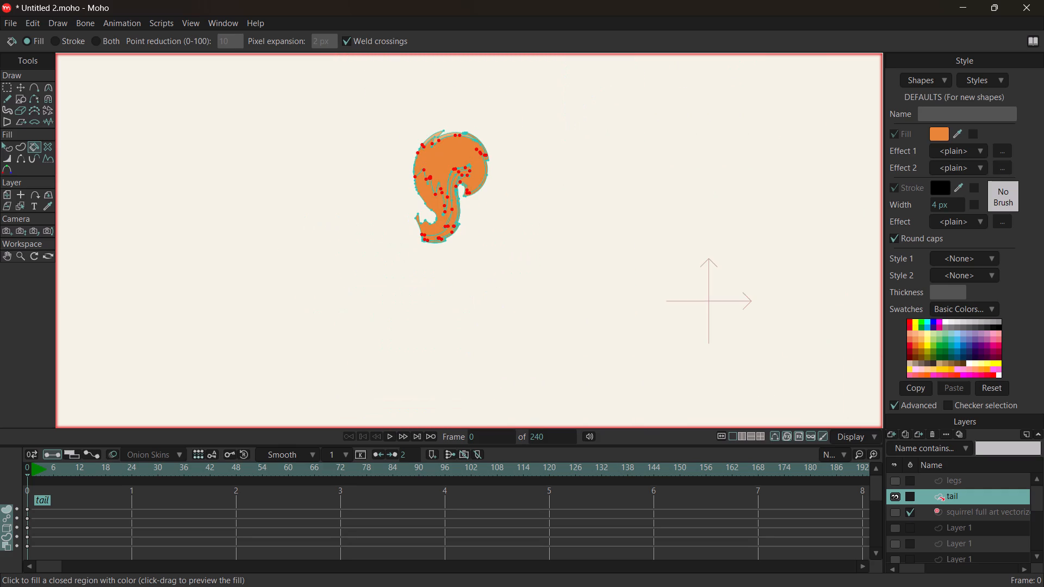
Remove the rounded notch beside the tail's lower pointed tip by moving its bottom point to the adjacent peak and deleting the extra points.
scroll(421, 210, "up", 11)
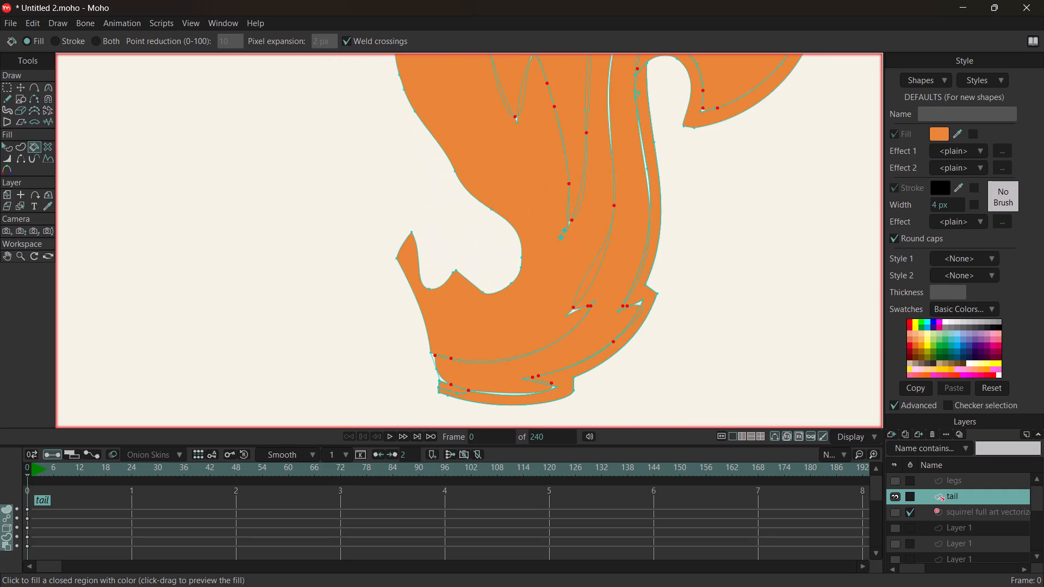
left_click(430, 287)
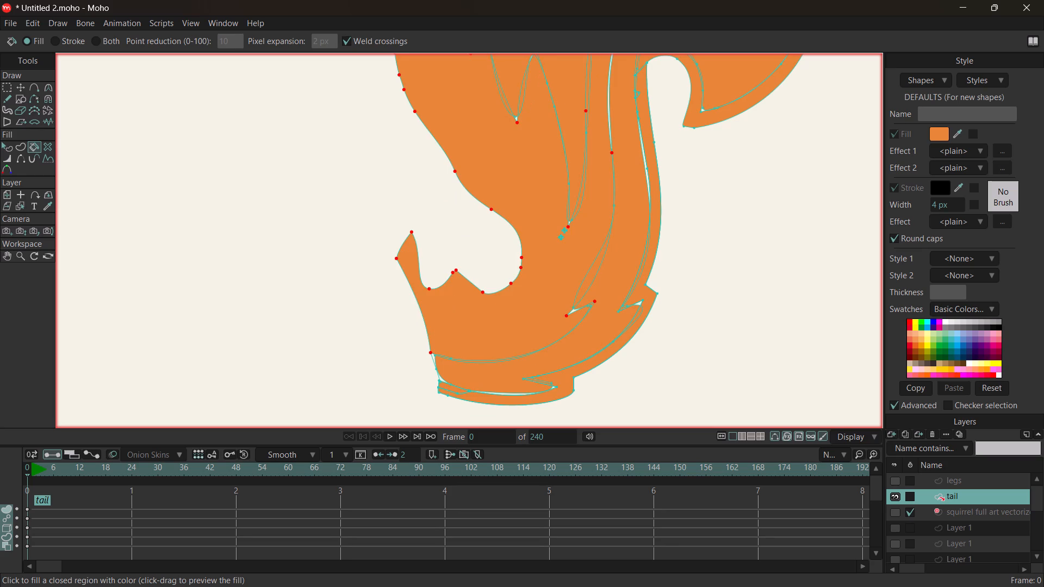
left_click(22, 85)
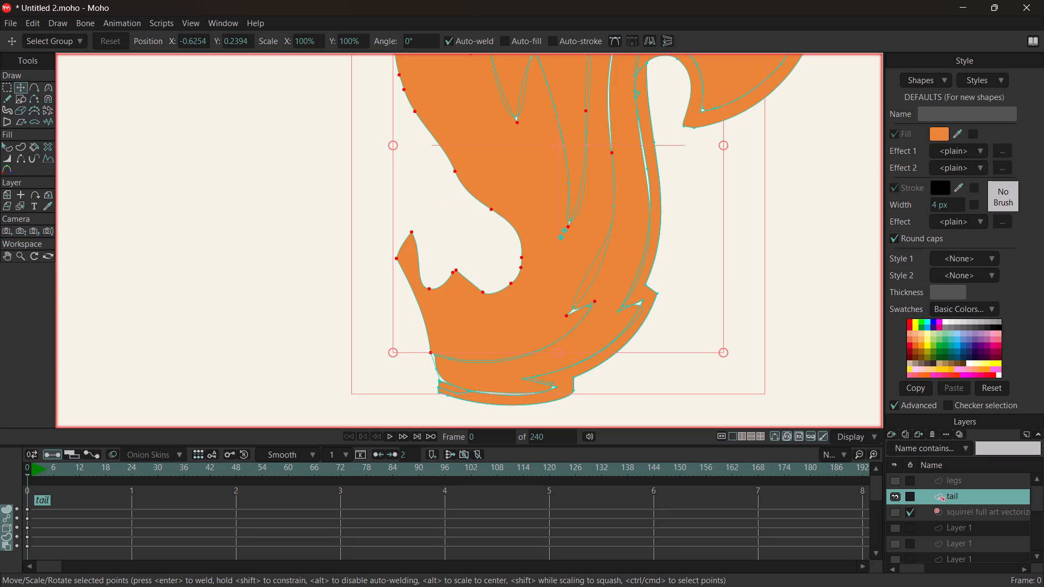
left_click(428, 287)
left_click_drag(430, 288, 437, 284)
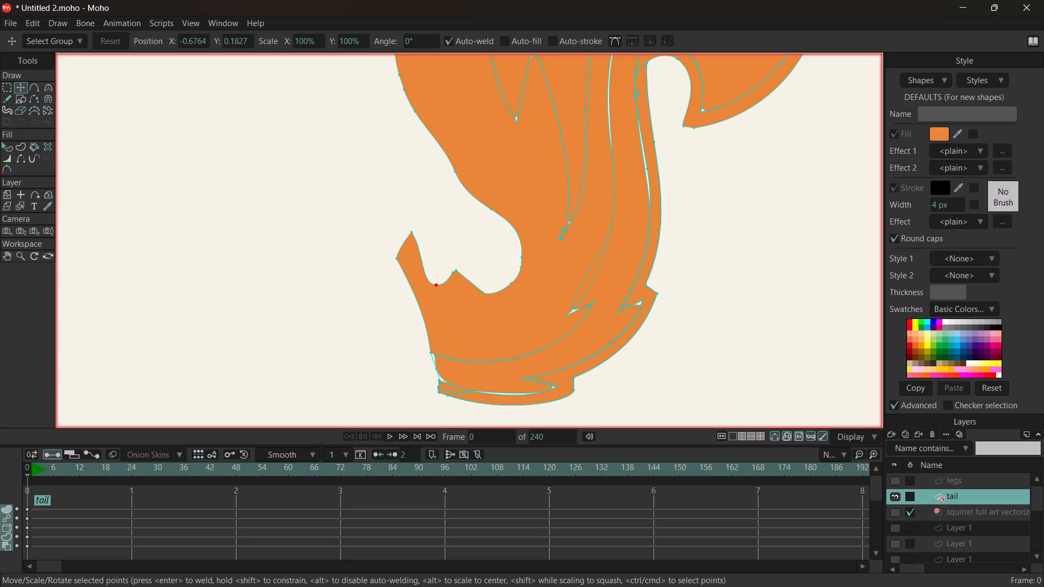
left_click_drag(437, 284, 457, 270)
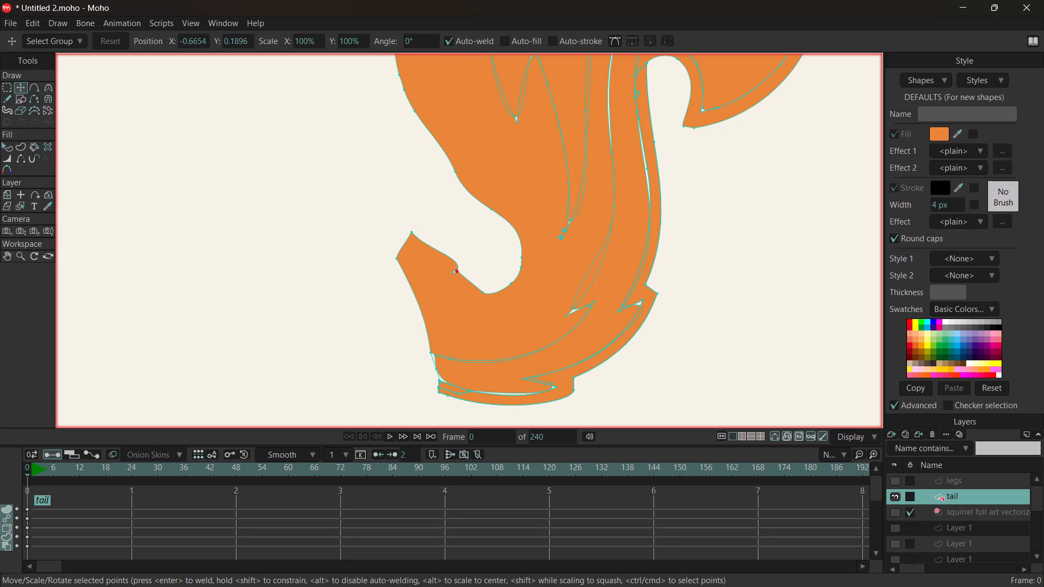
left_click(458, 272)
key("Delete")
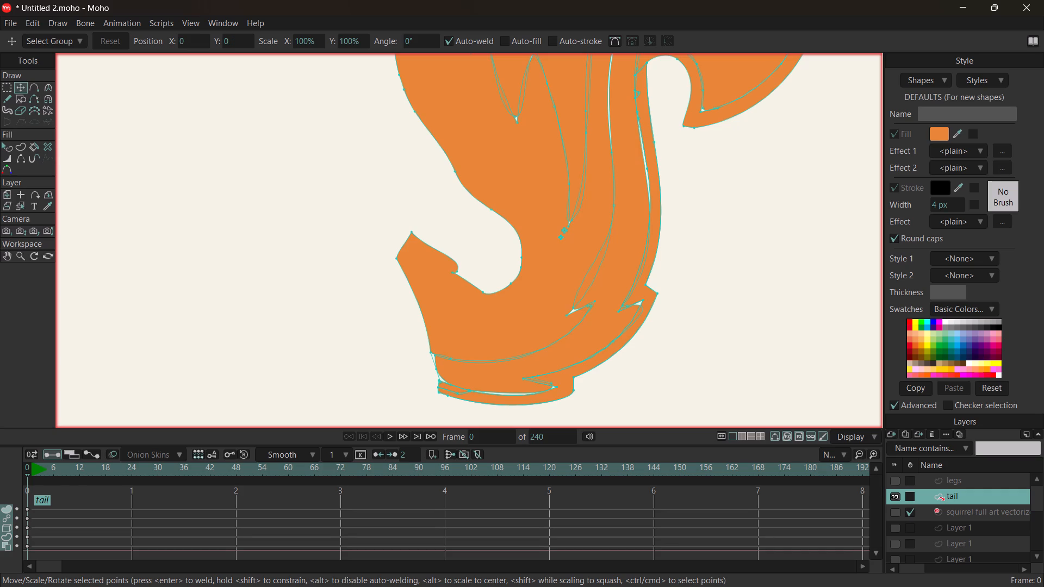
scroll(454, 275, "up", 8)
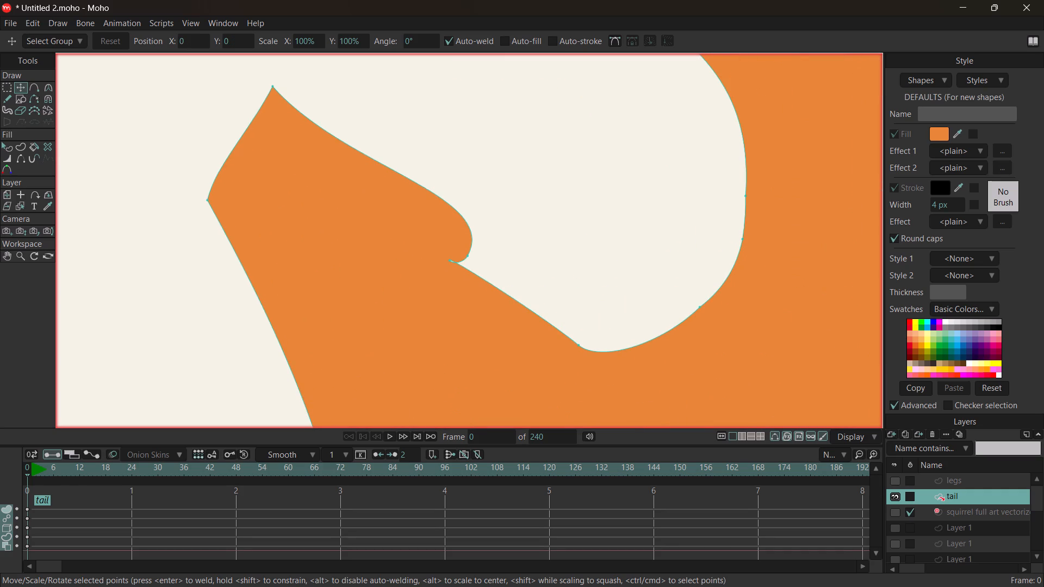
left_click(449, 259)
left_click(467, 255)
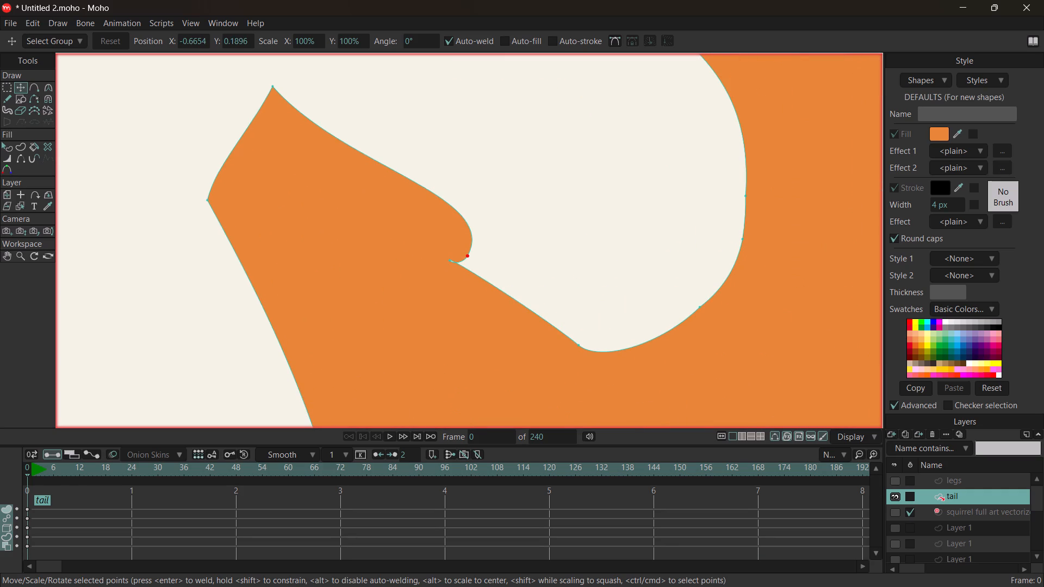
key("Delete")
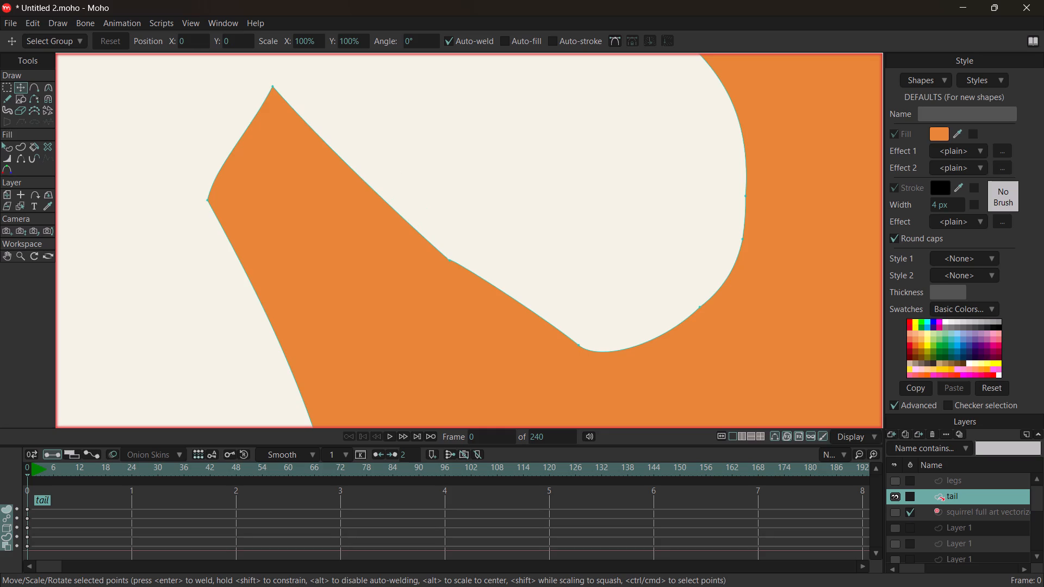
Select the points of the tail's main outline and nudge them slightly away from the body side.
scroll(477, 268, "down", 4)
left_click(462, 262)
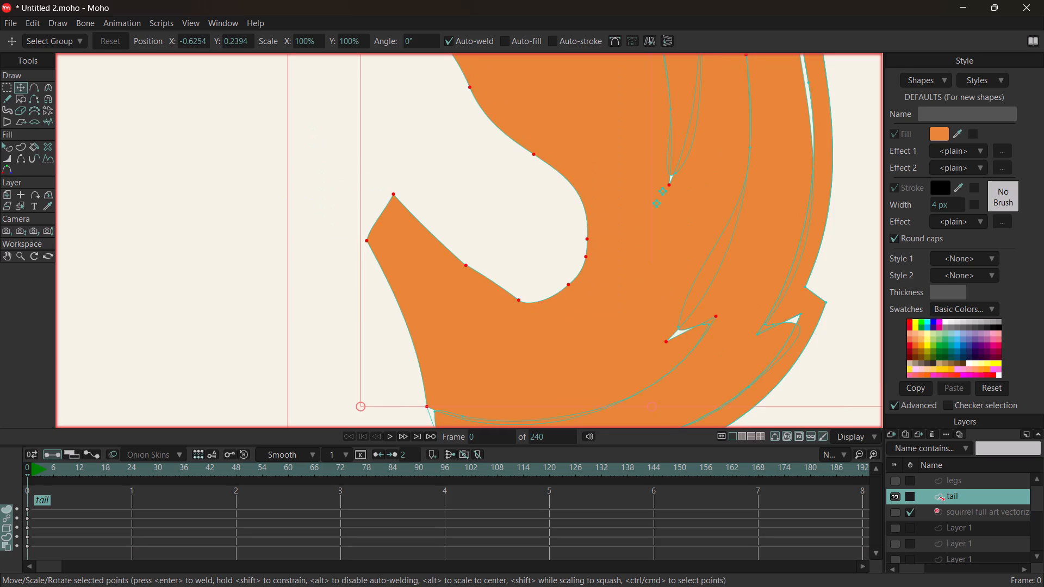
left_click_drag(467, 265, 474, 264)
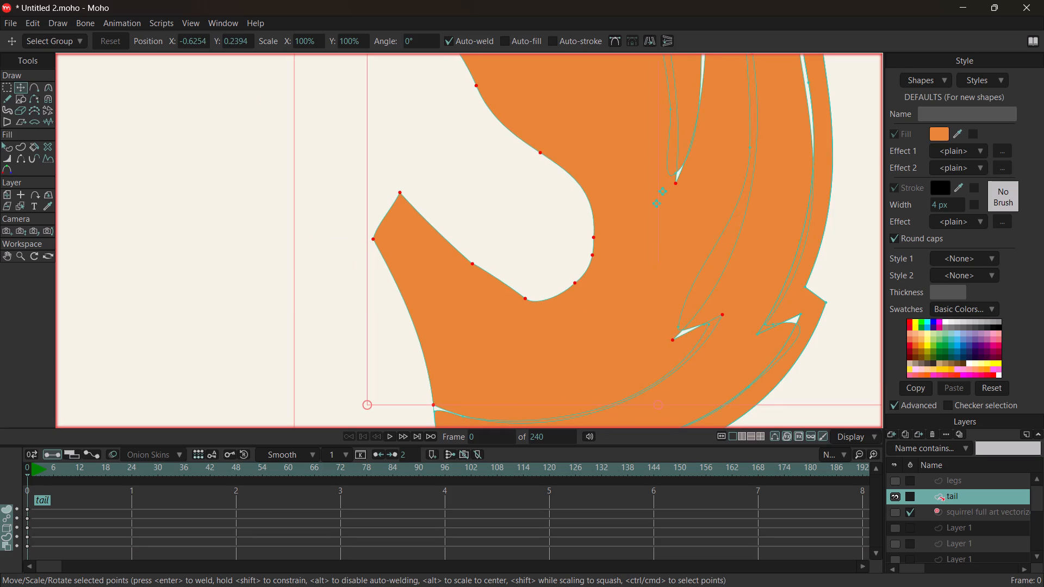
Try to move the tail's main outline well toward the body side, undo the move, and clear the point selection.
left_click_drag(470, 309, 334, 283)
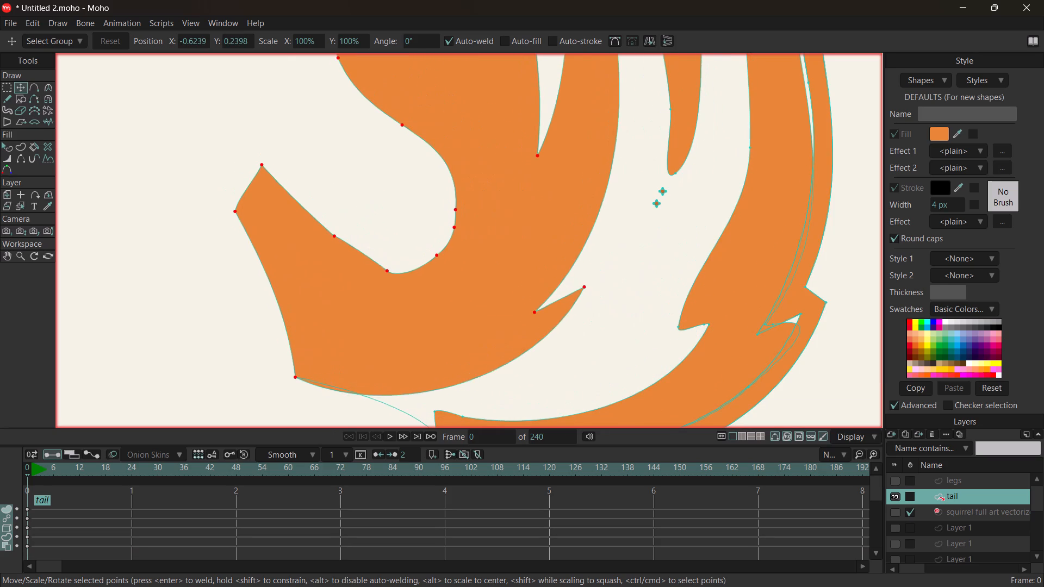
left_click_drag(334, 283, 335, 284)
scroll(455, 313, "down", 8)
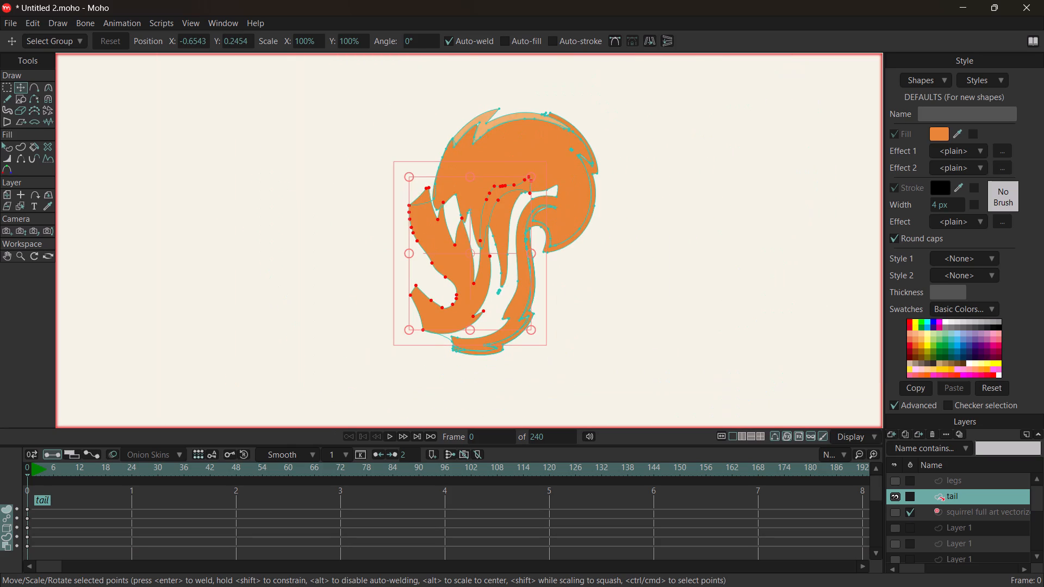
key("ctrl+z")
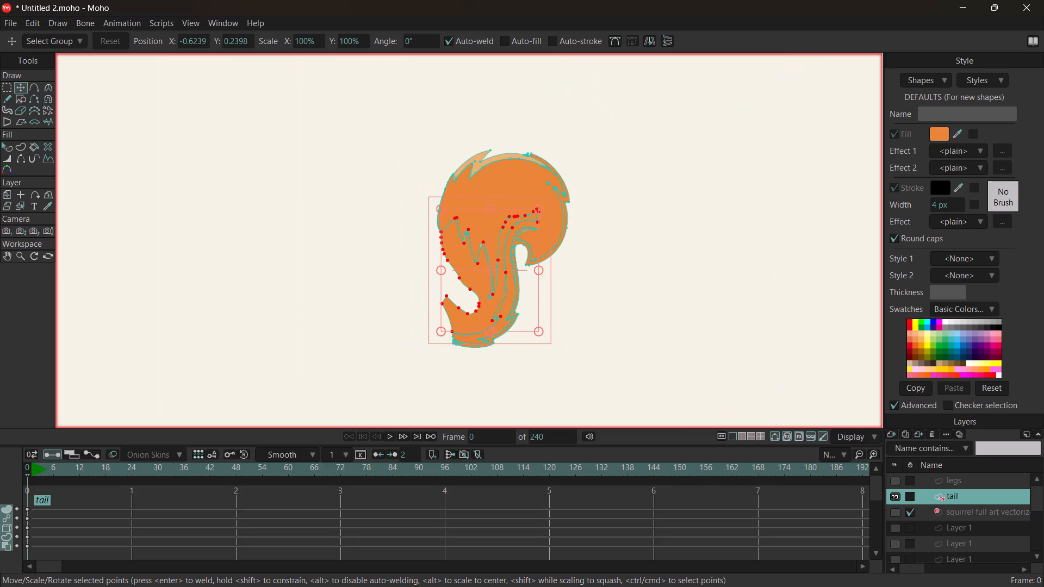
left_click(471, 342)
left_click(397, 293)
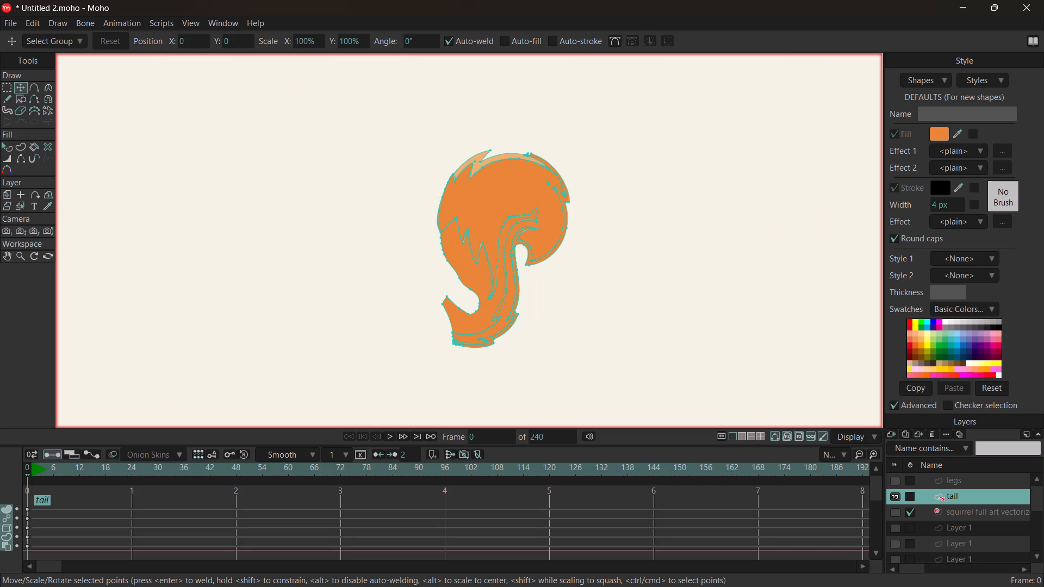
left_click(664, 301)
Show the squirrel full art layer and toggle the tail layer's visibility to compare the filled tail with the original.
left_click(894, 497)
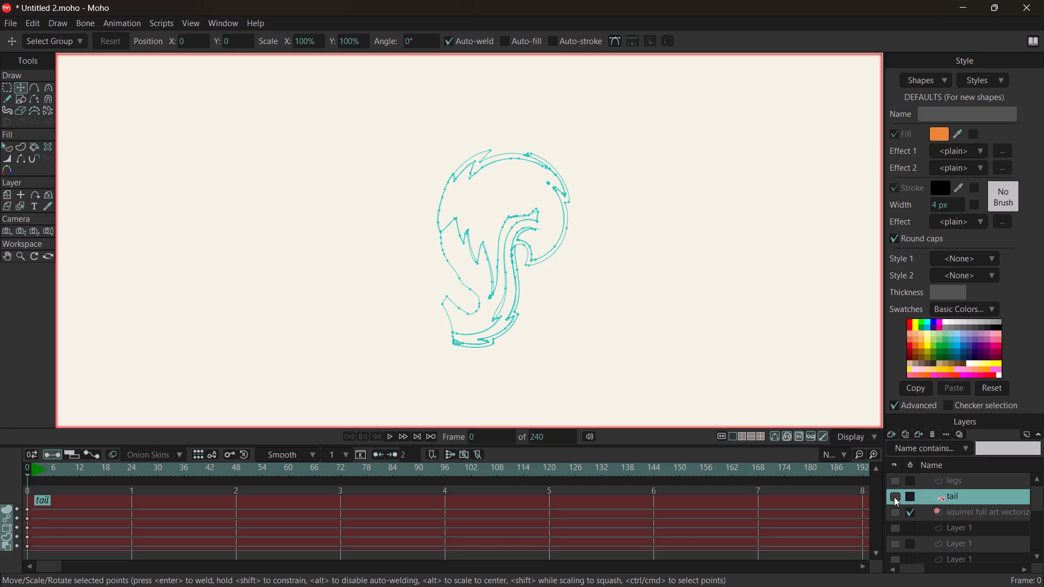
left_click(894, 497)
left_click(897, 511)
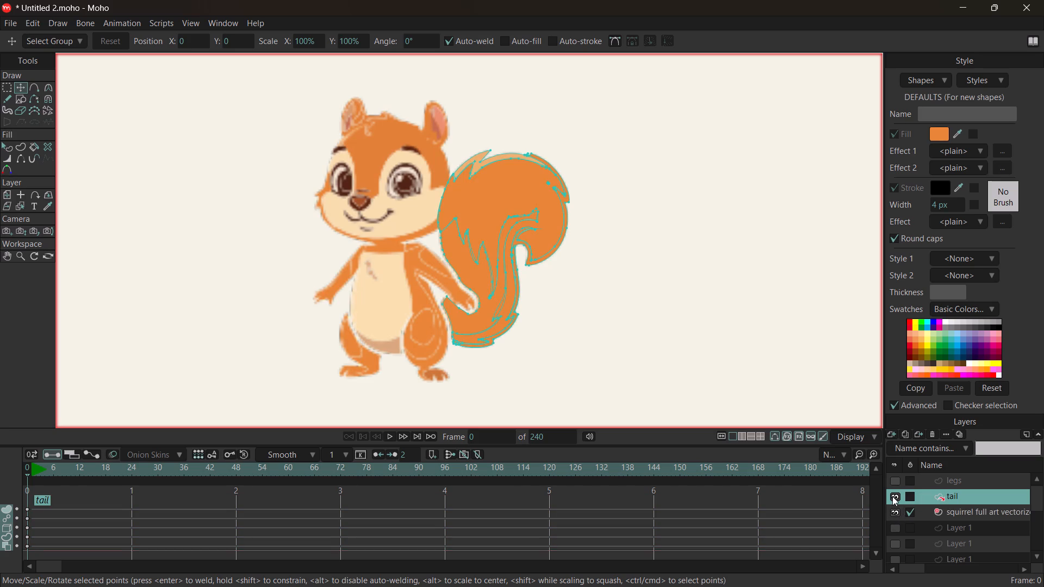
left_click(892, 495)
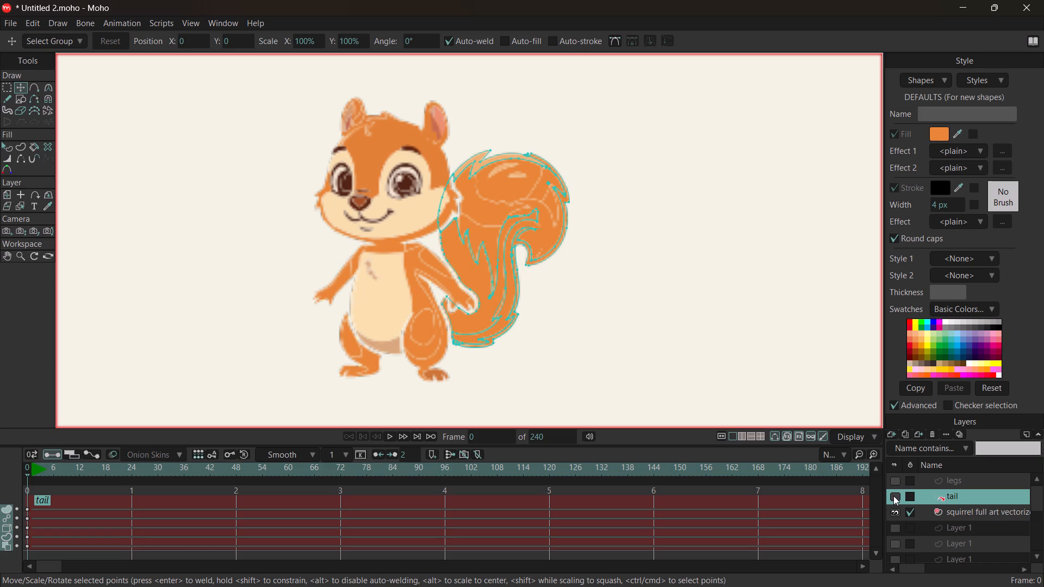
Examine the legs, tail and squirrel full art layers in turn, toggling the tail layer's visibility against the full art.
left_click(893, 496)
left_click(893, 494)
left_click(995, 482)
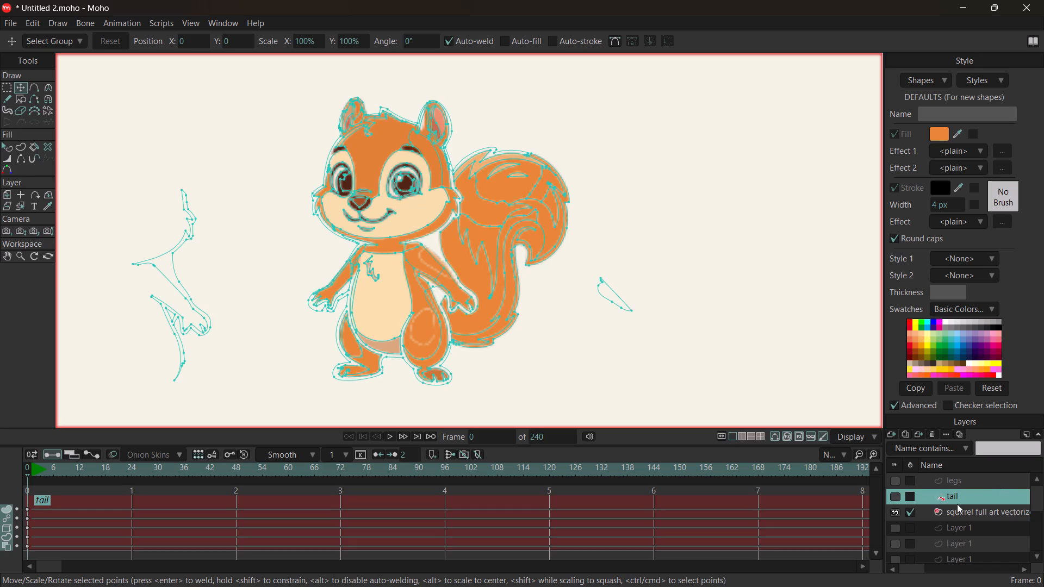
left_click(955, 512)
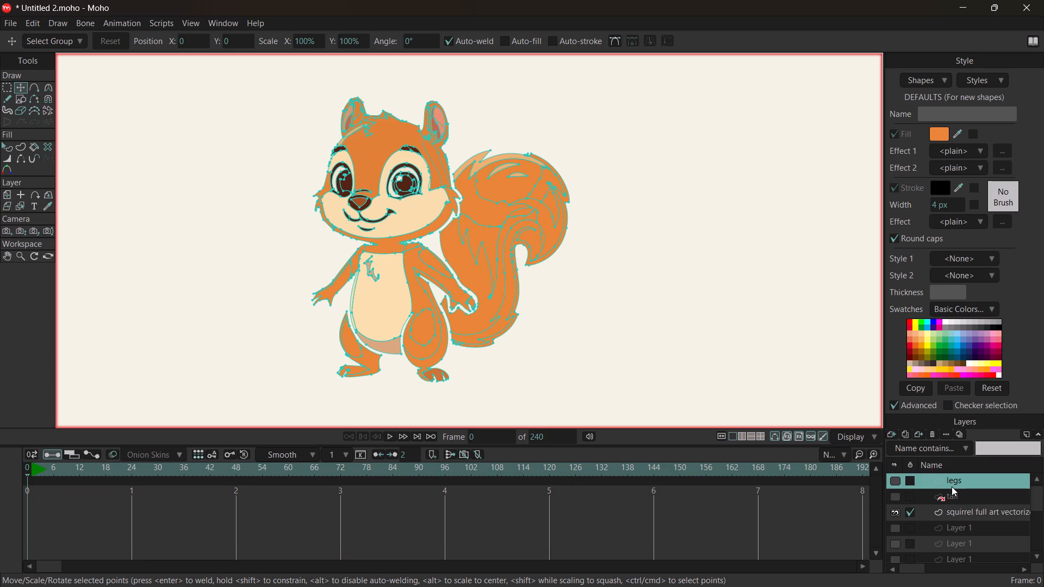
left_click(952, 485)
left_click(955, 501)
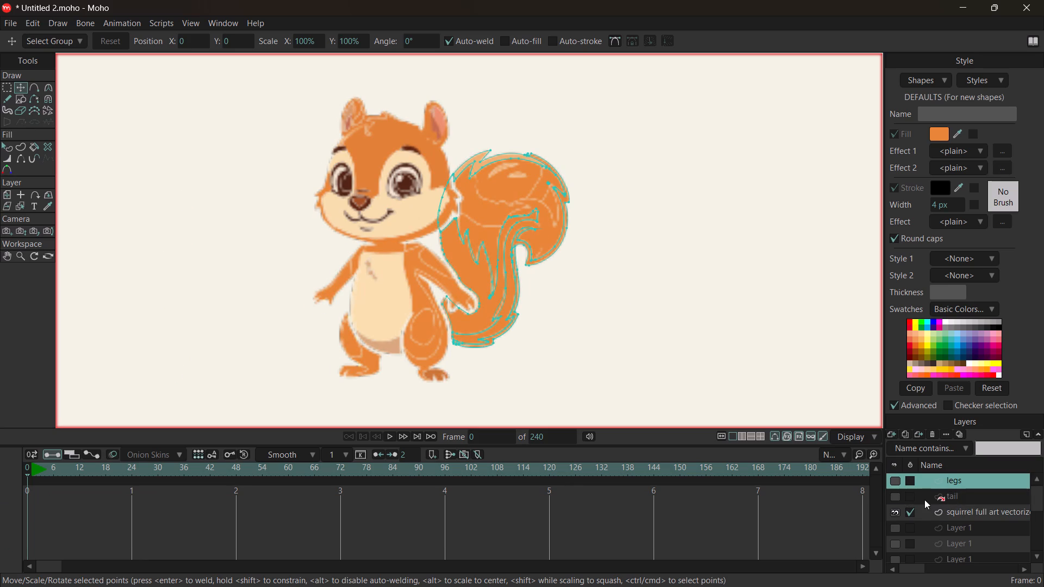
left_click(893, 495)
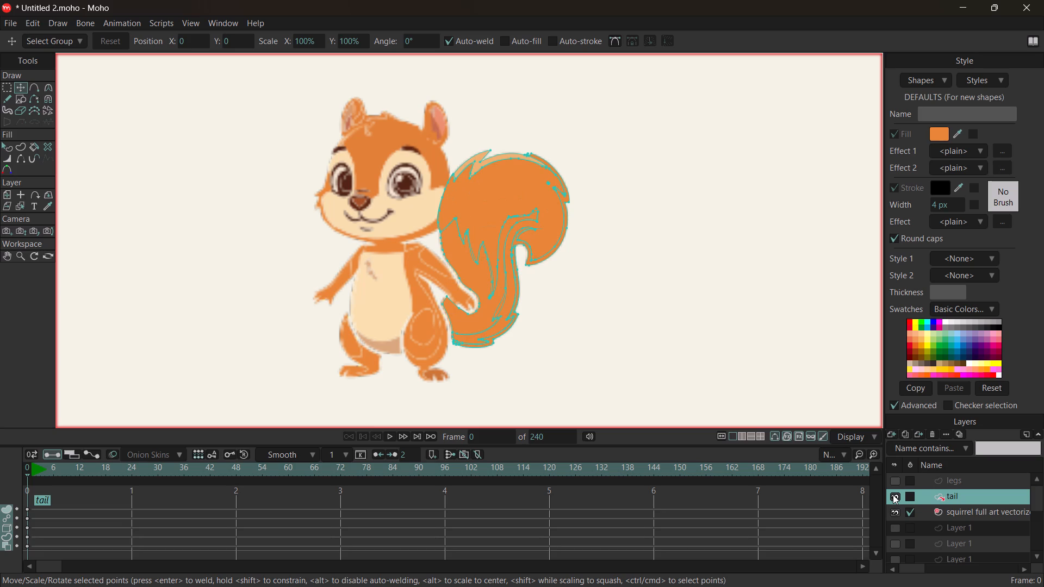
left_click(893, 495)
left_click(971, 485)
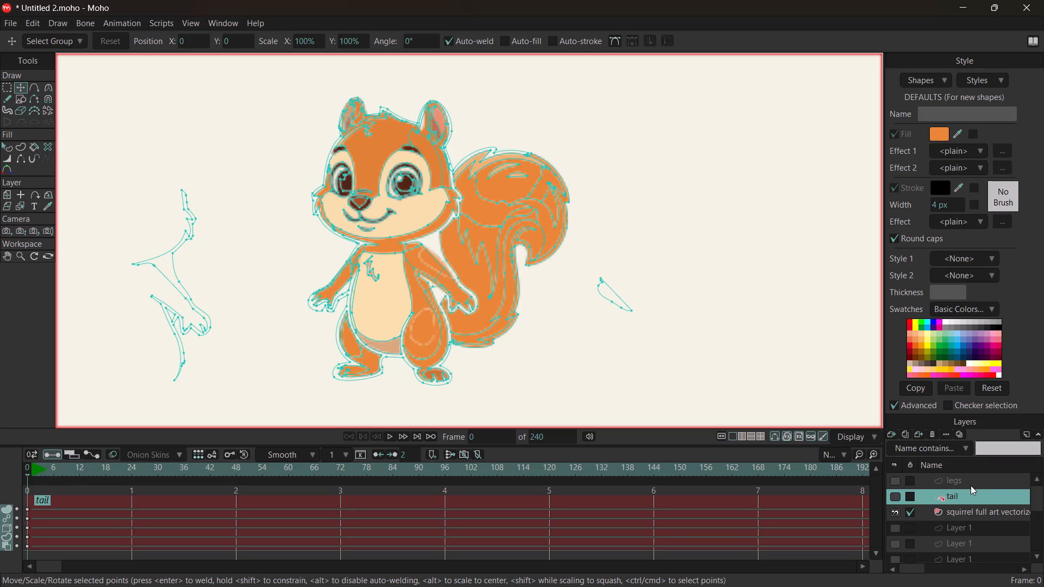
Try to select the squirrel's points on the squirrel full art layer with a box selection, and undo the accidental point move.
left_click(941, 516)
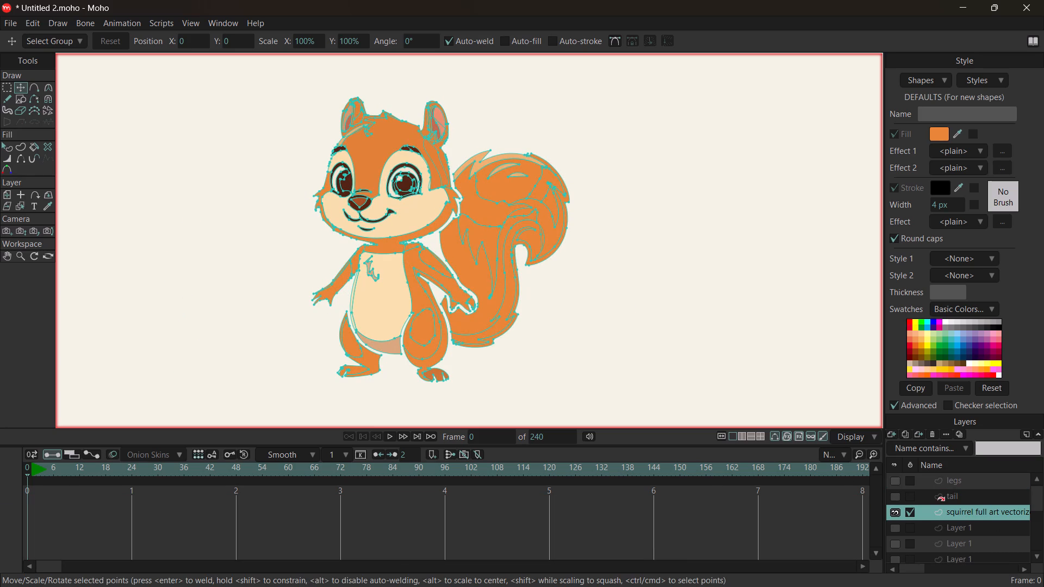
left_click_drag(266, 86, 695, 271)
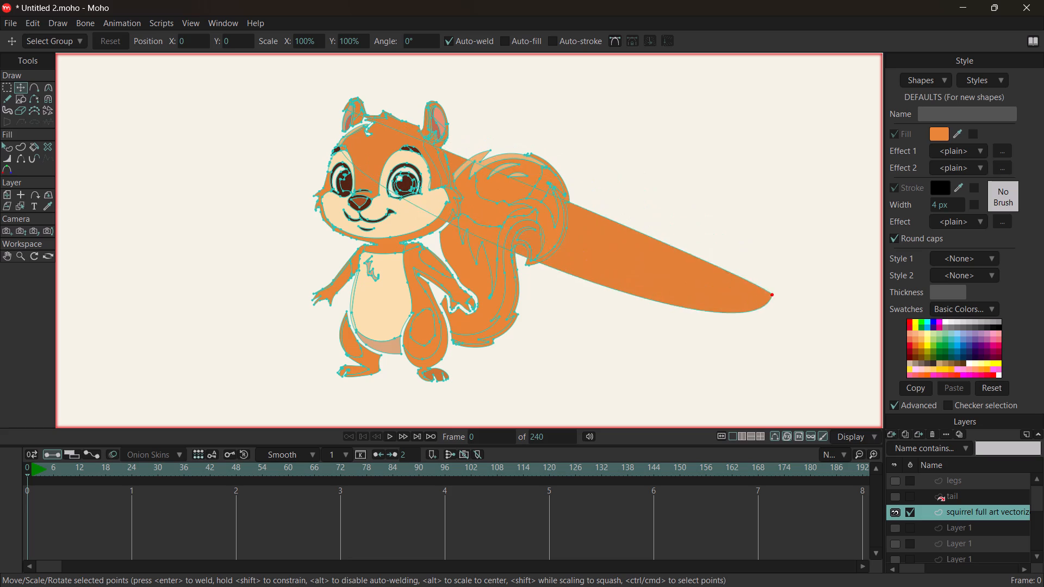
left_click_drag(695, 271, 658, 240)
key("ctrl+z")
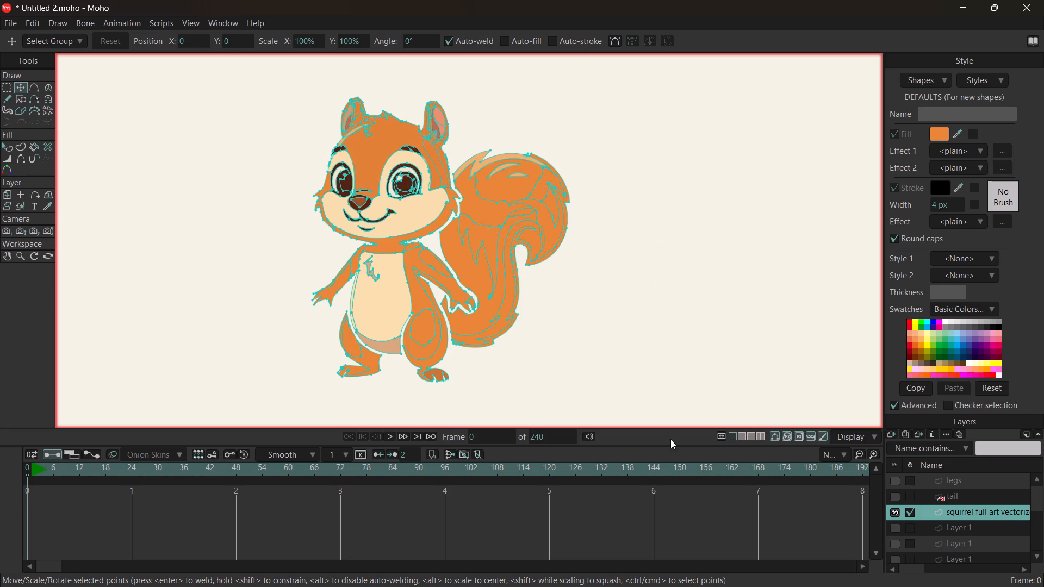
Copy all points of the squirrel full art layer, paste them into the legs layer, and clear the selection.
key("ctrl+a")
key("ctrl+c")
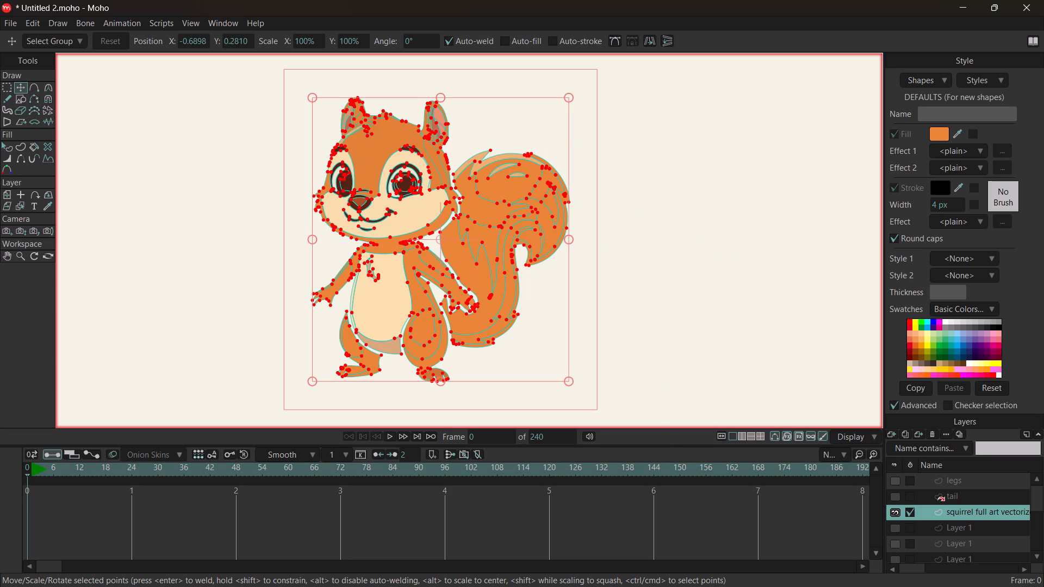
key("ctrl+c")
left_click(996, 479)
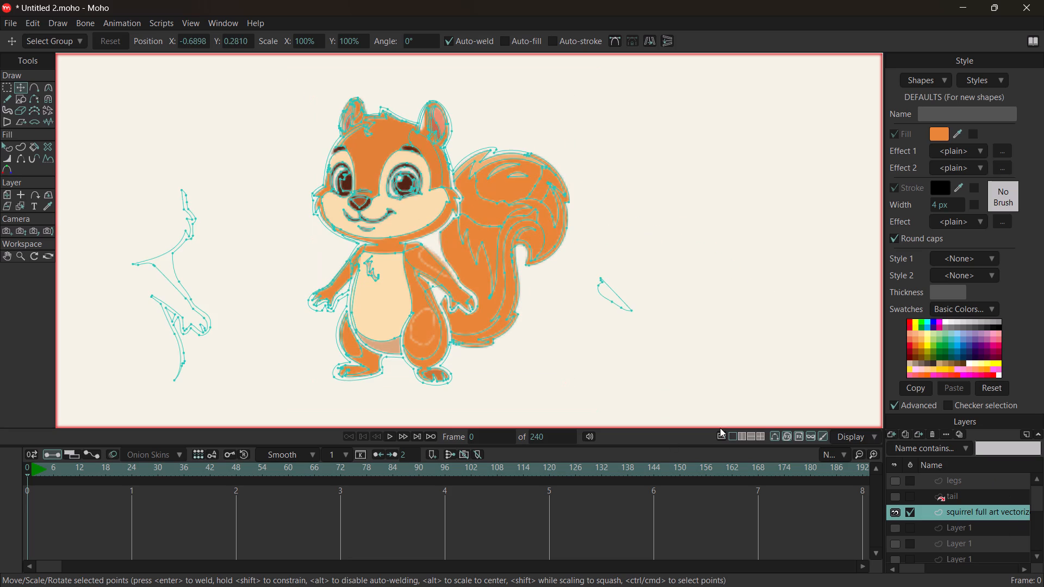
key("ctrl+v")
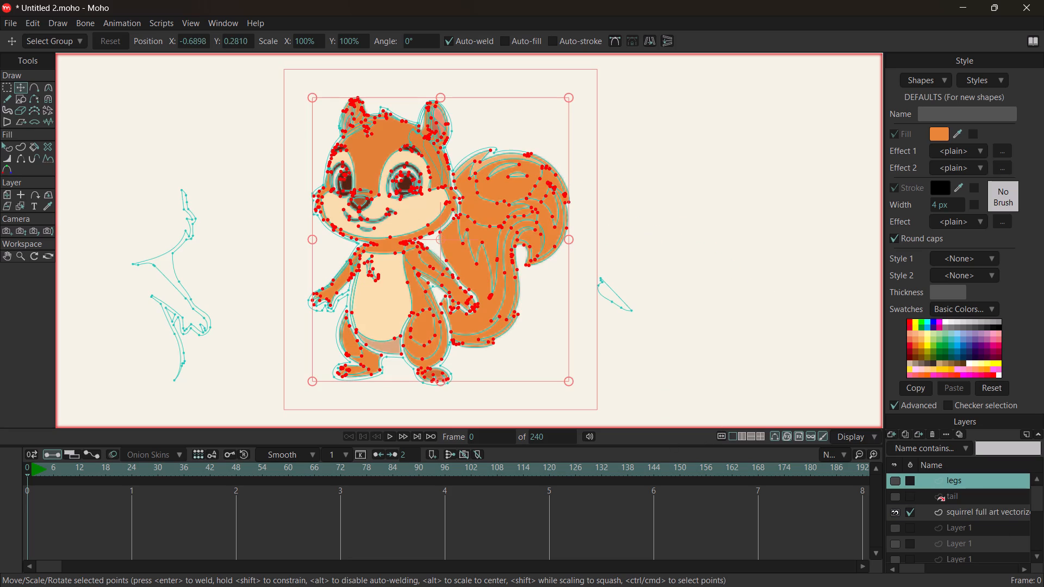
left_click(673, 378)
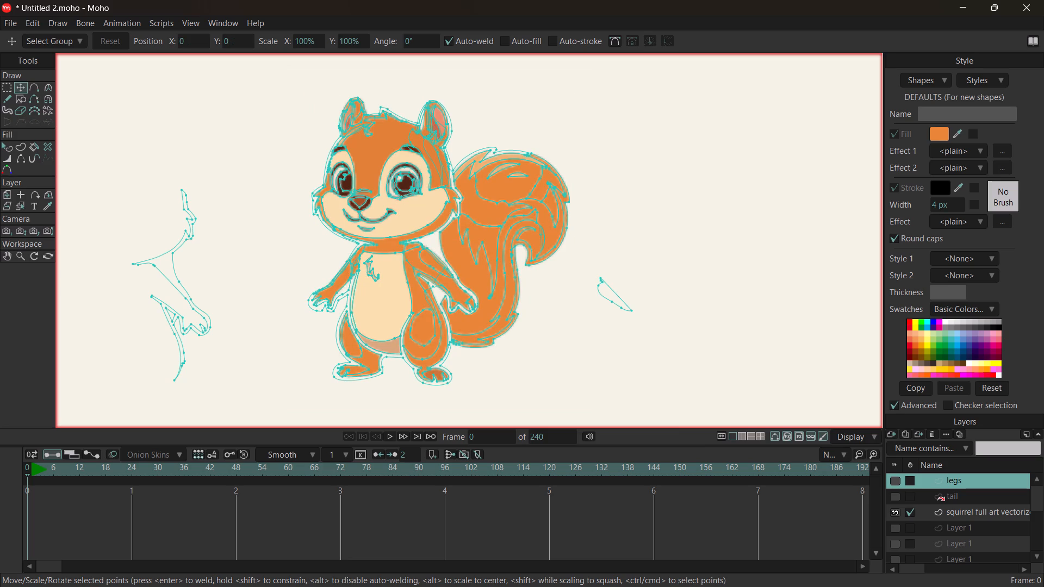
Show the legs layer, hide the squirrel full art layer, and delete all points in the legs layer.
left_click(894, 472)
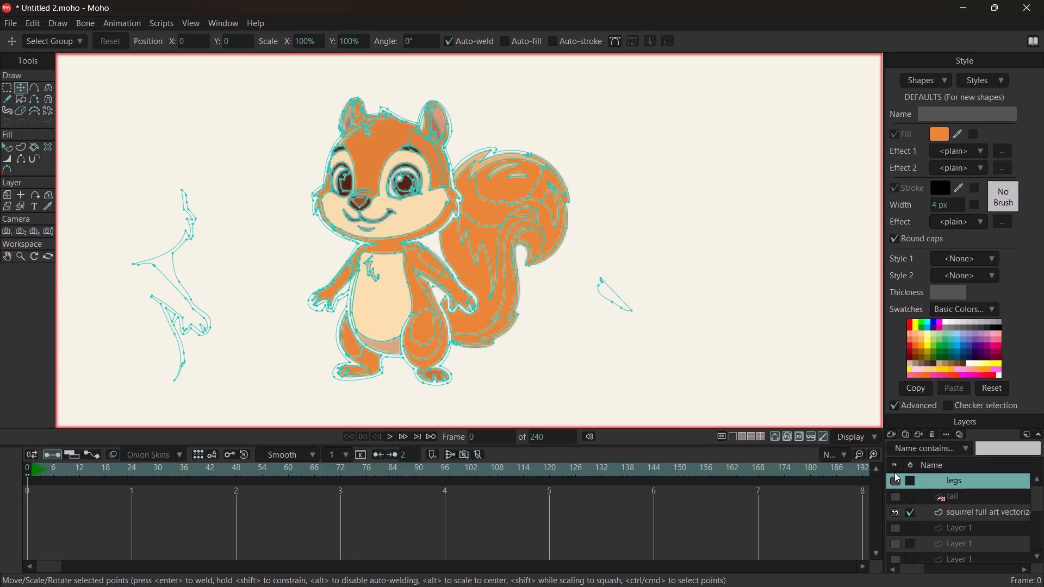
left_click(893, 480)
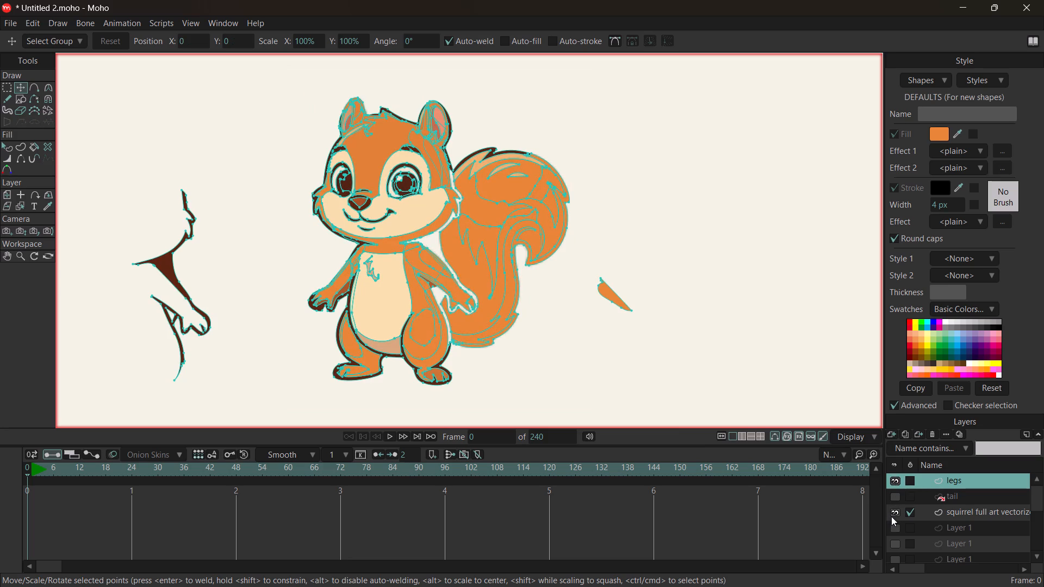
left_click(891, 516)
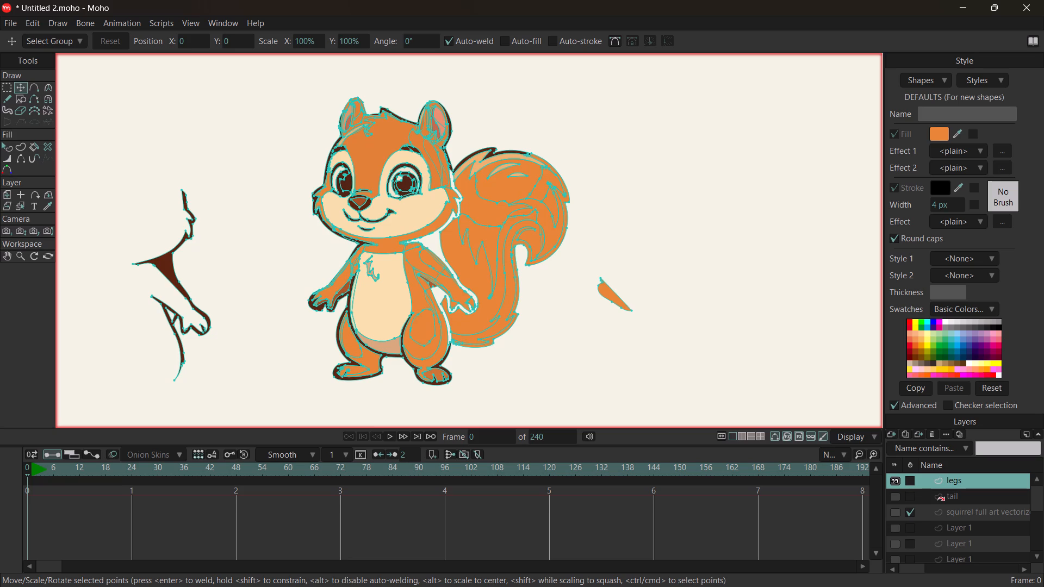
key("ctrl+a")
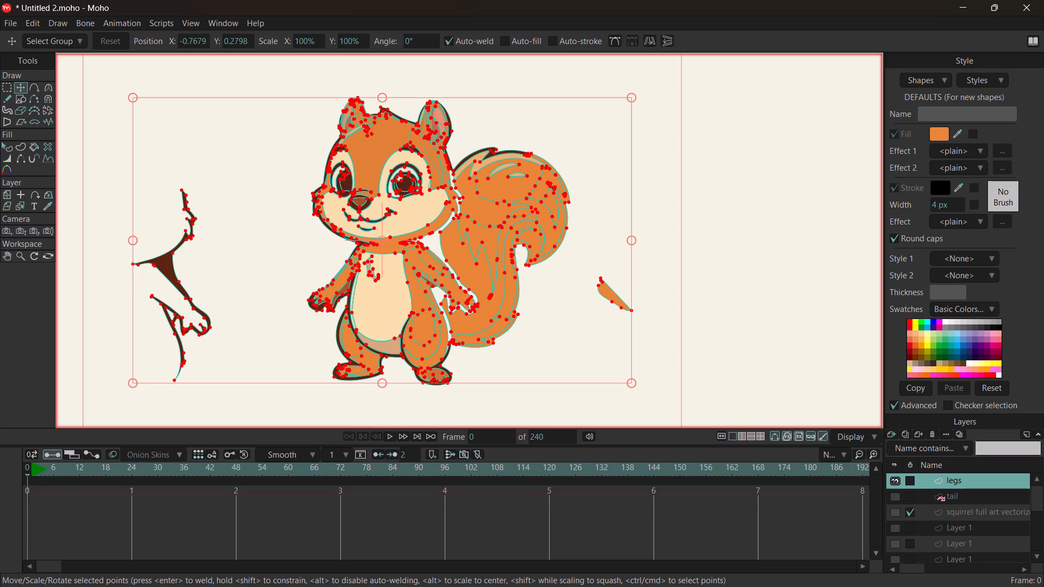
key("Delete")
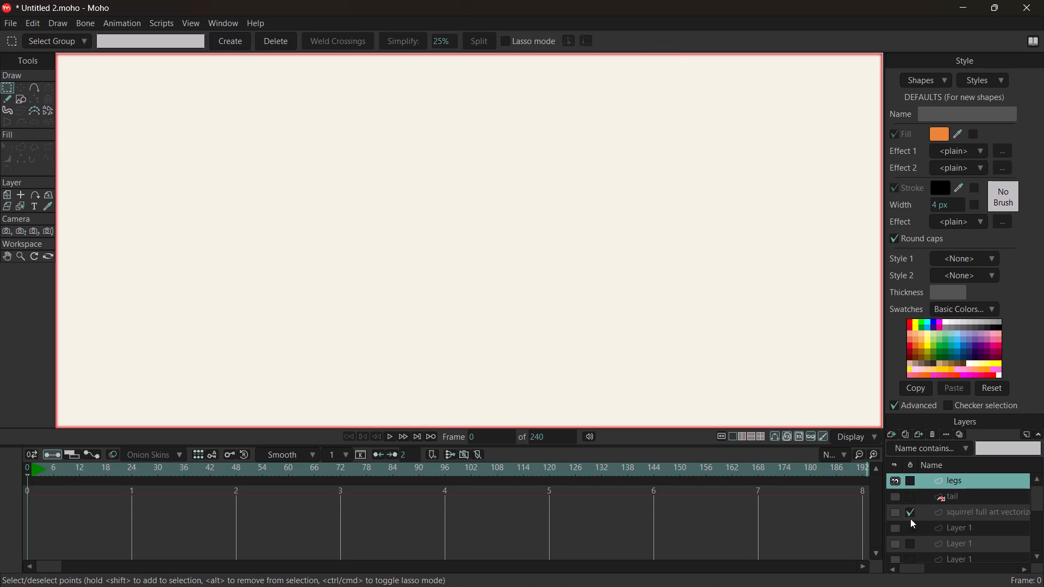
Show the squirrel full art layer, copy all its points into the emptied legs layer, and clear the selection.
left_click(937, 515)
left_click(698, 341)
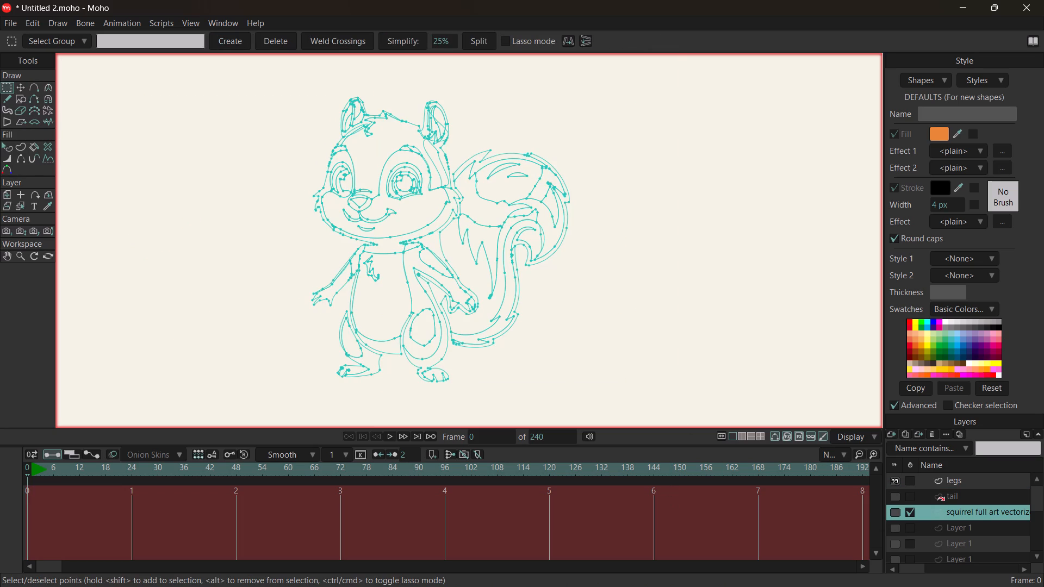
left_click(891, 512)
key("ctrl+a")
key("ctrl+c")
key("ctrl+c")
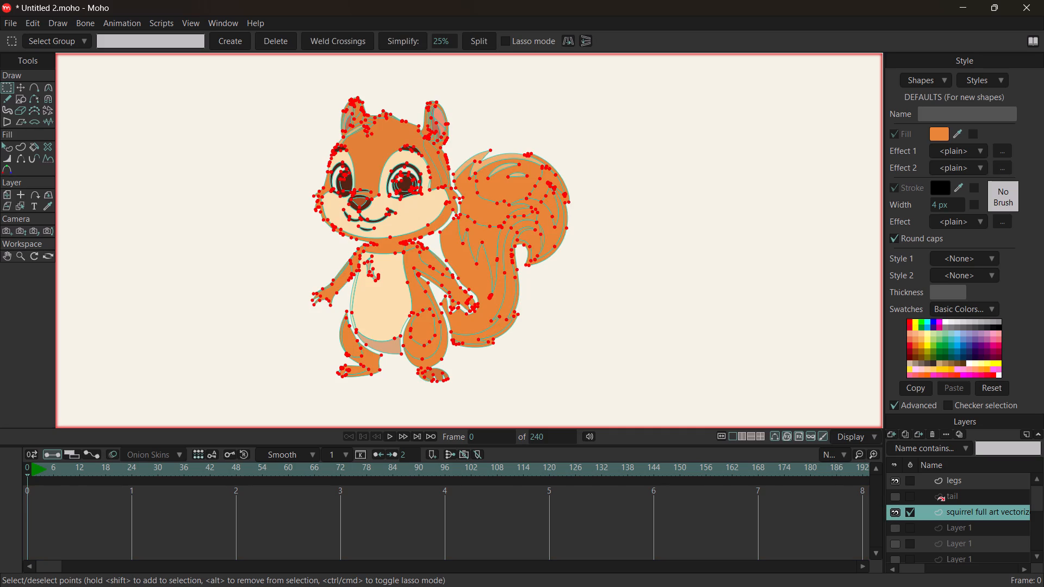
key("ctrl+c")
left_click(969, 477)
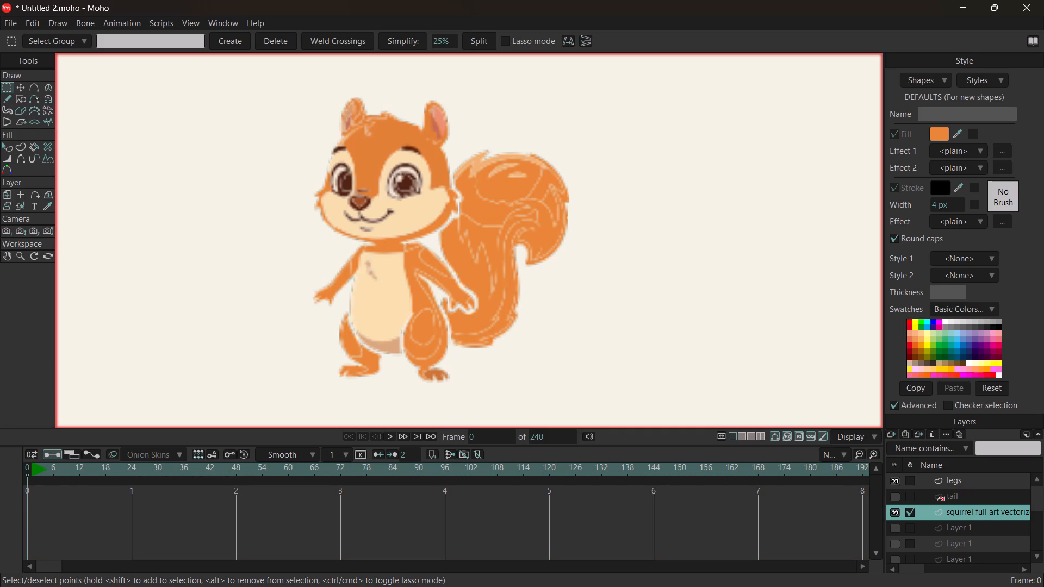
key("ctrl+v")
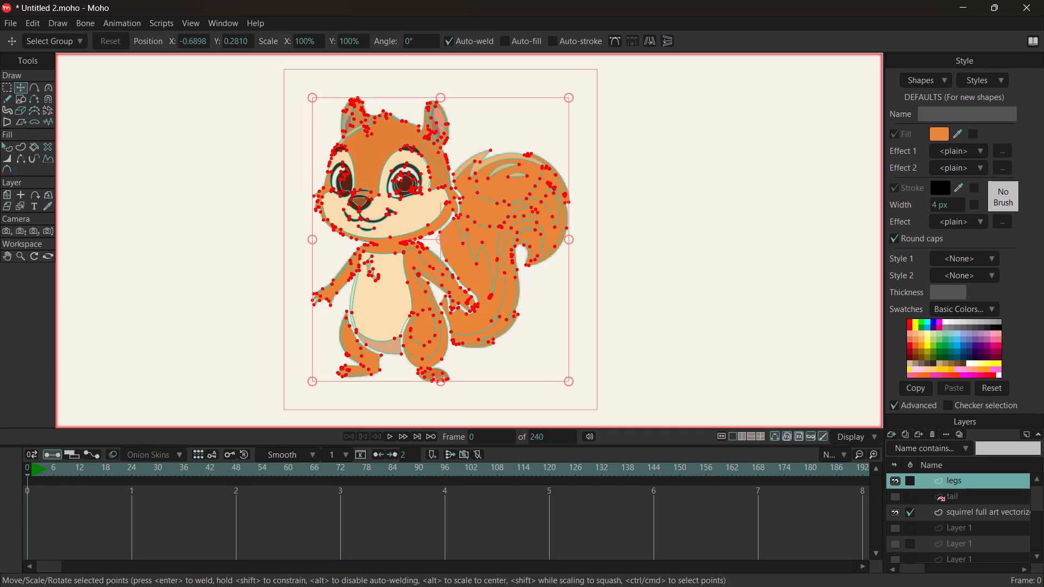
left_click(705, 382)
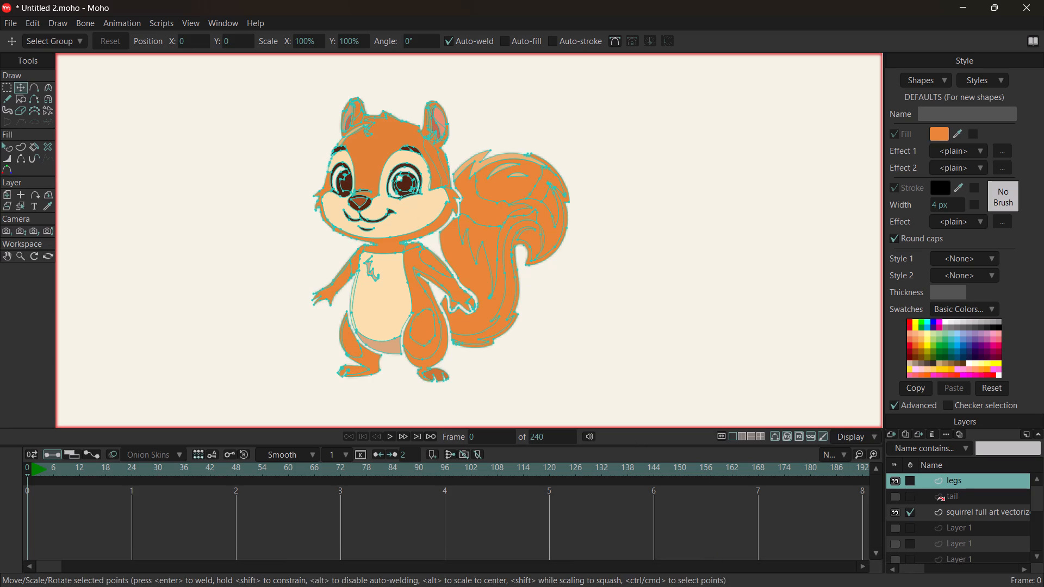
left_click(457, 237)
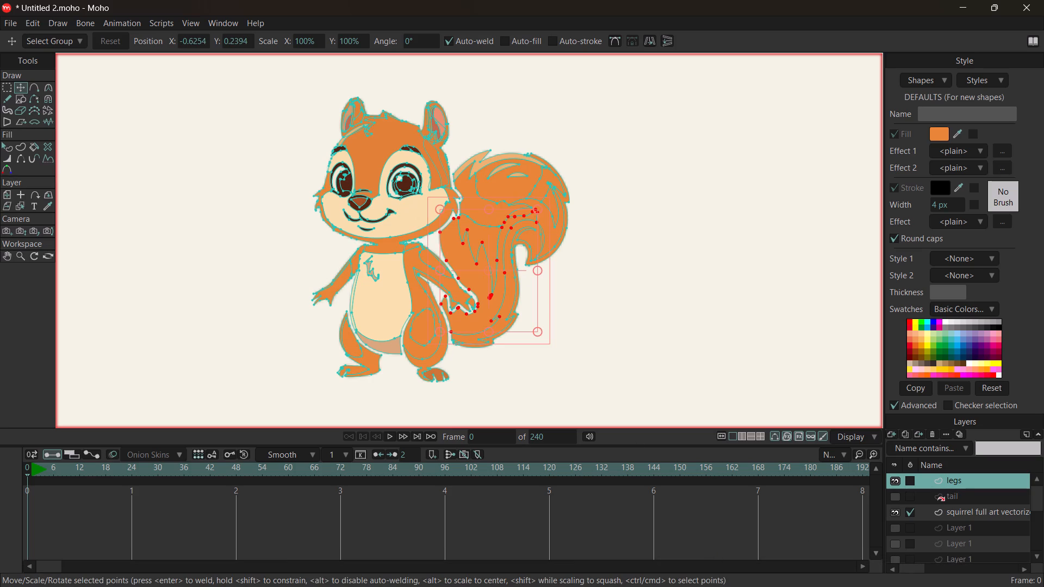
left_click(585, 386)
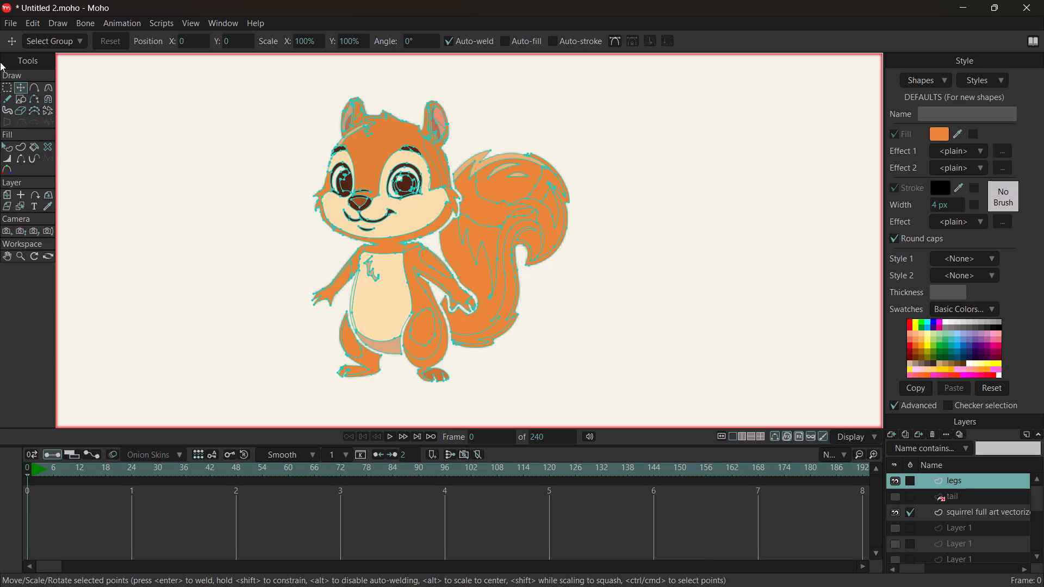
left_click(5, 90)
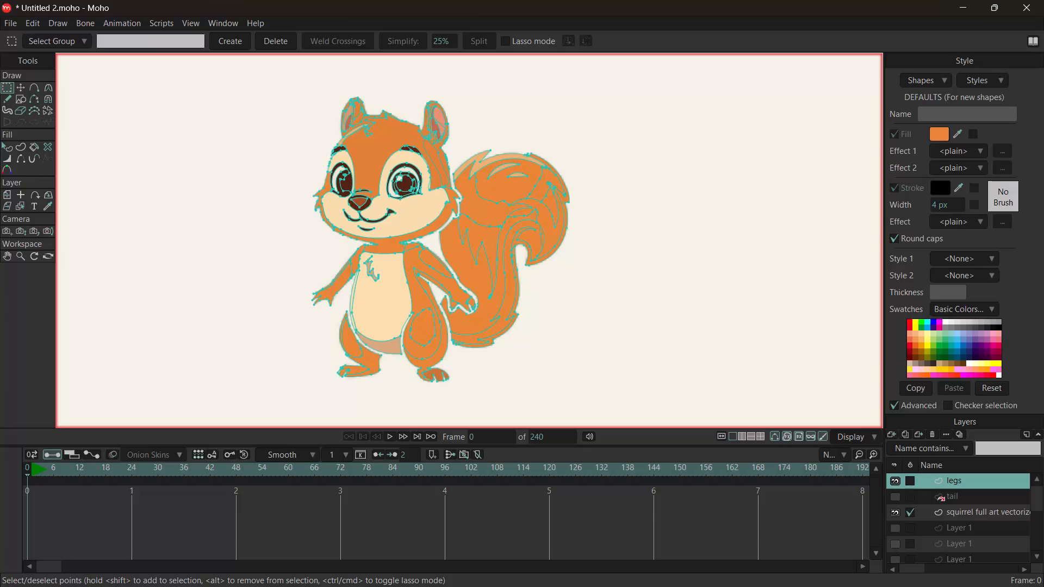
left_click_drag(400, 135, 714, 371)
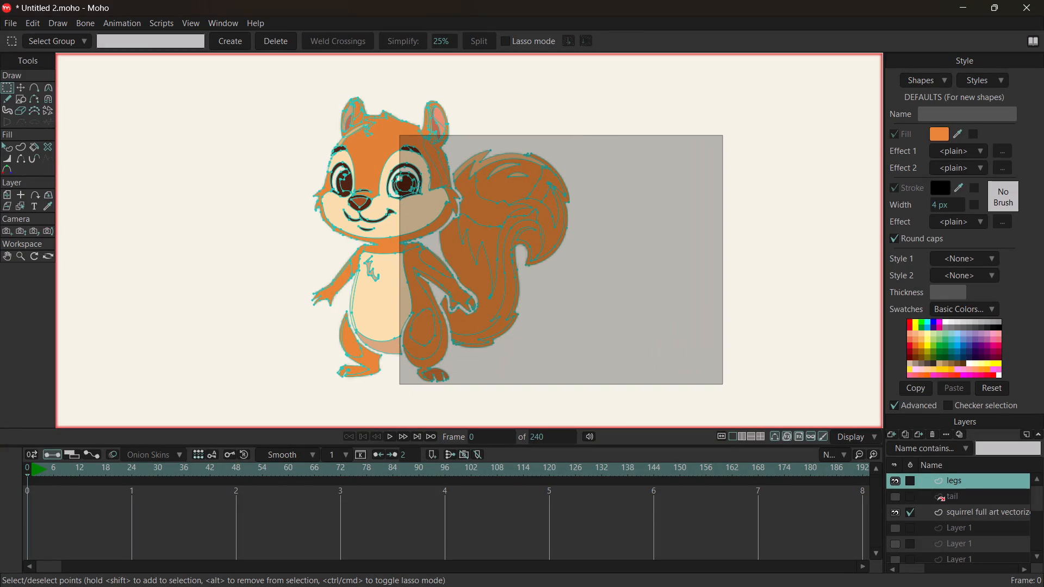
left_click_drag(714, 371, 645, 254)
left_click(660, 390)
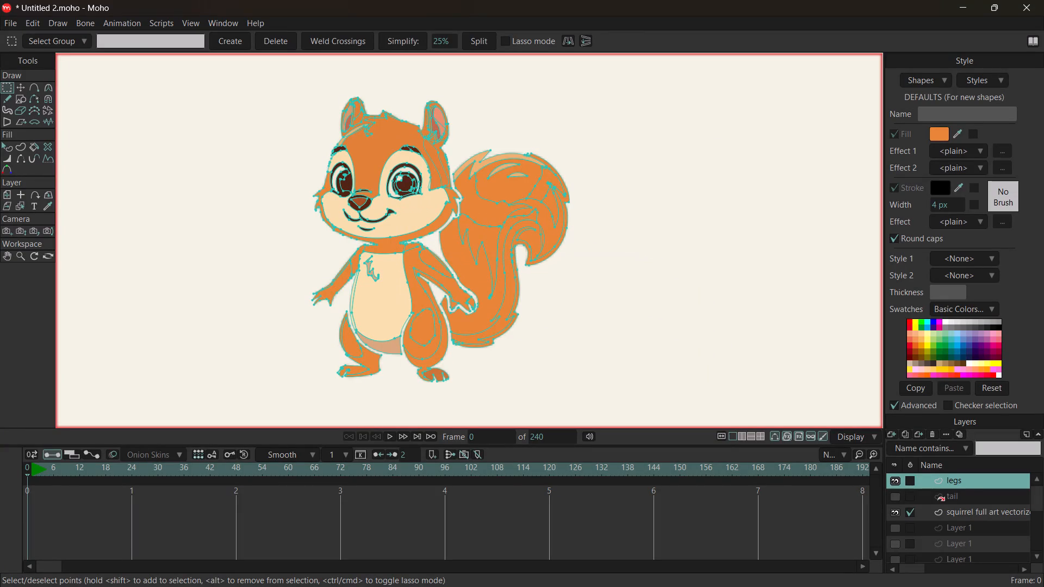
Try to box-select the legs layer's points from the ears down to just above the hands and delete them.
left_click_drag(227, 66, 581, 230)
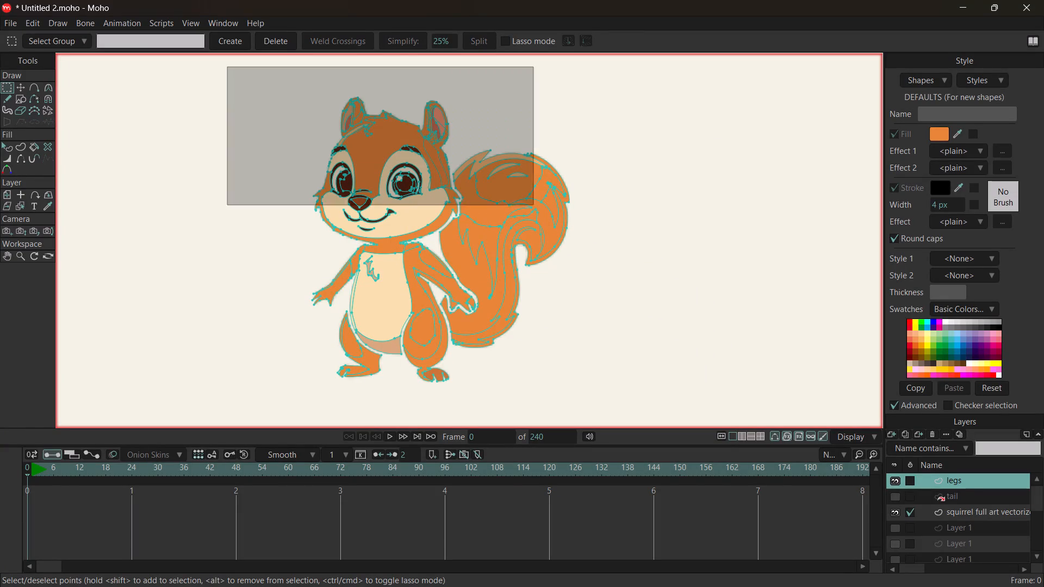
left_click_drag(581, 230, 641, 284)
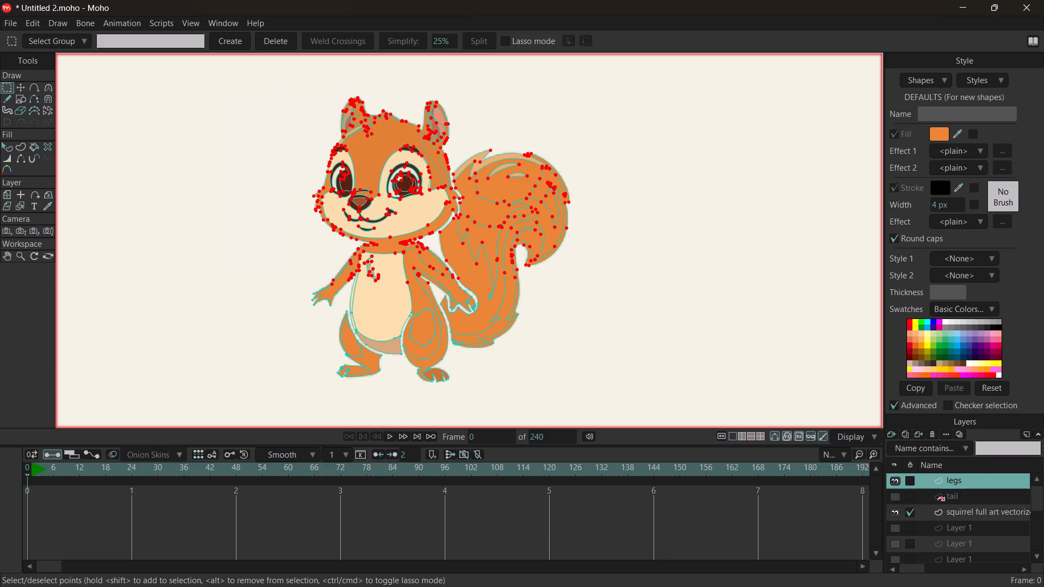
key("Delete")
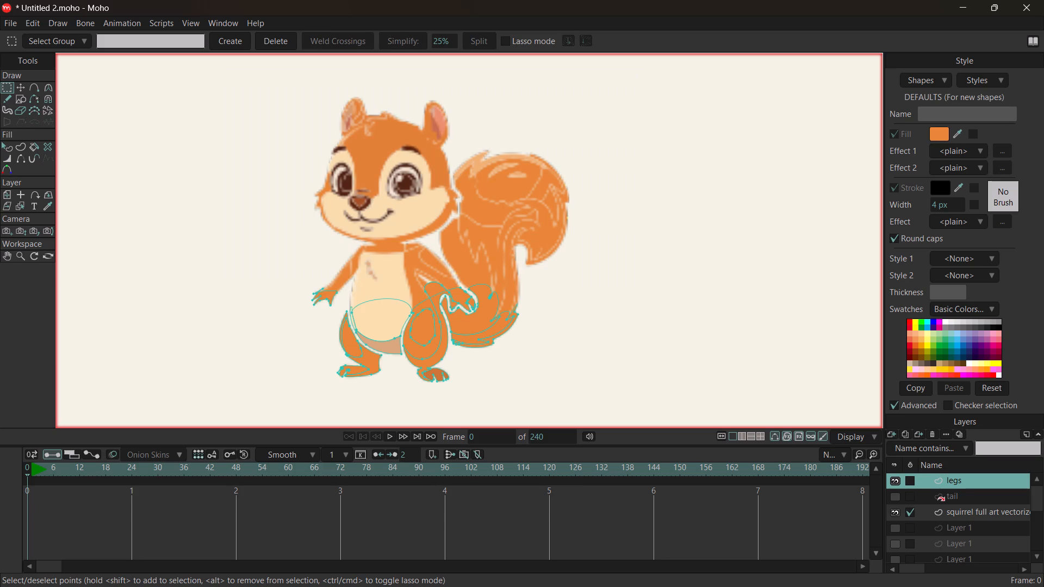
Hide the squirrel full art layer to inspect the leg artwork in the legs layer on its own.
scroll(432, 252, "down", 3)
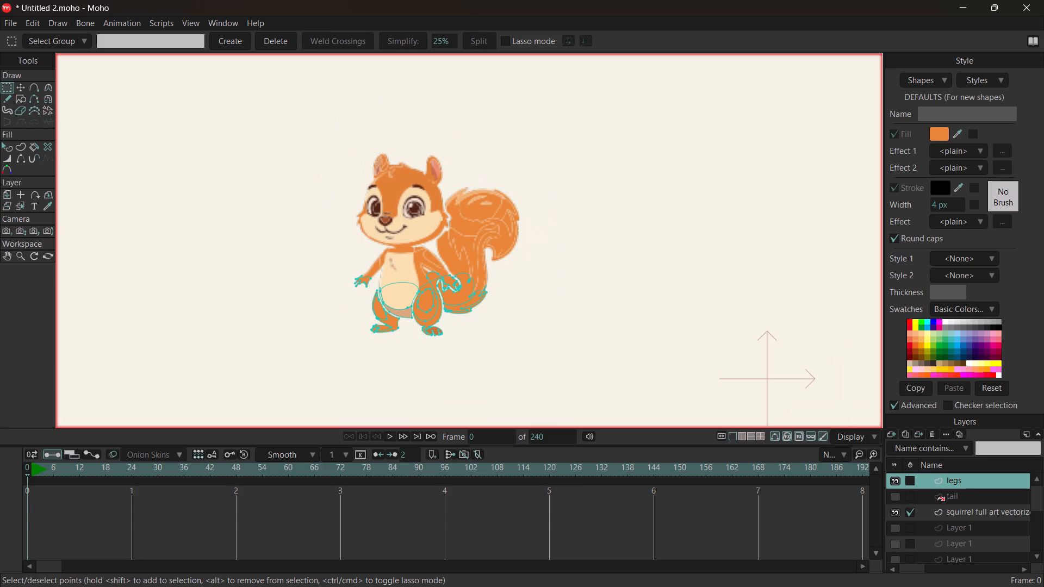
left_click(897, 513)
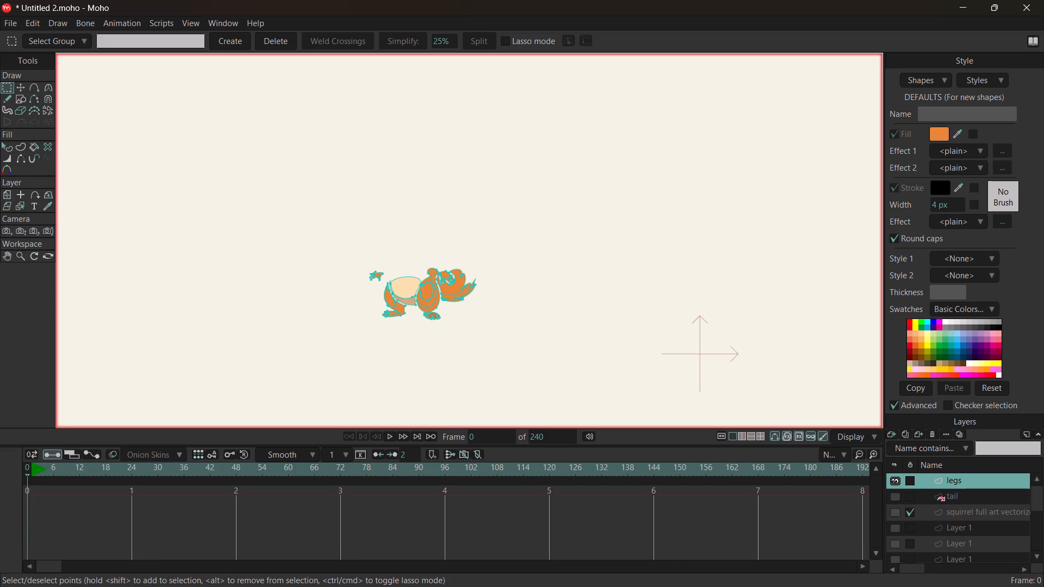
scroll(419, 272, "up", 7)
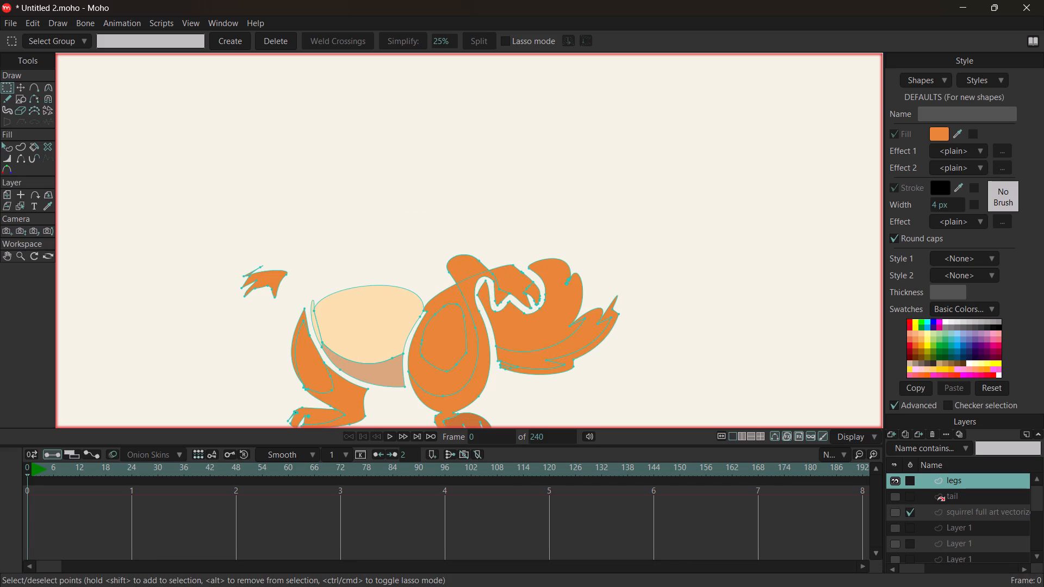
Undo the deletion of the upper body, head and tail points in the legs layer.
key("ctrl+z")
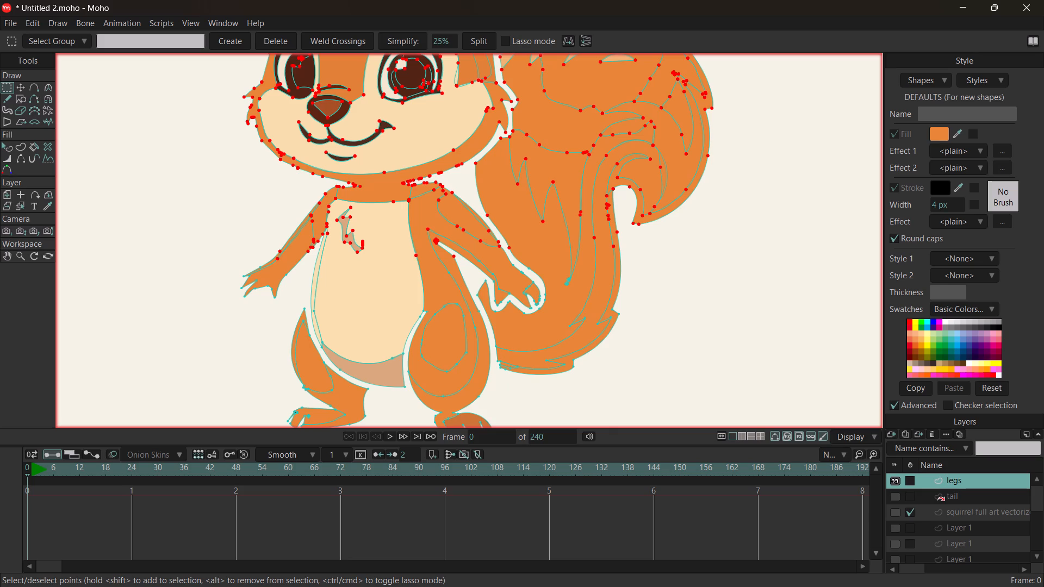
Clear the selection, then box-select the squirrel's head points in the legs layer and delete them.
scroll(411, 287, "down", 1)
left_click(244, 189)
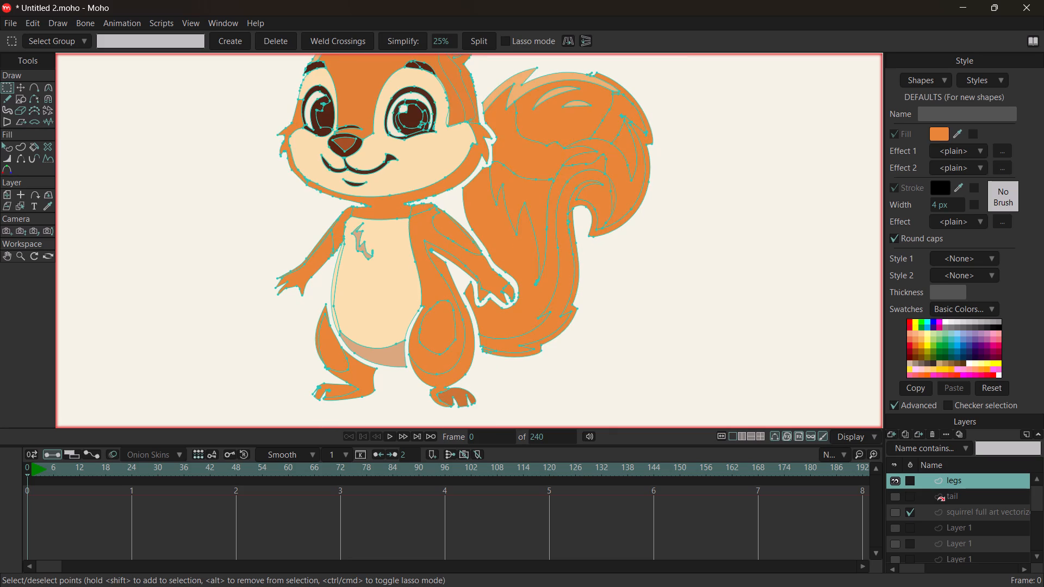
scroll(249, 149, "up", 4)
scroll(253, 152, "down", 8)
left_click_drag(224, 79, 238, 85)
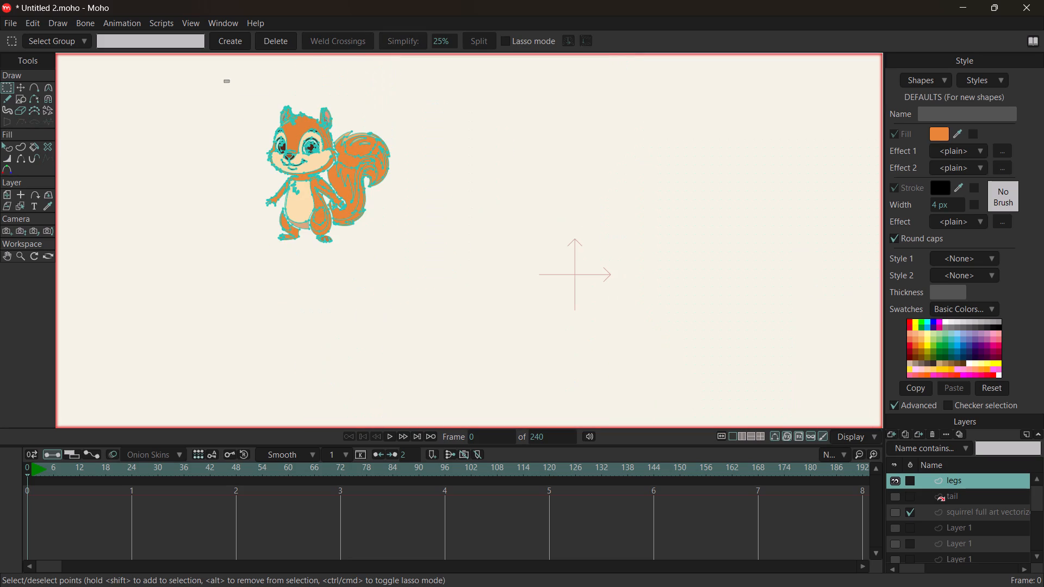
left_click_drag(238, 85, 345, 173)
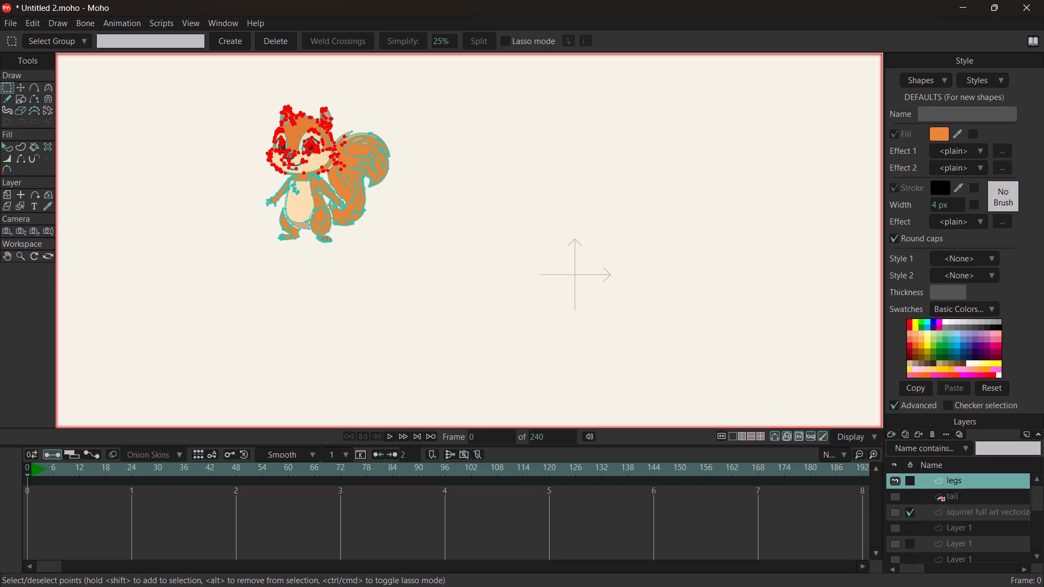
key("Delete")
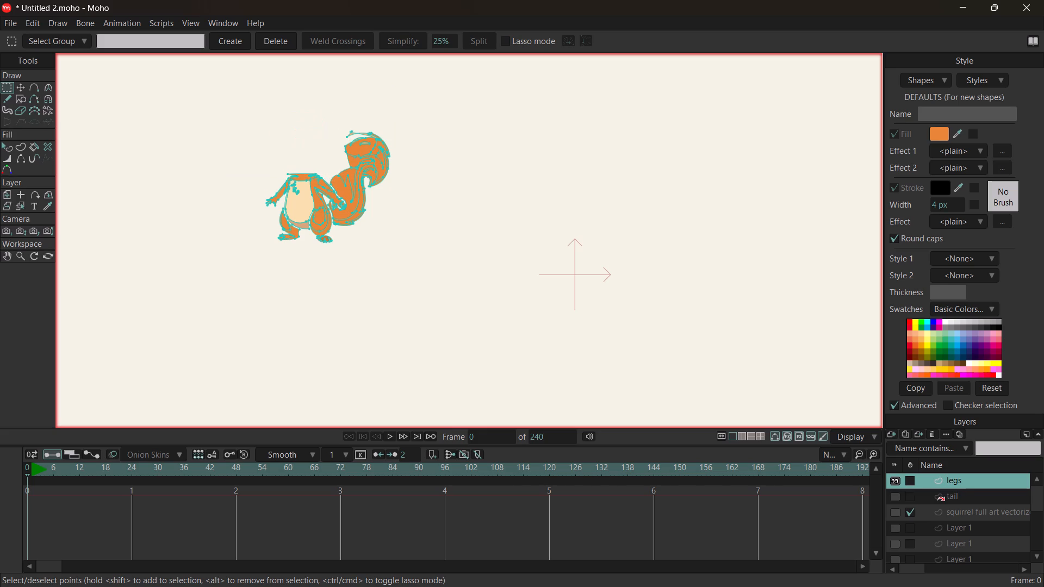
Box-select and delete the points of the tail's upper and middle parts in the legs layer.
left_click_drag(329, 107, 467, 163)
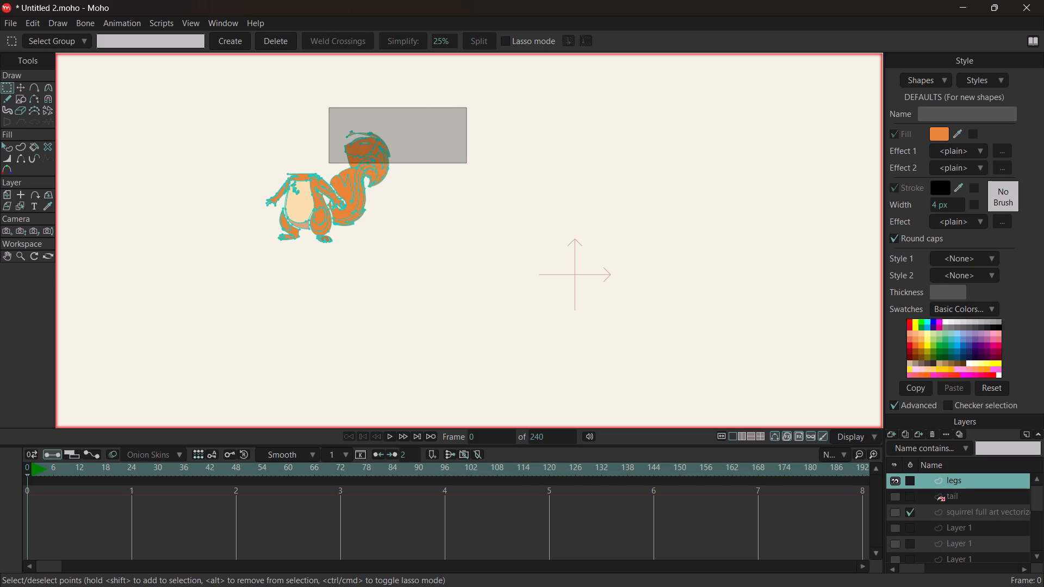
left_click_drag(467, 163, 467, 172)
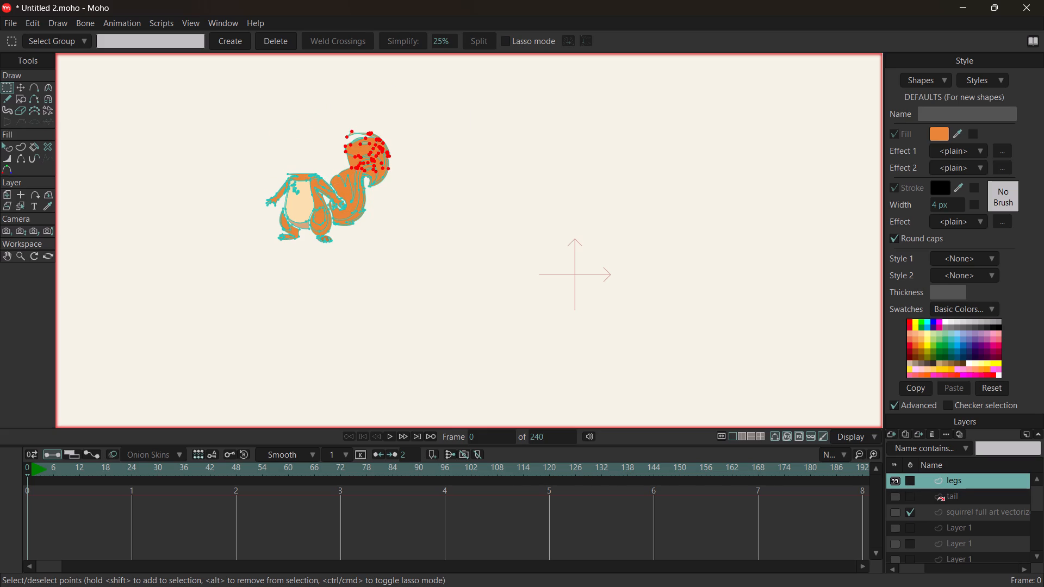
key("Delete")
scroll(393, 161, "up", 4)
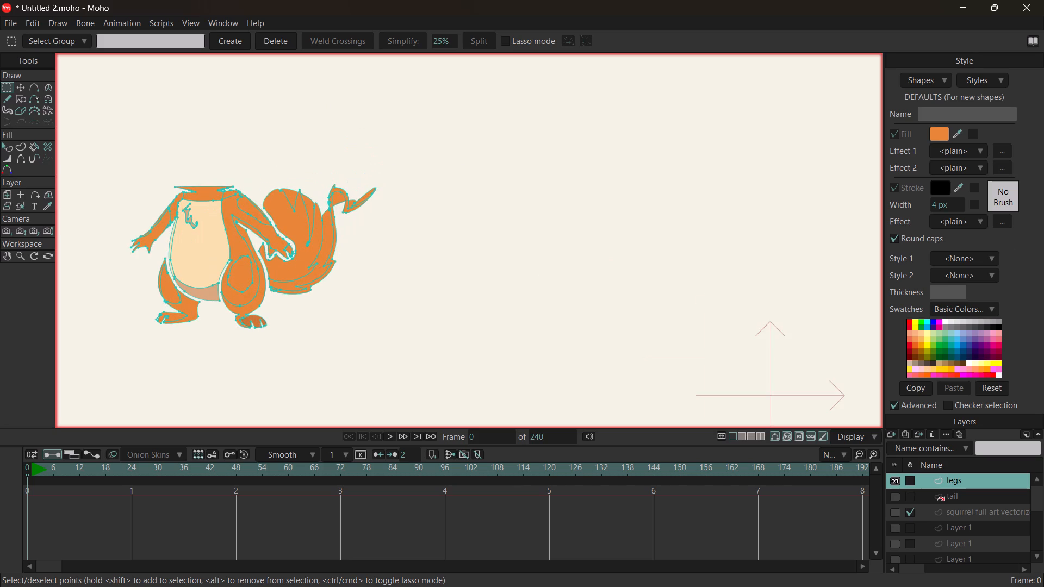
scroll(302, 189, "down", 3)
scroll(248, 178, "up", 3)
scroll(308, 227, "up", 1)
left_click_drag(302, 190, 303, 190)
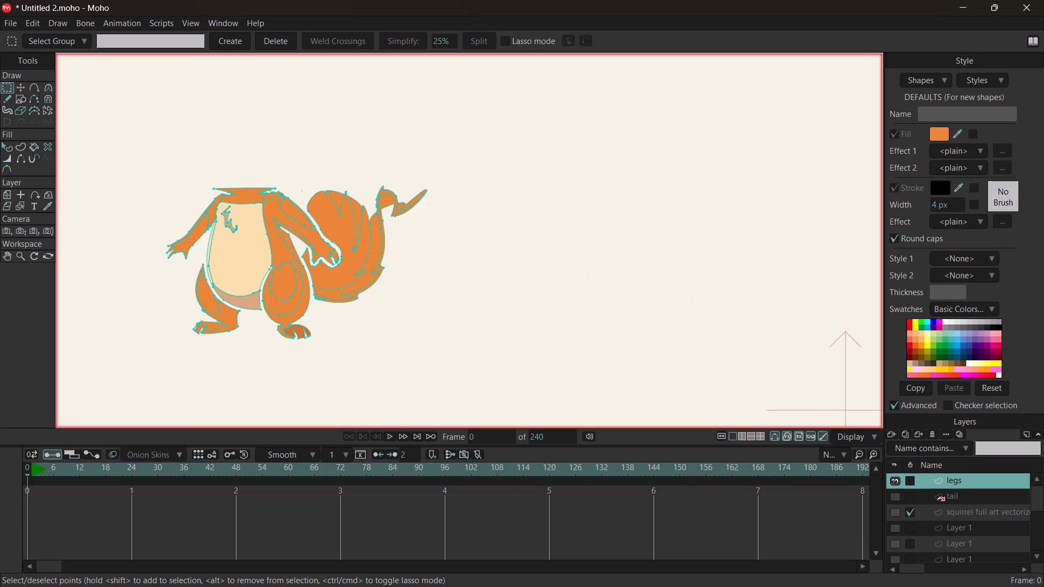
left_click_drag(303, 190, 499, 298)
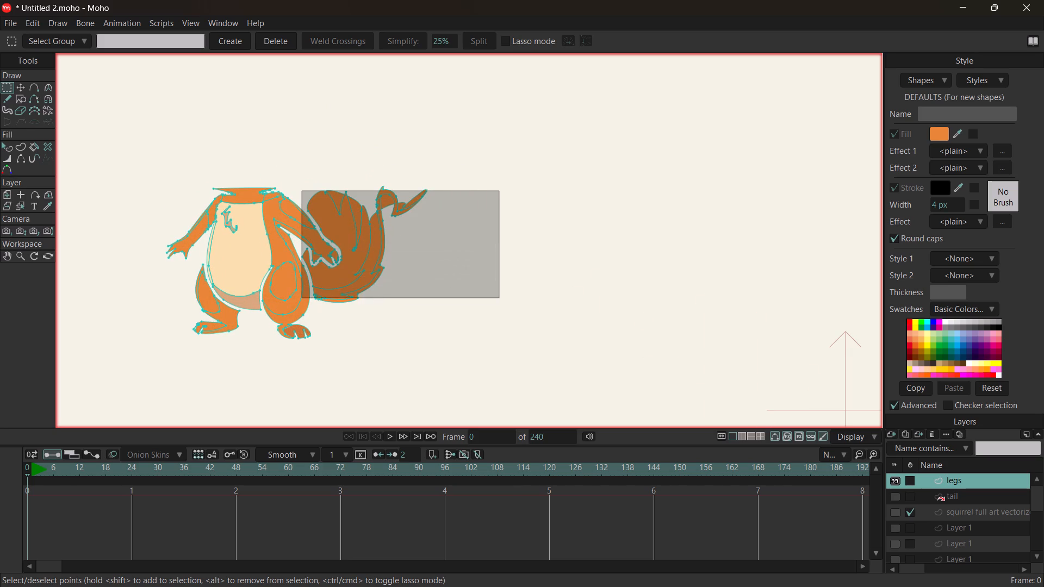
left_click_drag(499, 298, 419, 241)
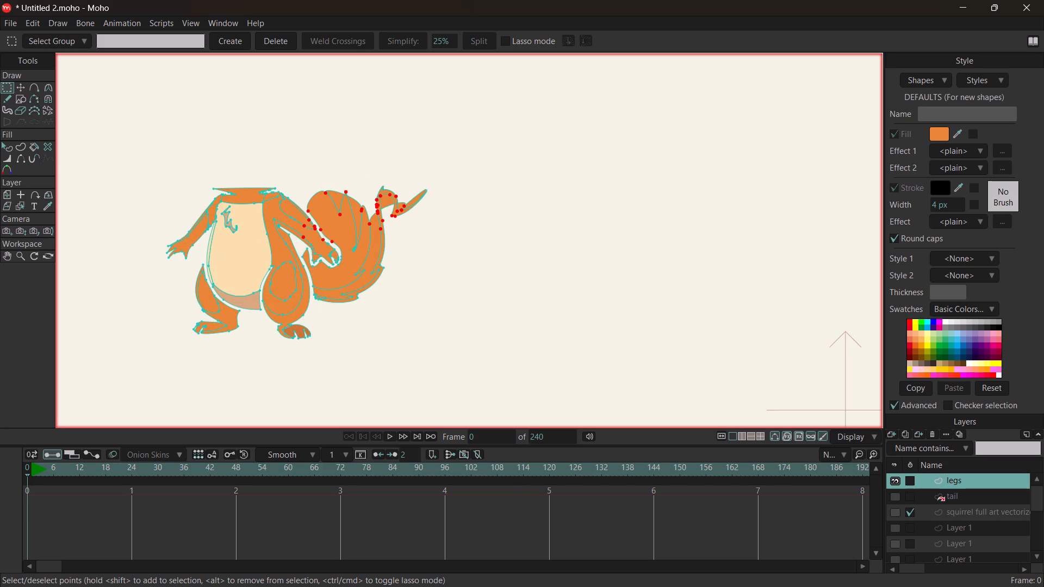
key("Delete")
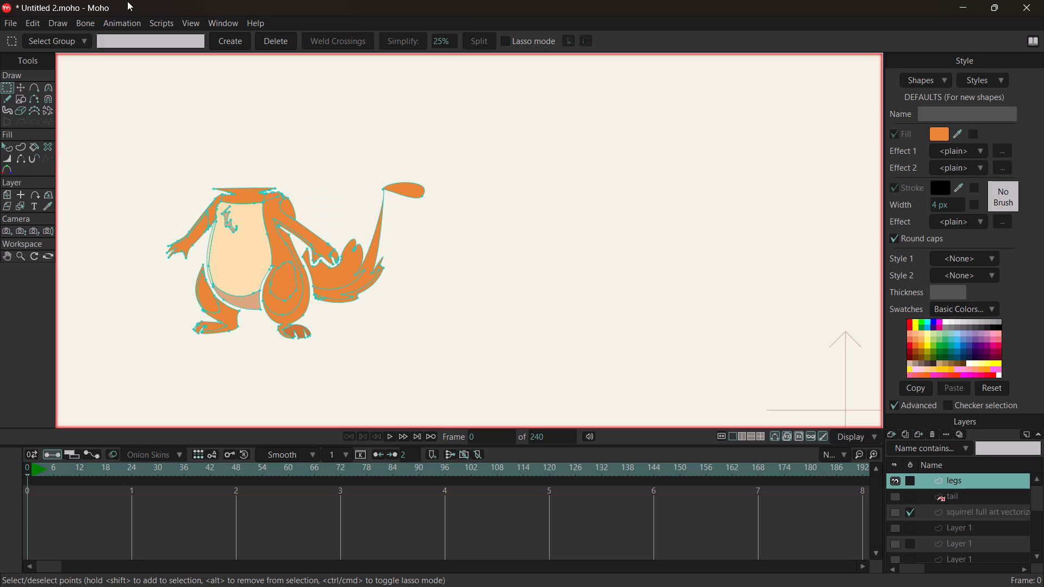
Enable Lasso mode, then lasso and delete the outer tail points beyond the hand.
left_click(504, 41)
left_click_drag(353, 155, 341, 264)
left_click_drag(341, 264, 303, 242)
left_click_drag(303, 242, 374, 323)
left_click_drag(374, 323, 346, 158)
scroll(330, 263, "up", 3)
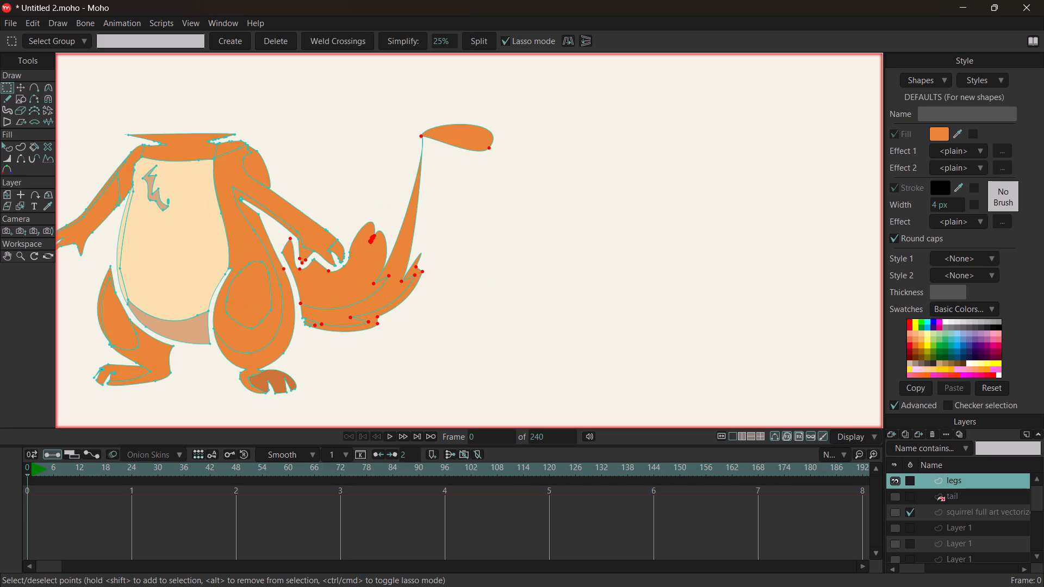
left_click(284, 269)
left_click(286, 232)
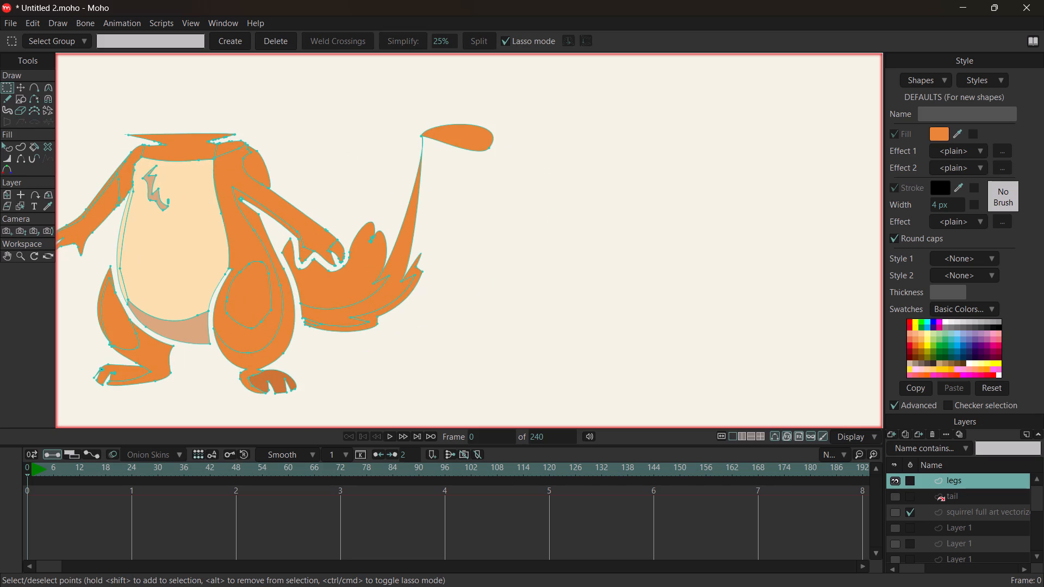
left_click_drag(442, 96, 556, 216)
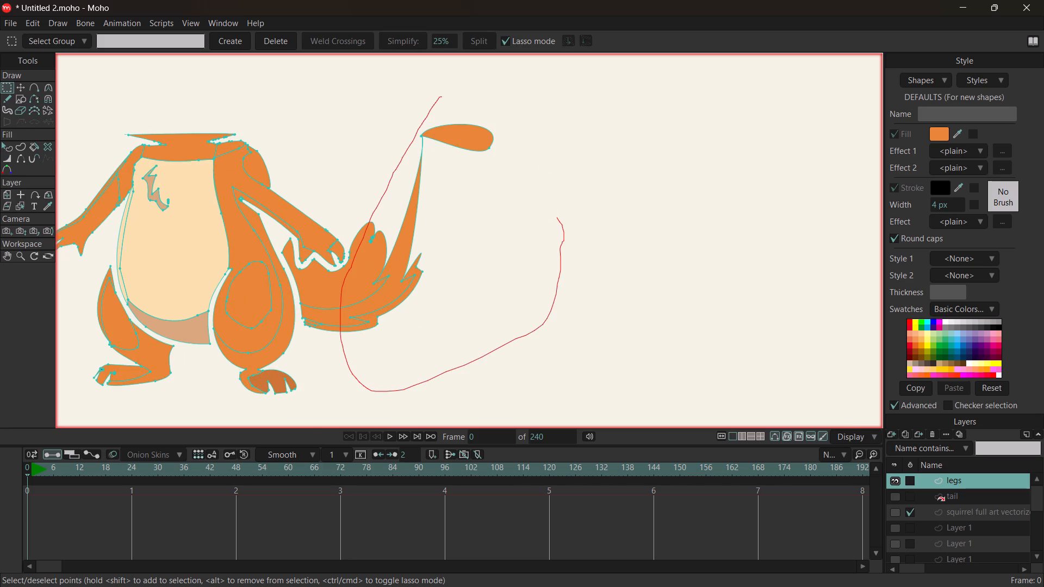
left_click_drag(556, 216, 426, 101)
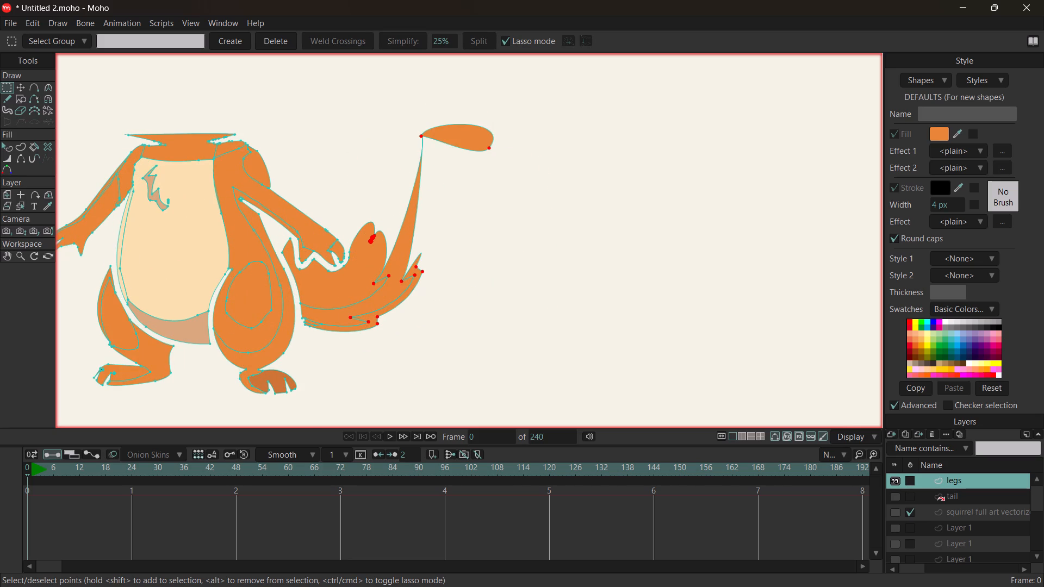
key("Delete")
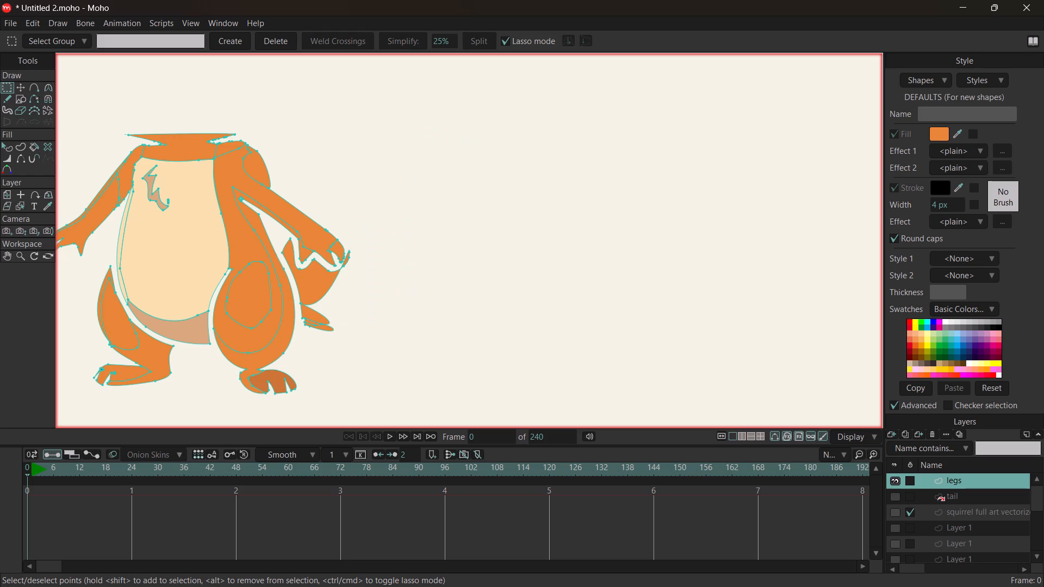
Lasso the remaining tail stub together with the hand next to it and delete those points.
left_click_drag(288, 233, 284, 254)
left_click_drag(284, 254, 365, 216)
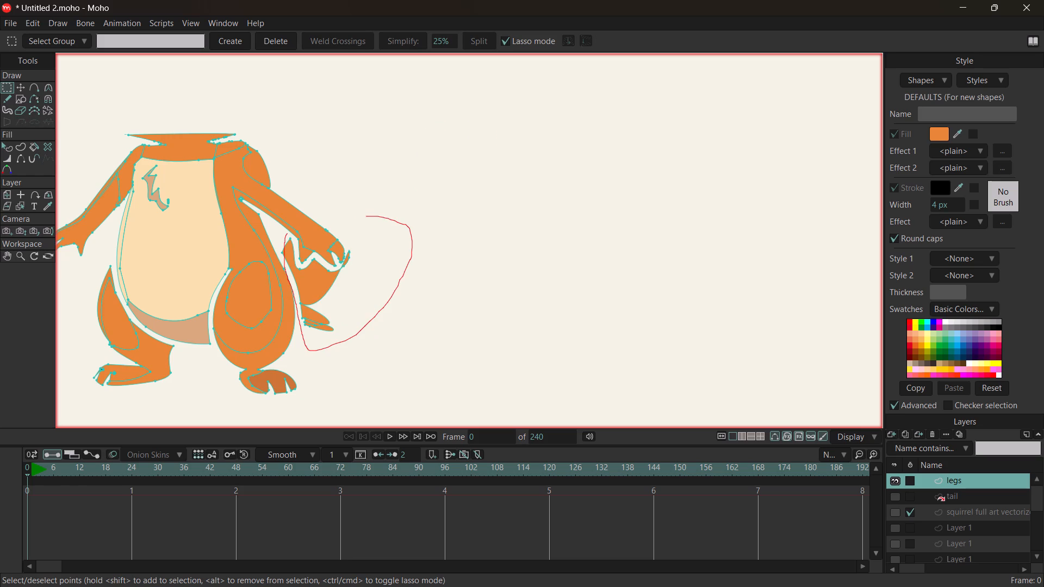
left_click_drag(365, 216, 280, 240)
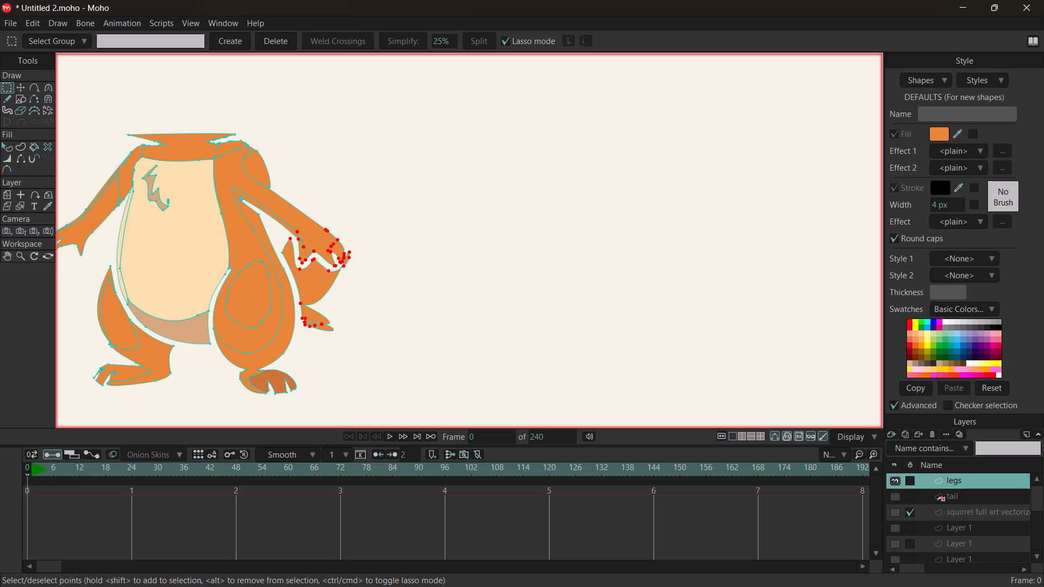
key("Delete")
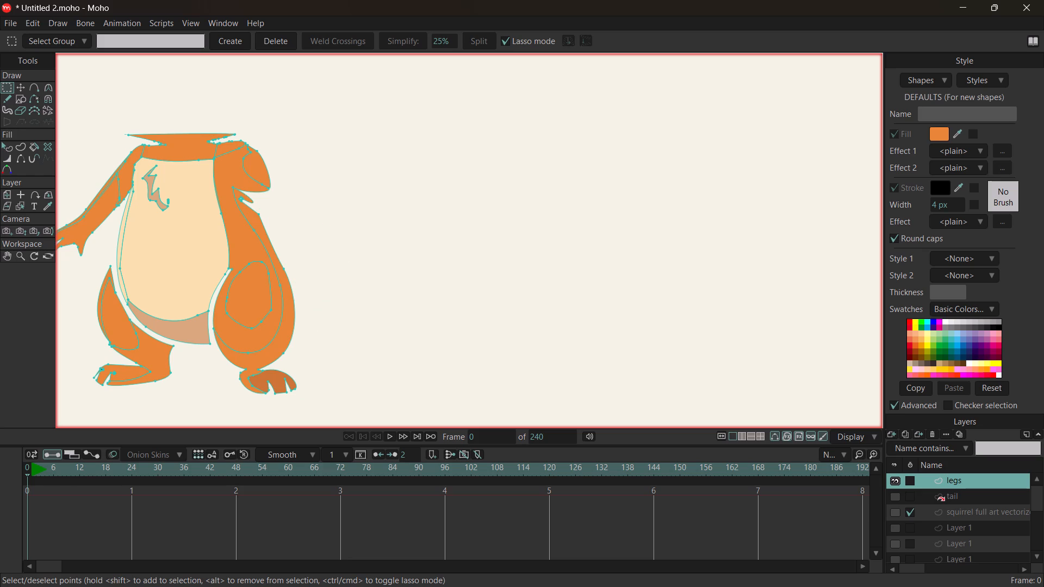
Select the cream belly shape with the Select Points tool and delete its points.
scroll(109, 351, "down", 3, "ctrl")
scroll(96, 339, "up", 5, "ctrl")
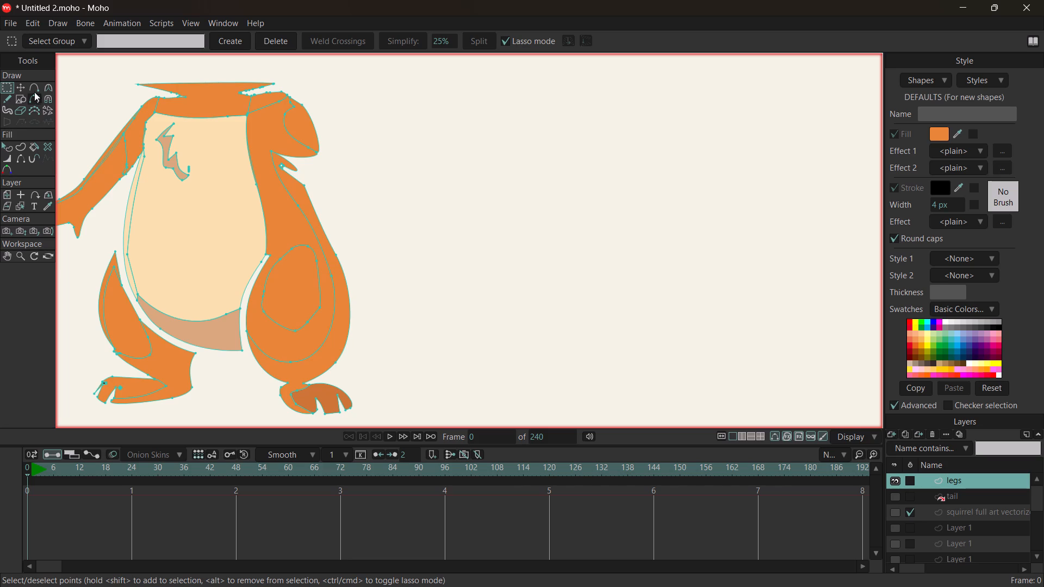
left_click(22, 85)
left_click(2, 87)
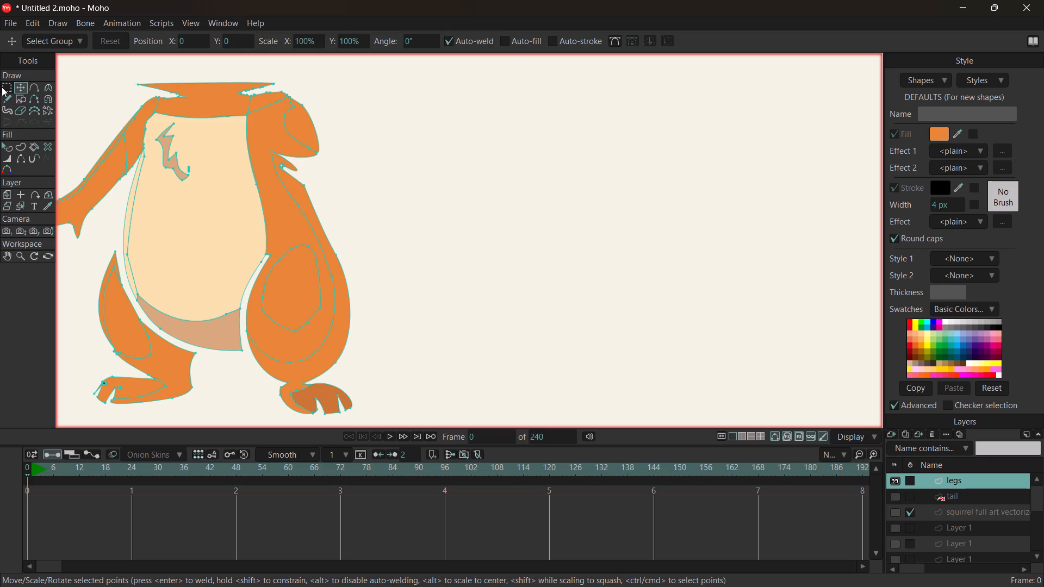
left_click(112, 232)
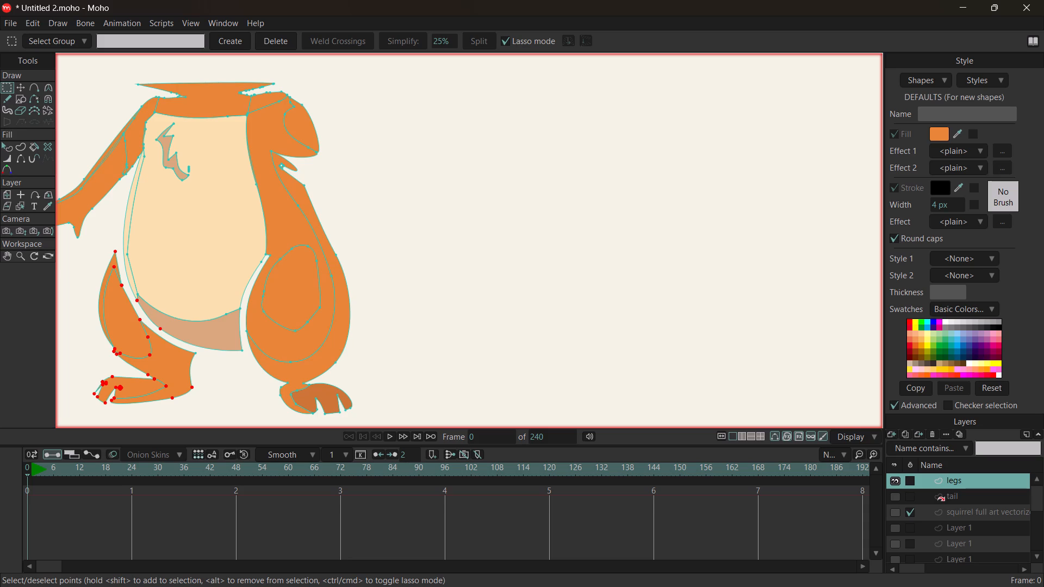
left_click(167, 274)
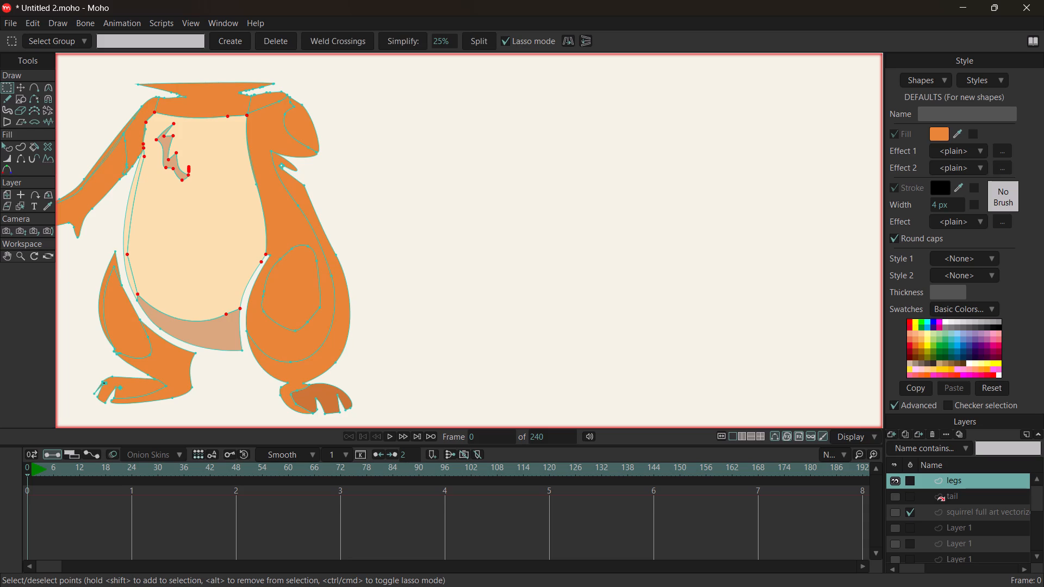
key("Delete")
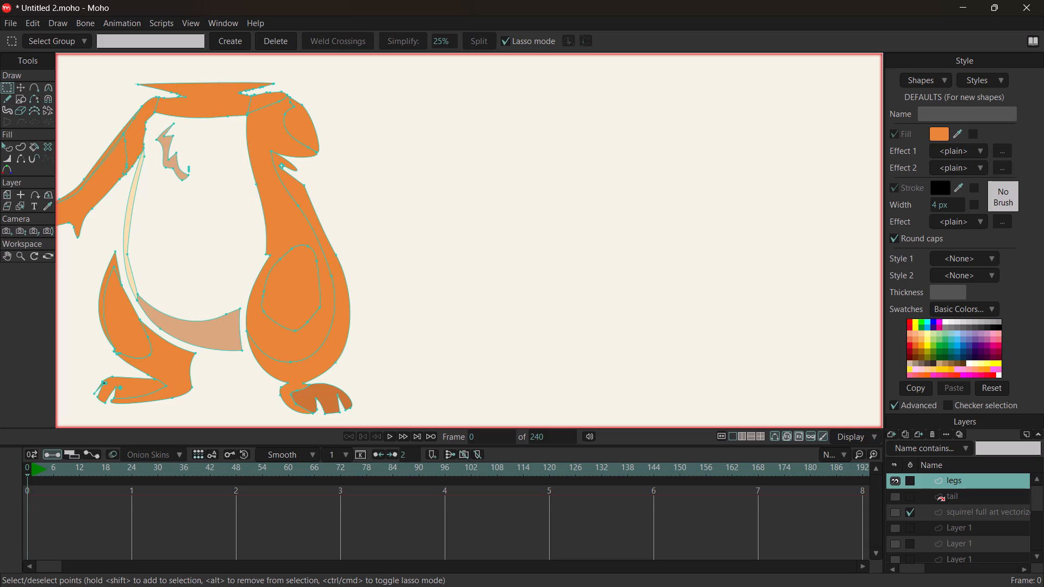
Delete the brown chest fur mark and stray points beside it in the legs layer.
left_click(170, 144)
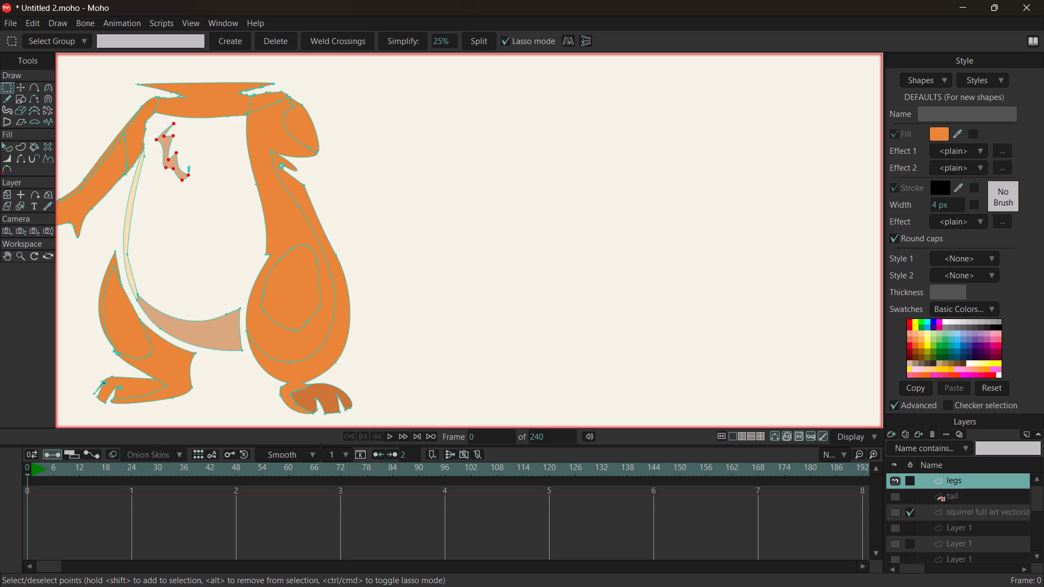
key("Delete")
left_click(187, 167)
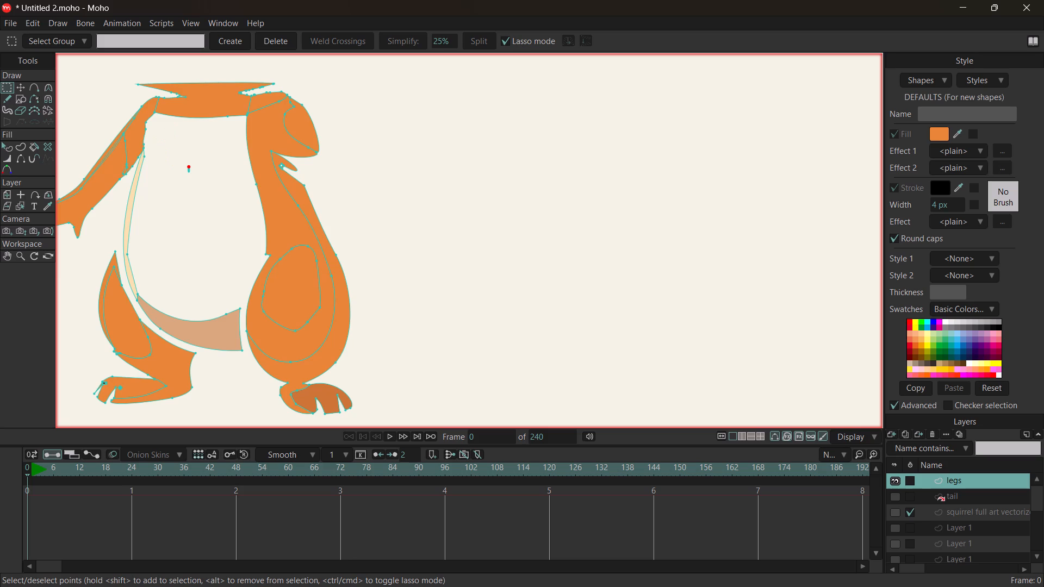
key("Delete")
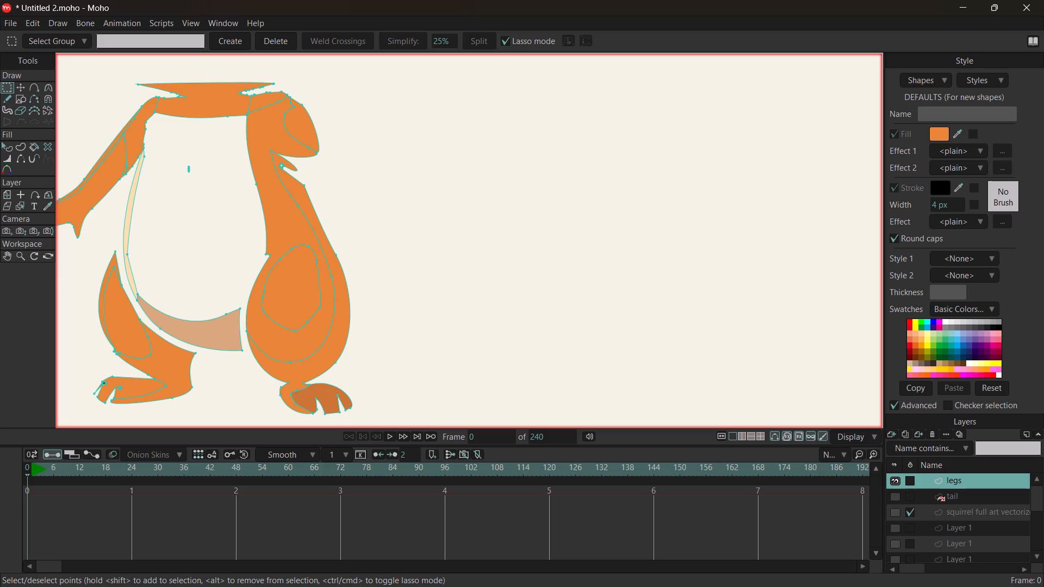
left_click(188, 169)
key("Delete")
Select the orange neck shape between the shoulders and delete it.
left_click(208, 110)
key("Delete")
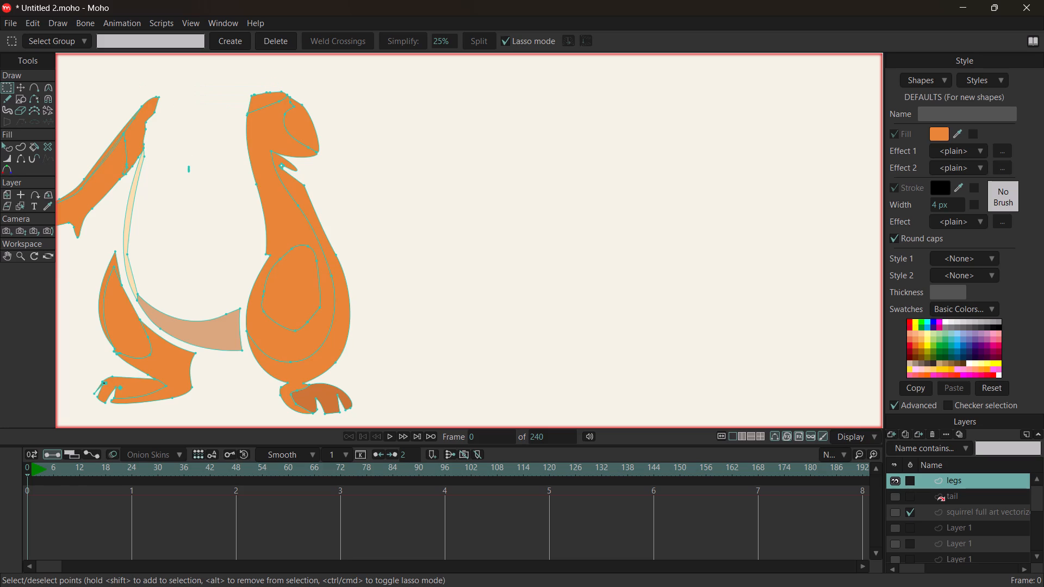
Delete the orange upper-arm shape at the top of the larger leg group in the legs layer.
left_click(306, 142)
key("Delete")
Lasso the separate orange arm with its hand and delete those points.
left_click(276, 129)
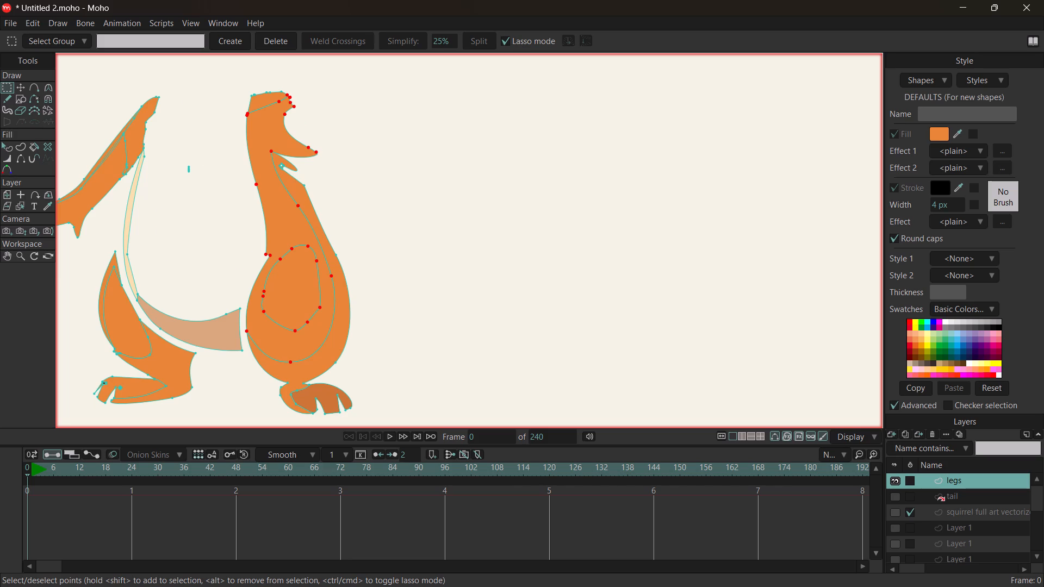
scroll(259, 117, "down", 3)
left_click(199, 130)
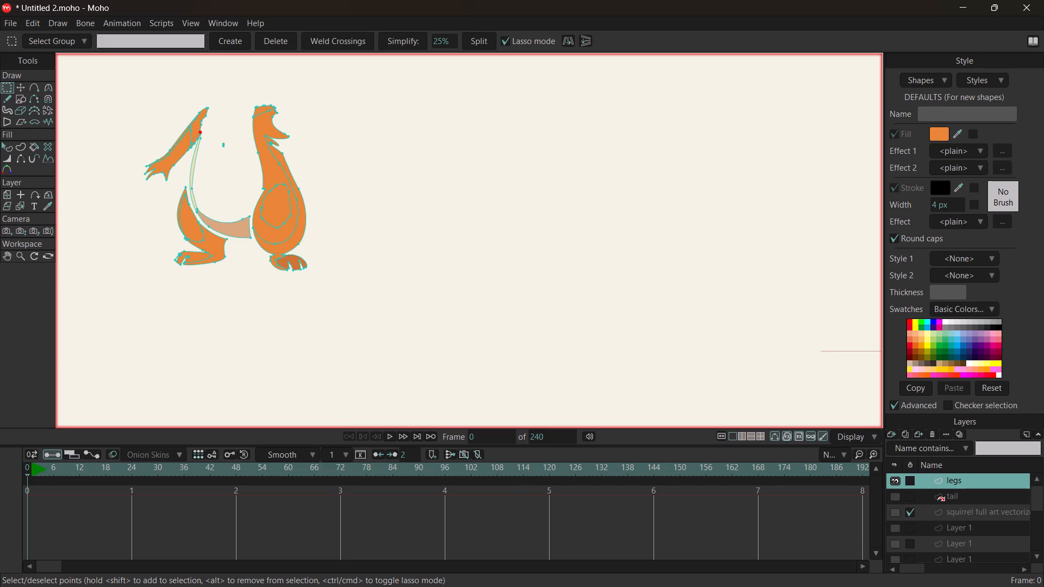
left_click_drag(245, 107, 231, 100)
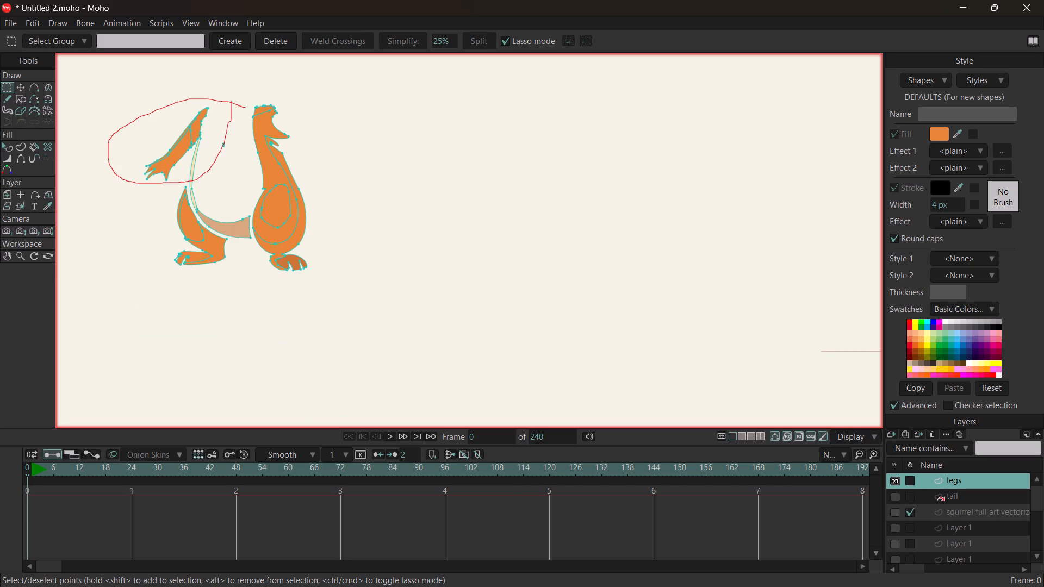
left_click_drag(231, 100, 231, 99)
key("Delete")
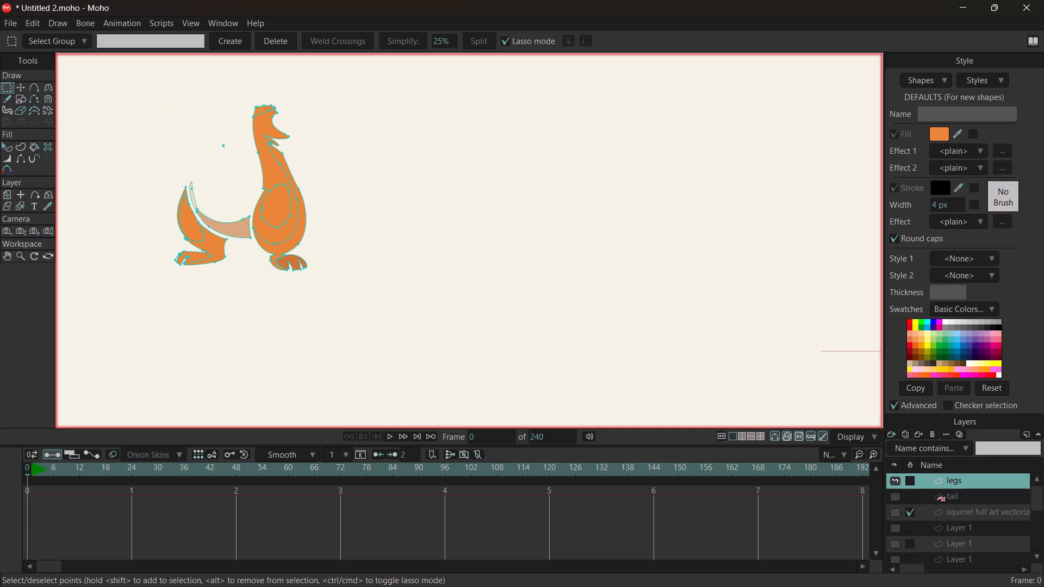
Delete the brown belly shadow between the legs and the thin cream sliver above it.
scroll(173, 188, "up", 4)
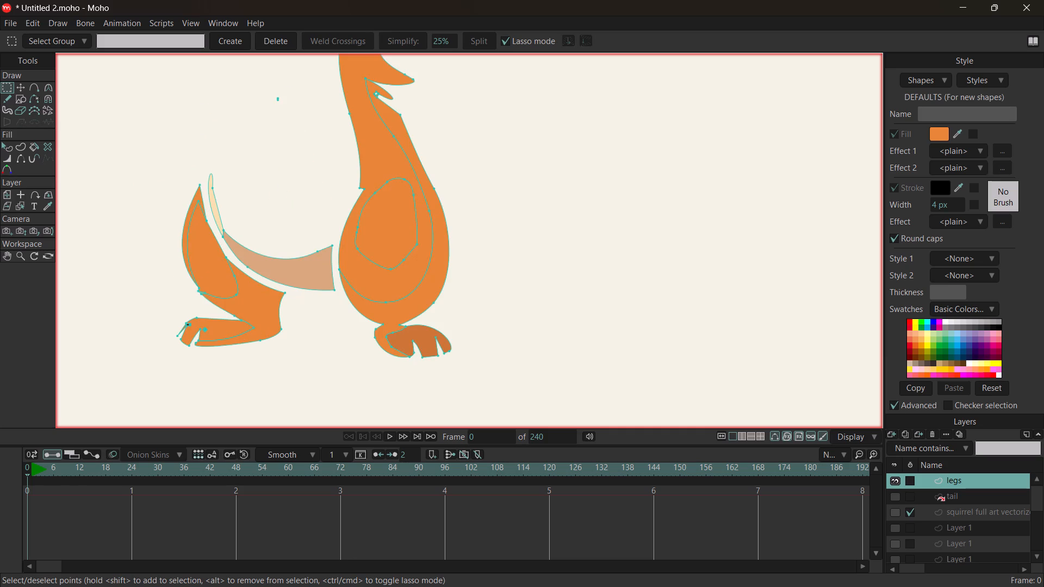
left_click(257, 257)
key("Delete")
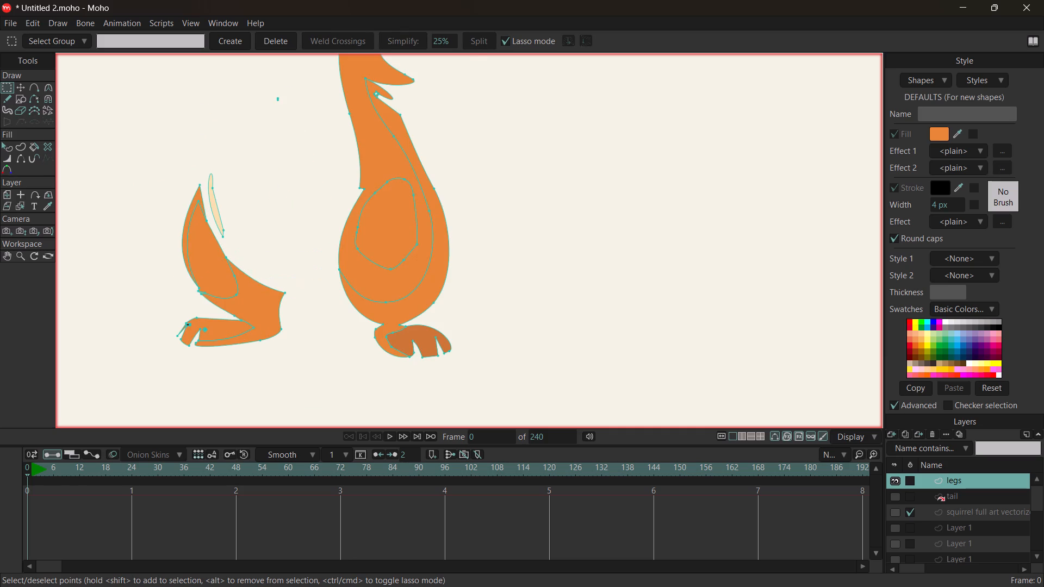
left_click(212, 210)
key("Delete")
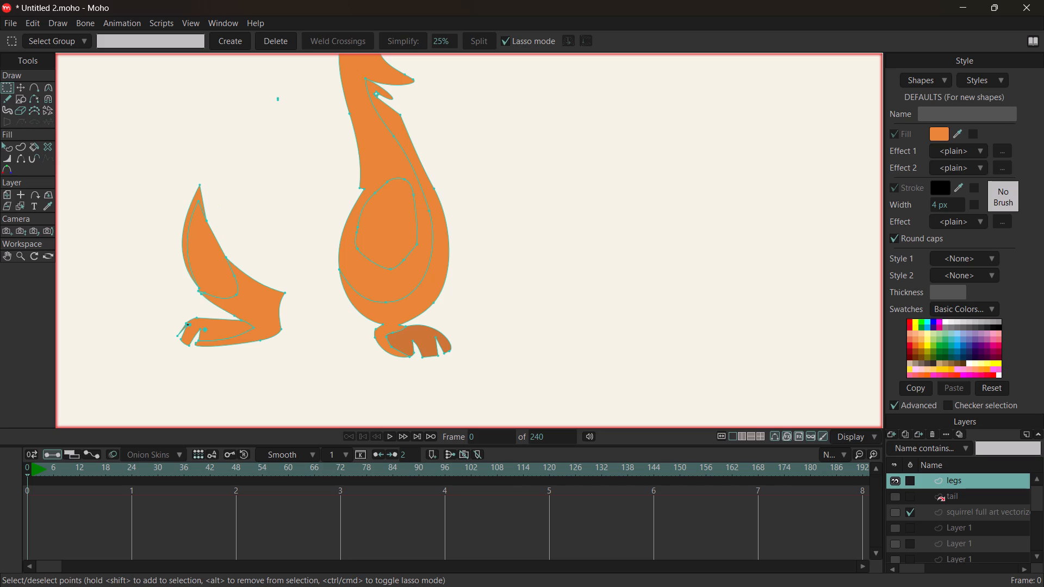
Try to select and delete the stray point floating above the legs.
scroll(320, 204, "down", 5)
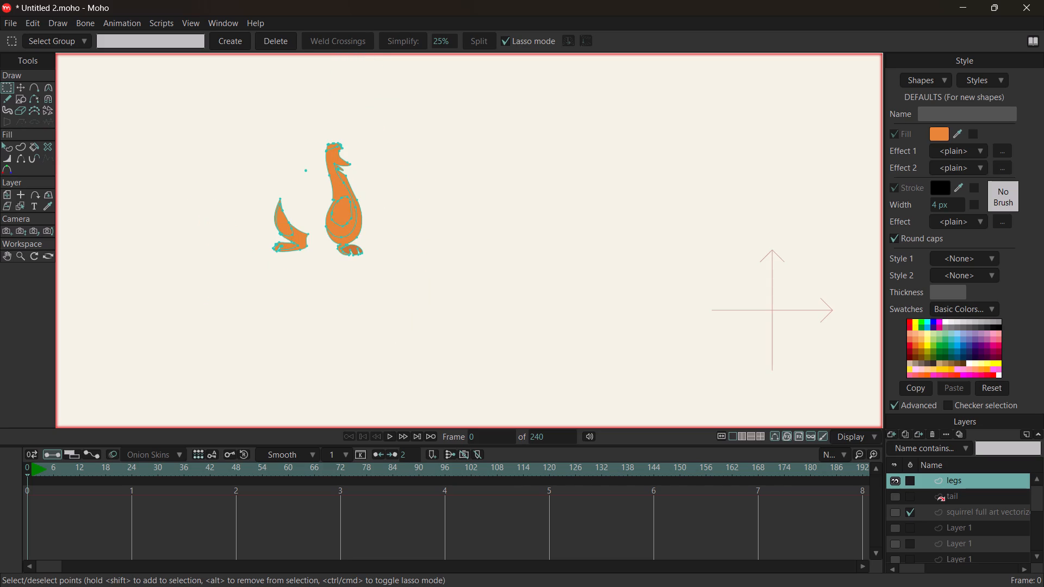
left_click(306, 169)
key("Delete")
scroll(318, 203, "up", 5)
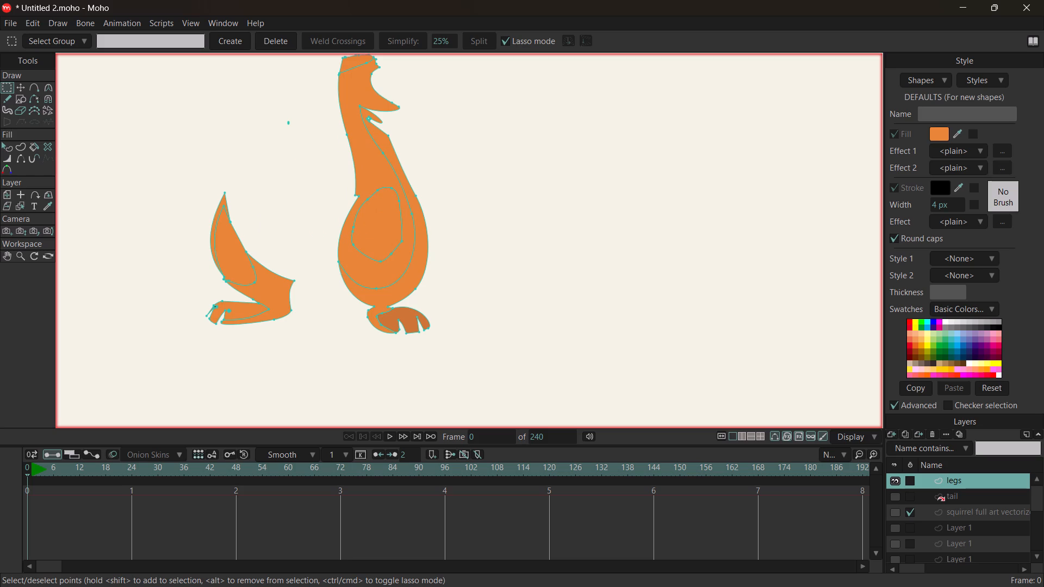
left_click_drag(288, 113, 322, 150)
Lasso the larger leg with its foot and arm remnants, including the stray point, and delete those points.
scroll(332, 146, "down", 4)
left_click_drag(309, 92, 310, 97)
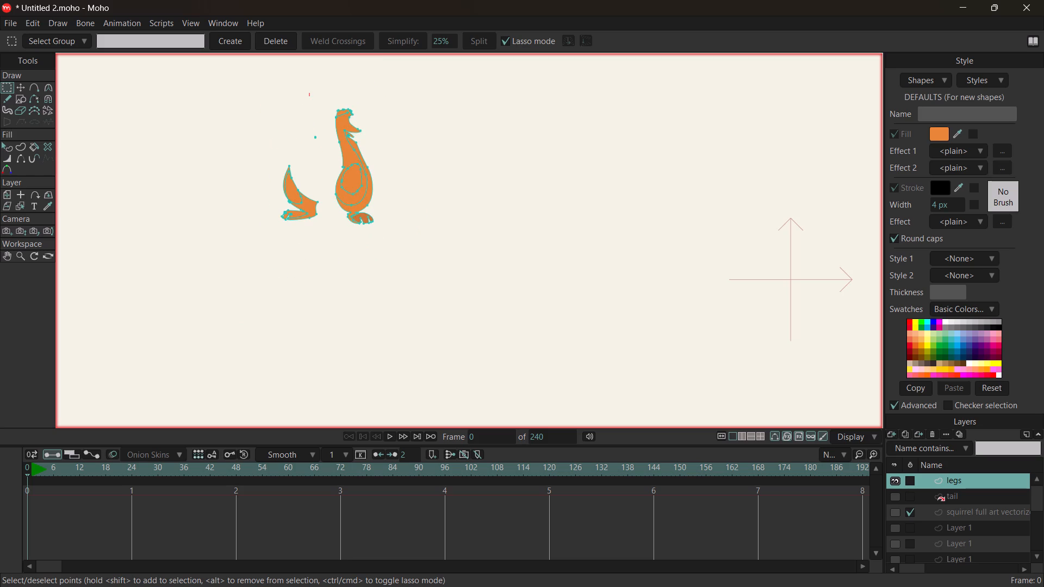
left_click_drag(310, 97, 332, 187)
left_click_drag(332, 187, 319, 102)
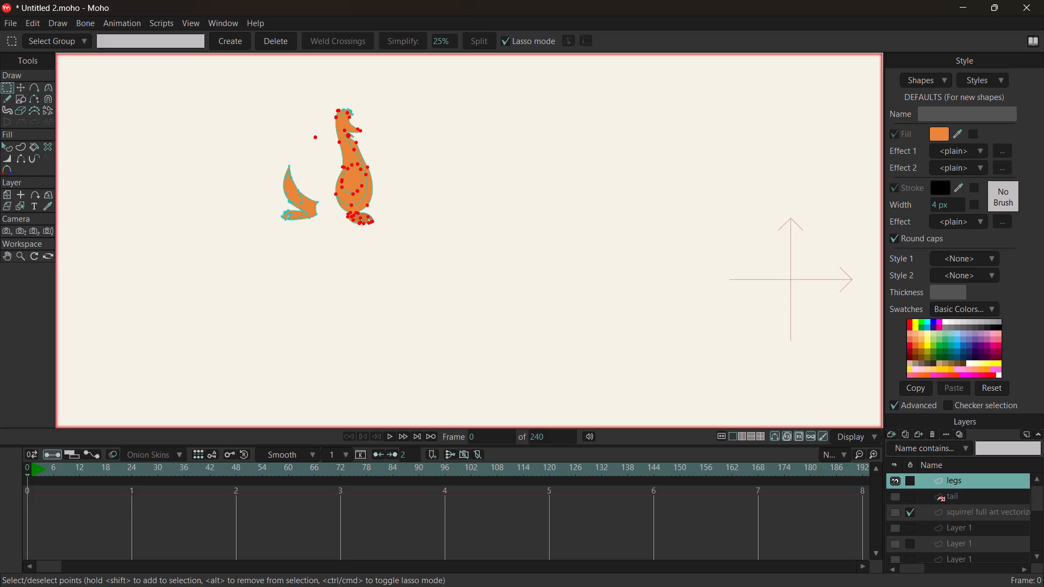
key("Delete")
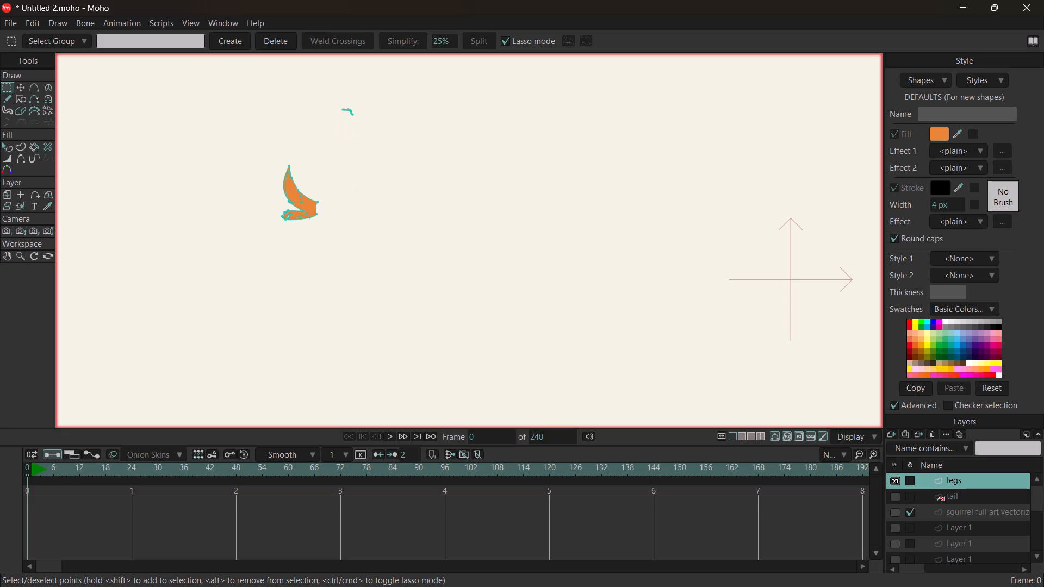
Lasso the small leftover outline above the remaining leg and delete its points.
left_click_drag(347, 87, 344, 92)
left_click_drag(344, 92, 343, 92)
key("Delete")
Rename the legs layer as left leg.
right_click(960, 477)
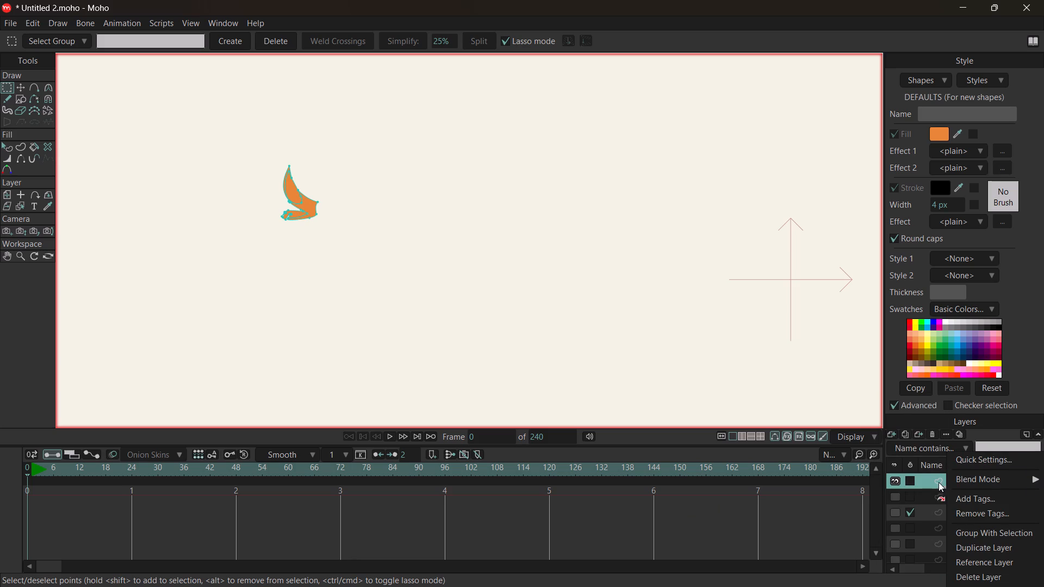
left_click(940, 482)
double_click(950, 481)
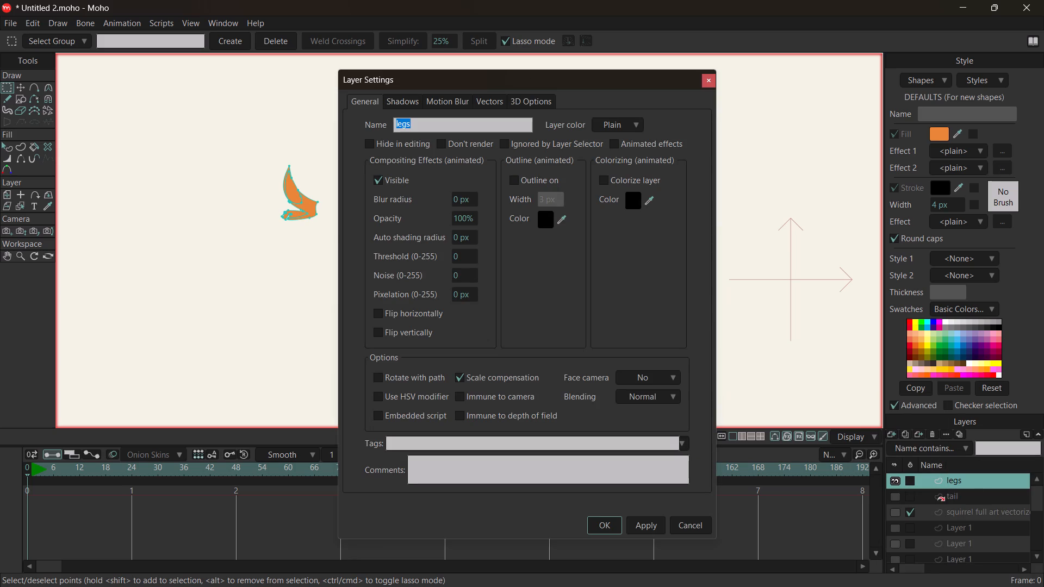
key("BackSpace")
type("le")
type("ft leg")
key("Return")
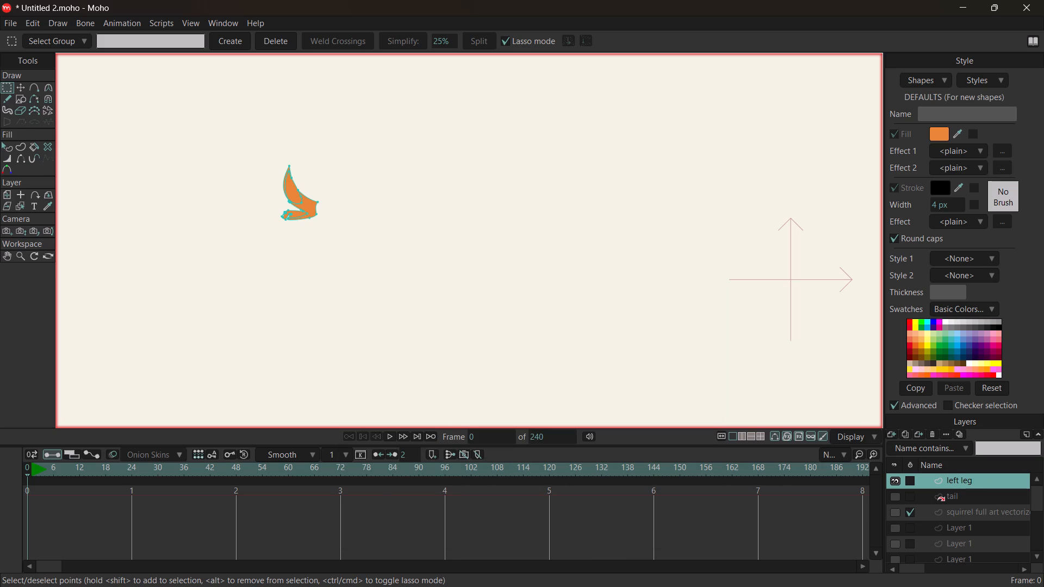
Toggle the left leg, tail and full art layers to check how the separated parts match the original squirrel.
left_click(897, 479)
left_click(896, 497)
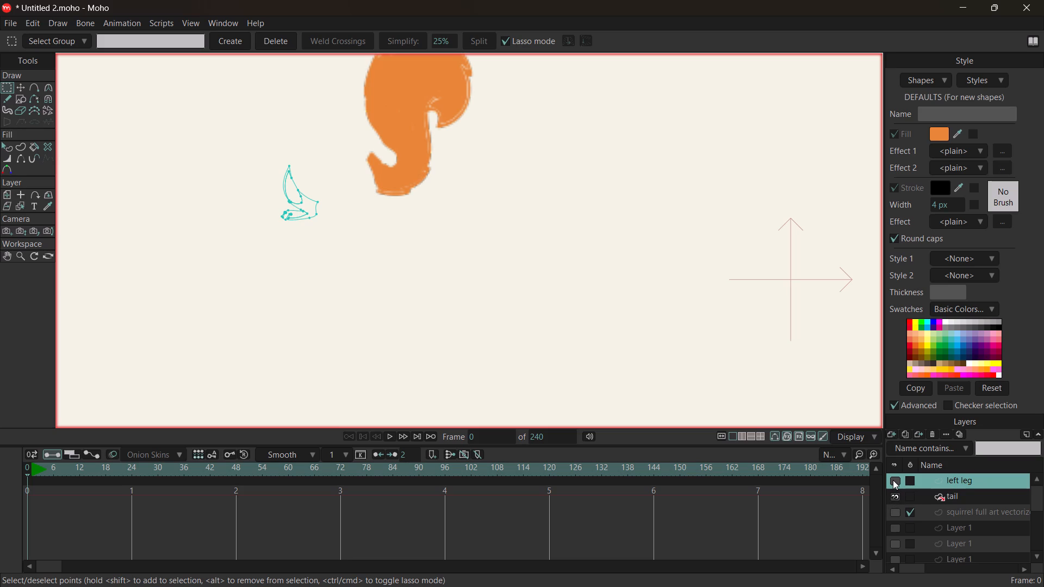
left_click(893, 480)
left_click(893, 509)
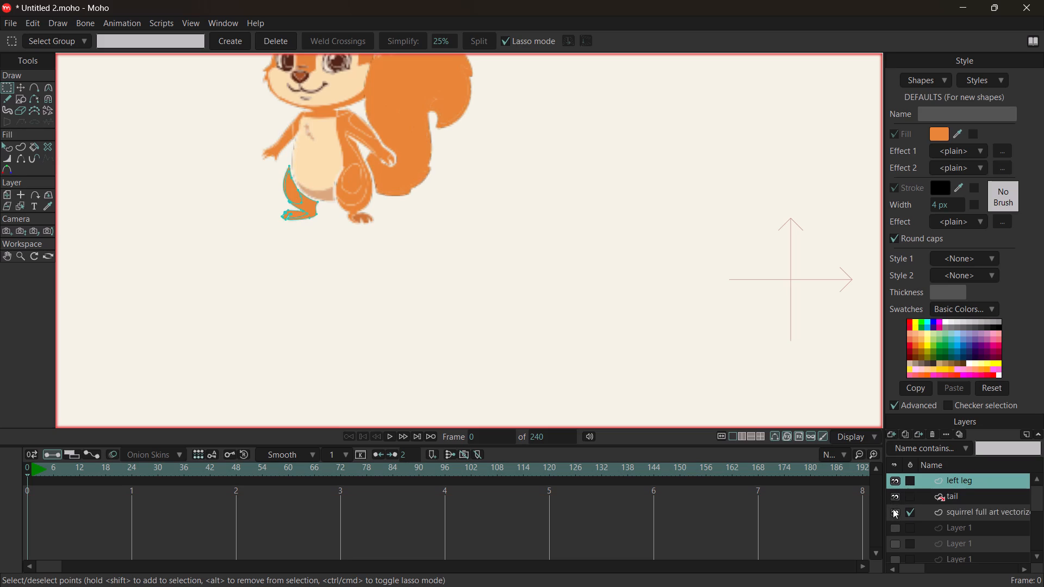
left_click(893, 509)
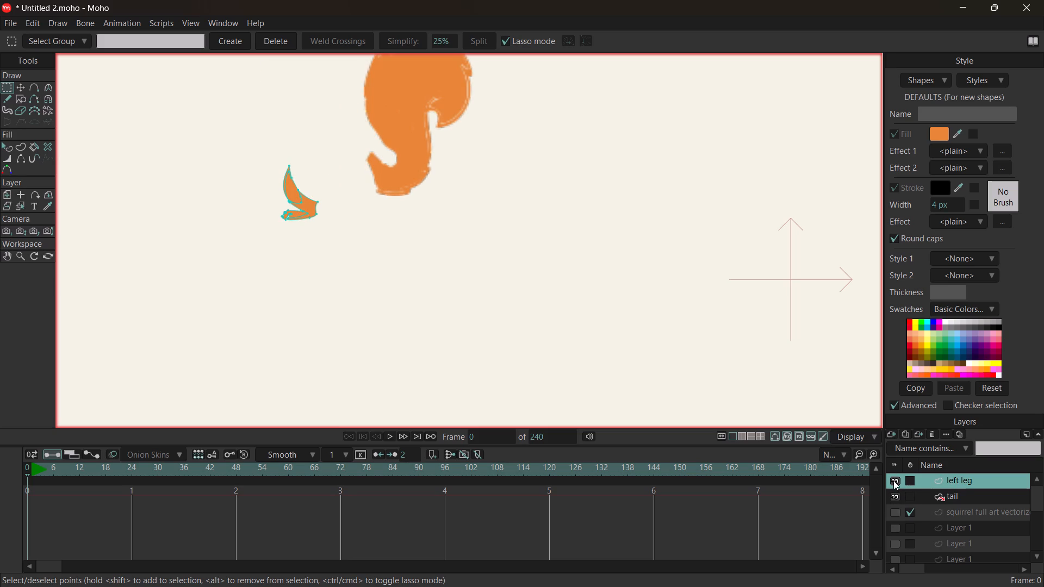
Hide the left leg and tail layers and show the squirrel full art layer.
left_click(893, 480)
left_click(894, 491)
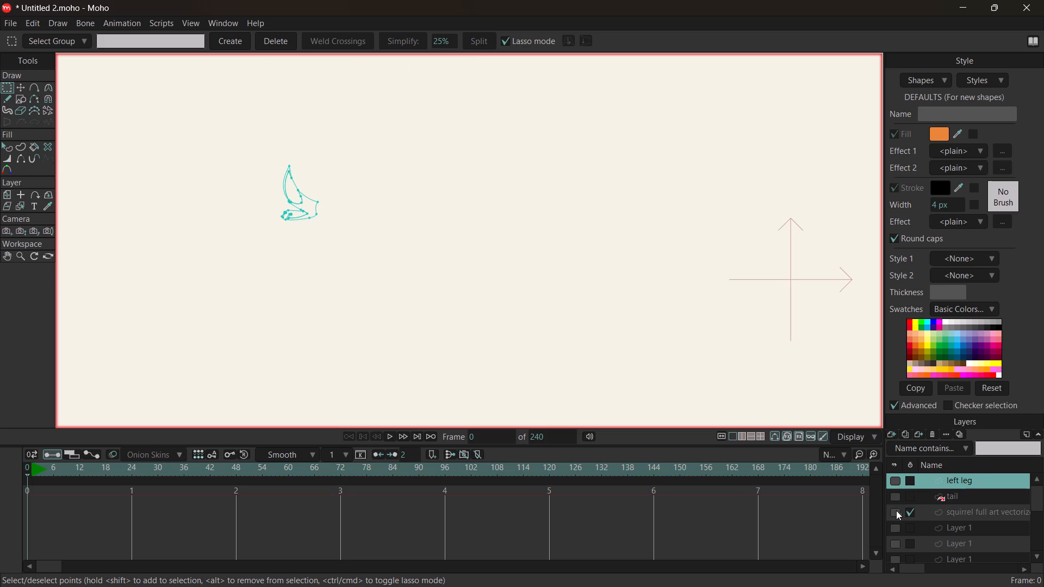
left_click(892, 510)
Rename the Layer 1 directly below the squirrel full art layer as right leg.
scroll(916, 488, "down", 2)
left_click(964, 522)
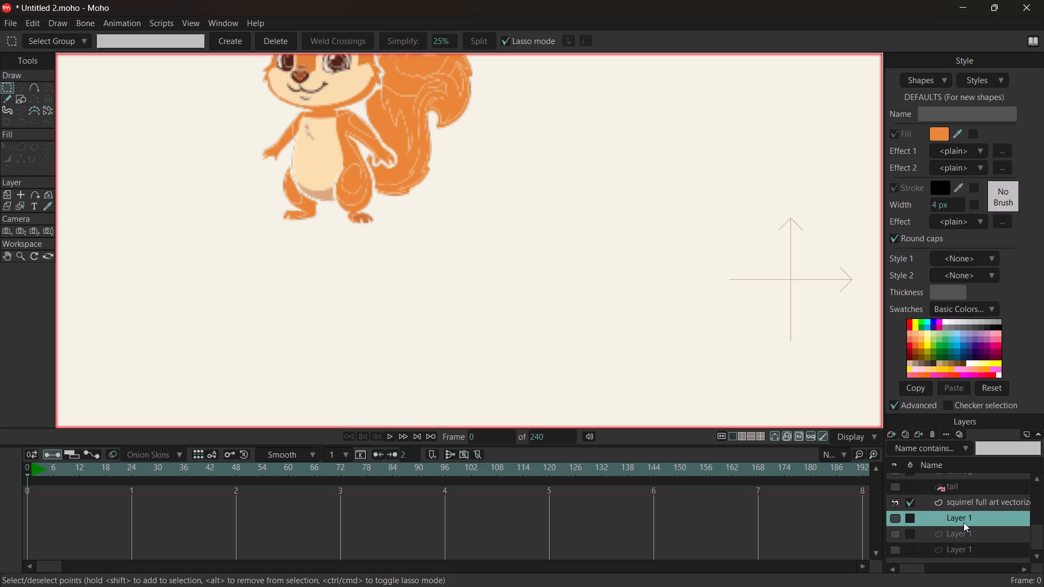
right_click(965, 519)
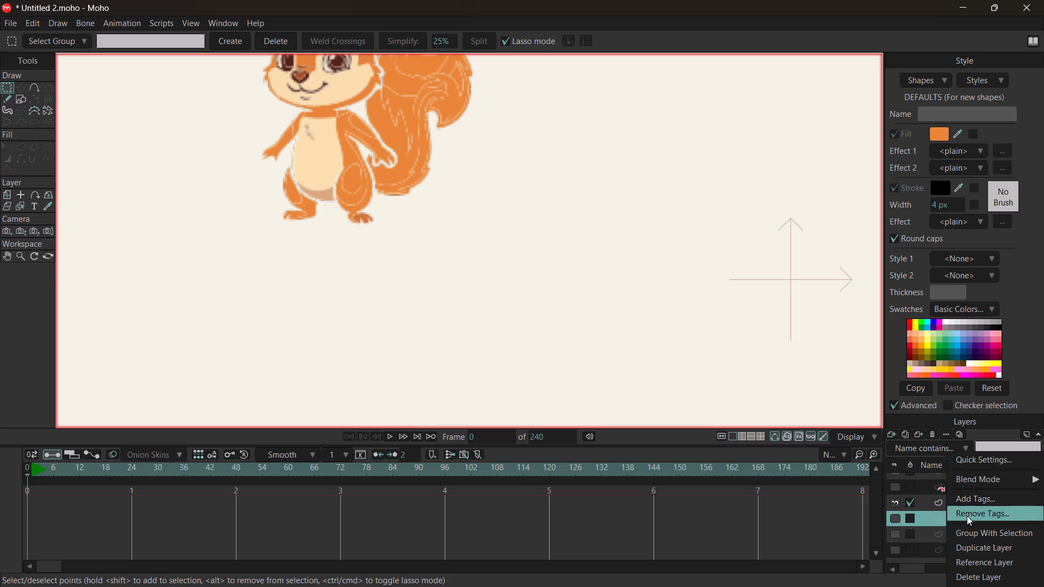
left_click(939, 527)
double_click(964, 521)
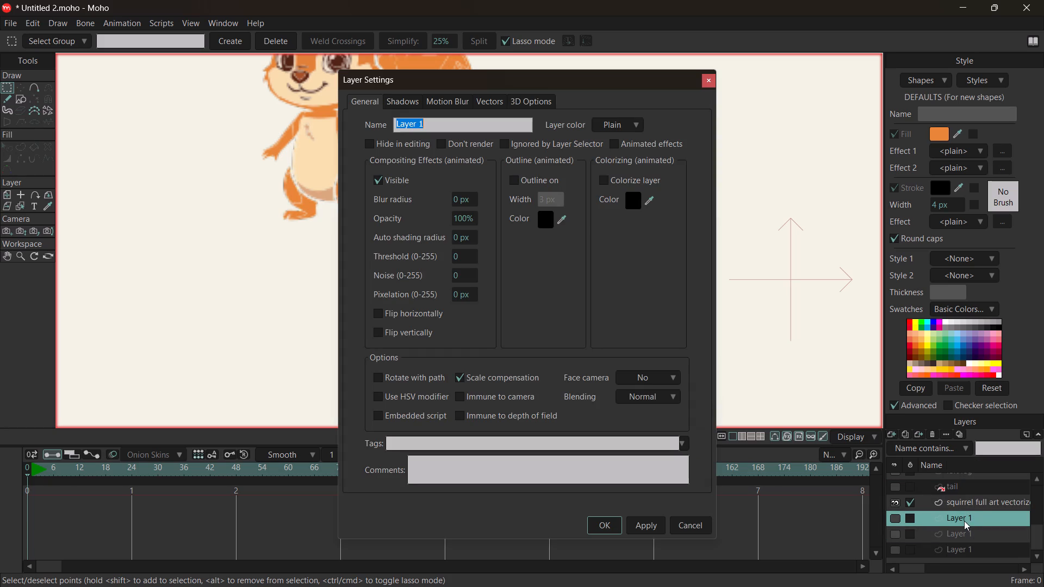
key("BackSpace")
type("right lef")
key("BackSpace")
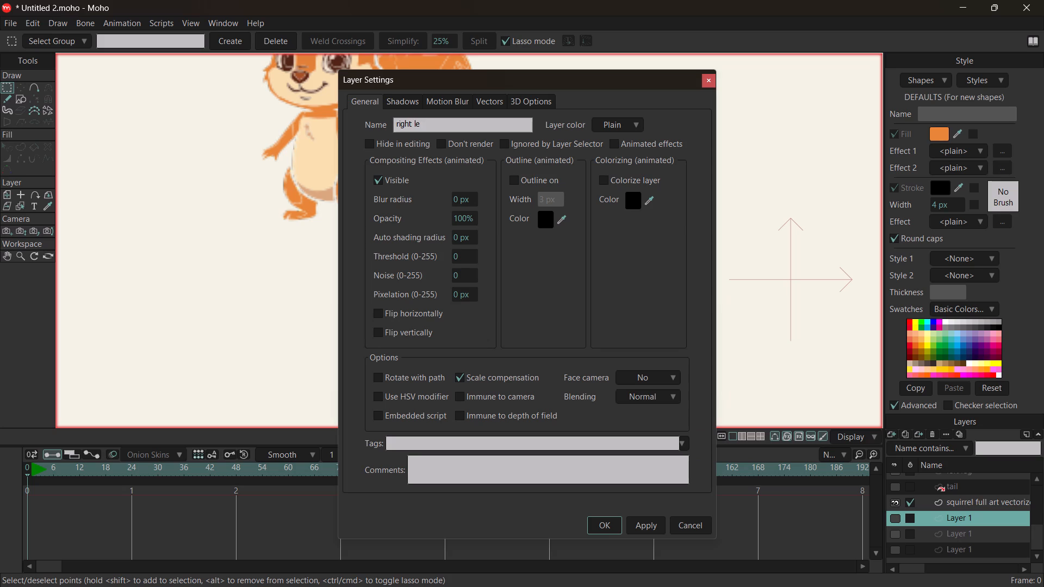
key("g")
key("Return")
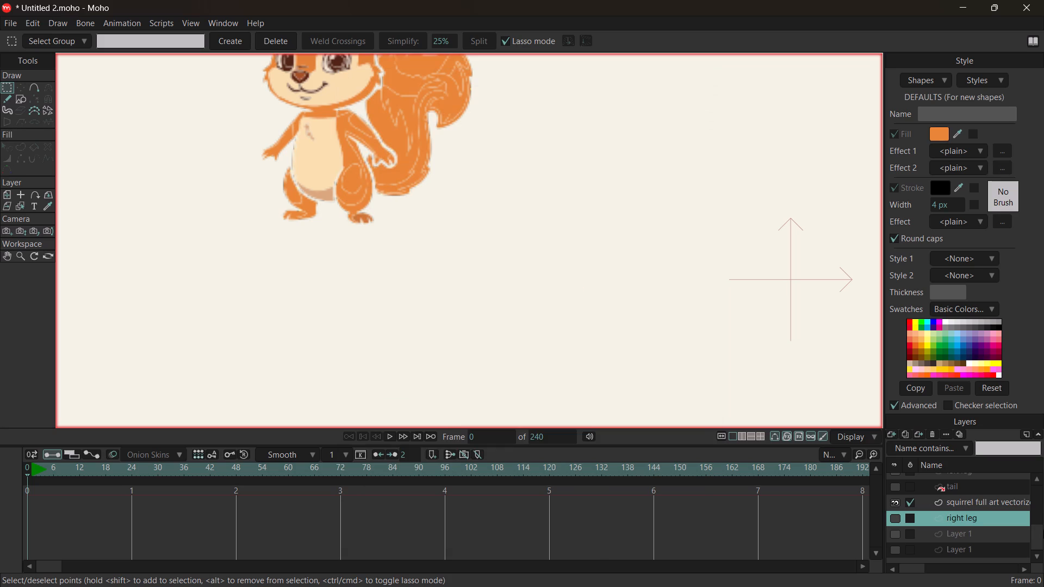
Toggle the squirrel full art layer off and back on to examine the complete artwork.
scroll(951, 497, "up", 3)
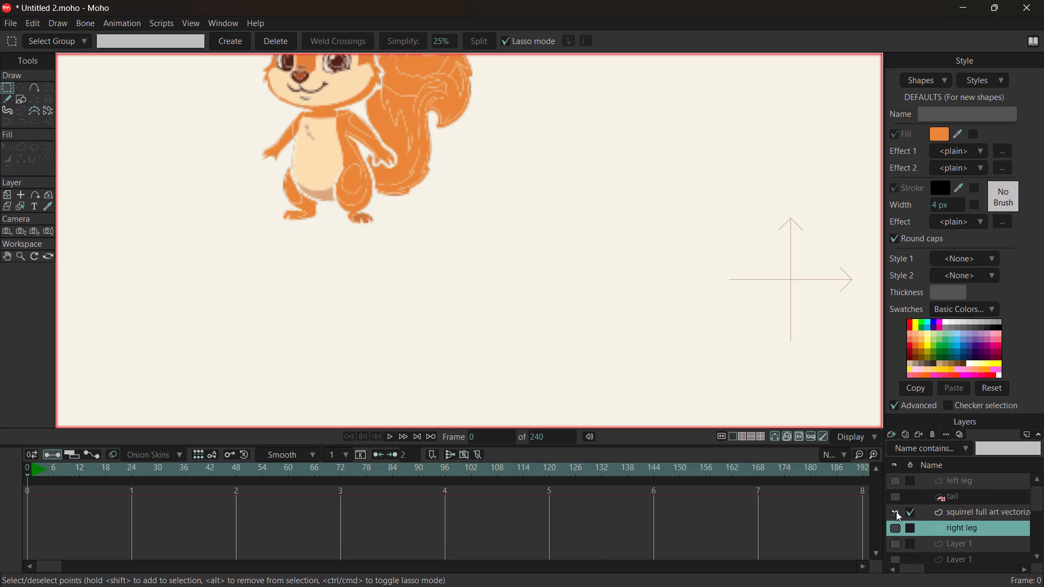
left_click(896, 511)
scroll(900, 511, "up", 4)
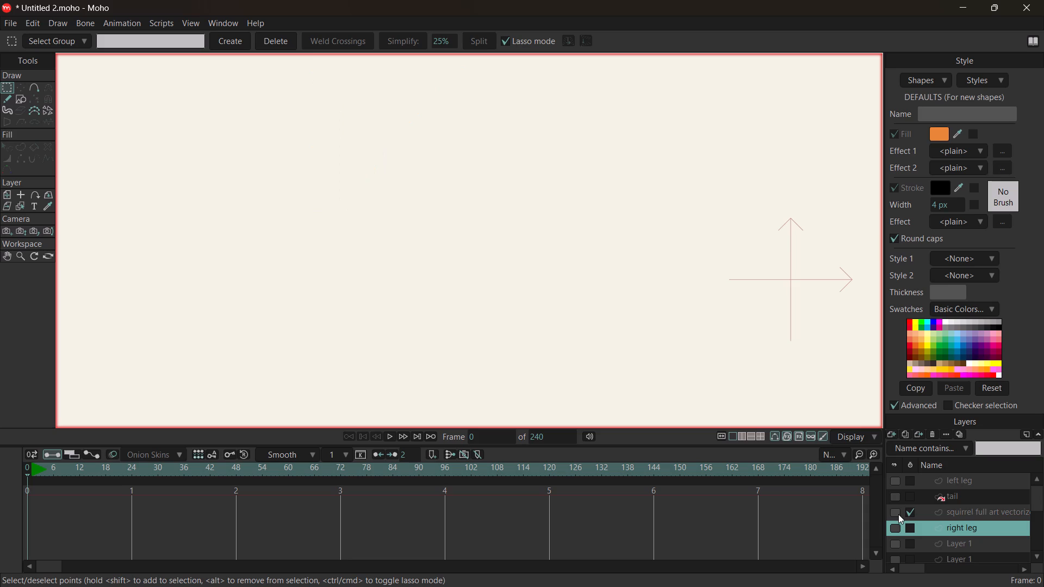
left_click(898, 514)
scroll(654, 76, "up", 4)
scroll(643, 60, "down", 4)
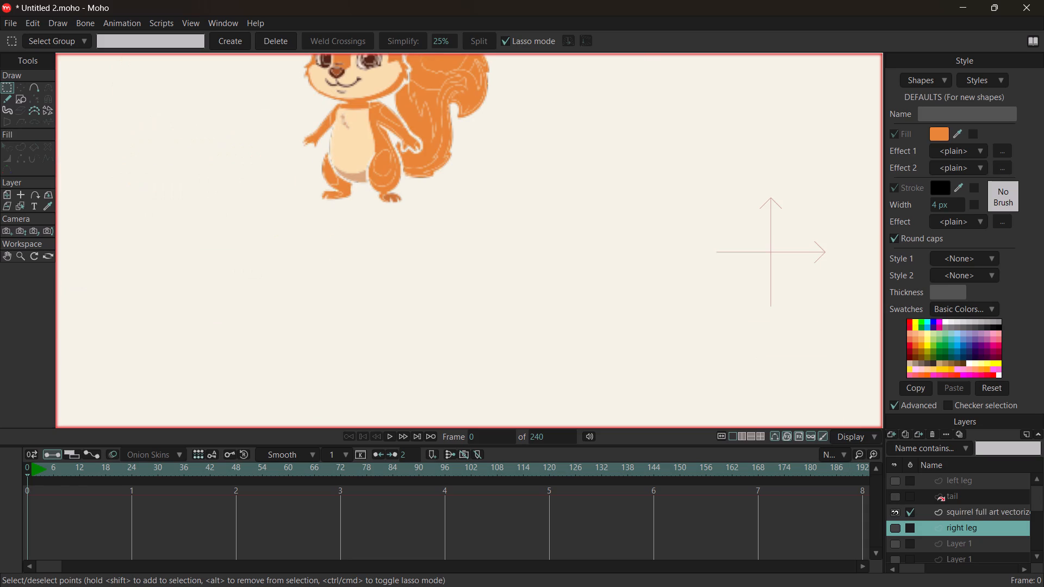
Copy all points of the artwork in the squirrel full art layer.
scroll(431, 48, "down", 3)
scroll(382, 83, "down", 4)
right_click_drag(405, 151, 374, 234)
left_click_drag(405, 151, 381, 258)
scroll(359, 173, "up", 10)
scroll(380, 220, "down", 4)
scroll(372, 285, "up", 1)
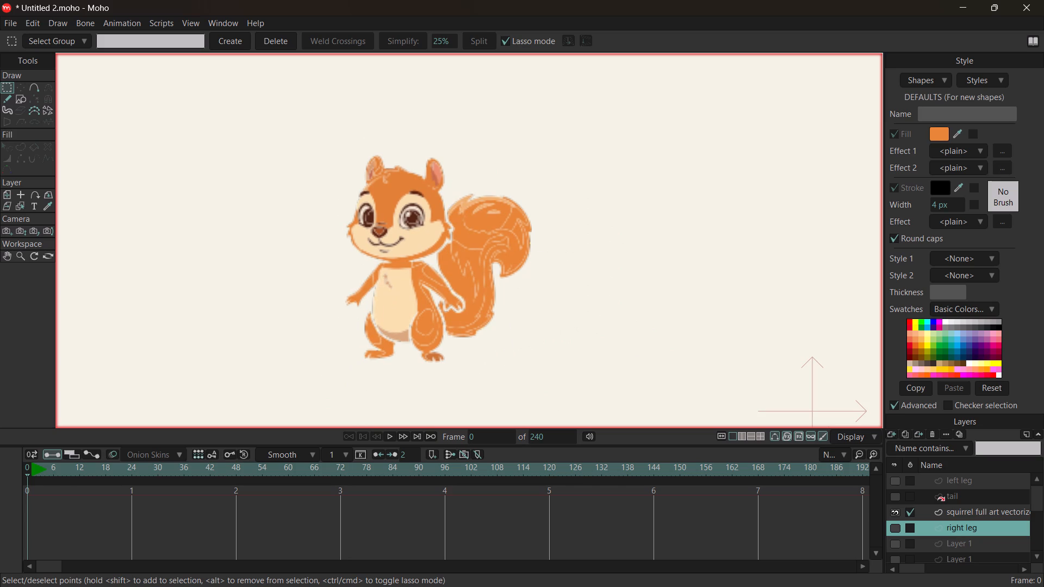
left_click(940, 511)
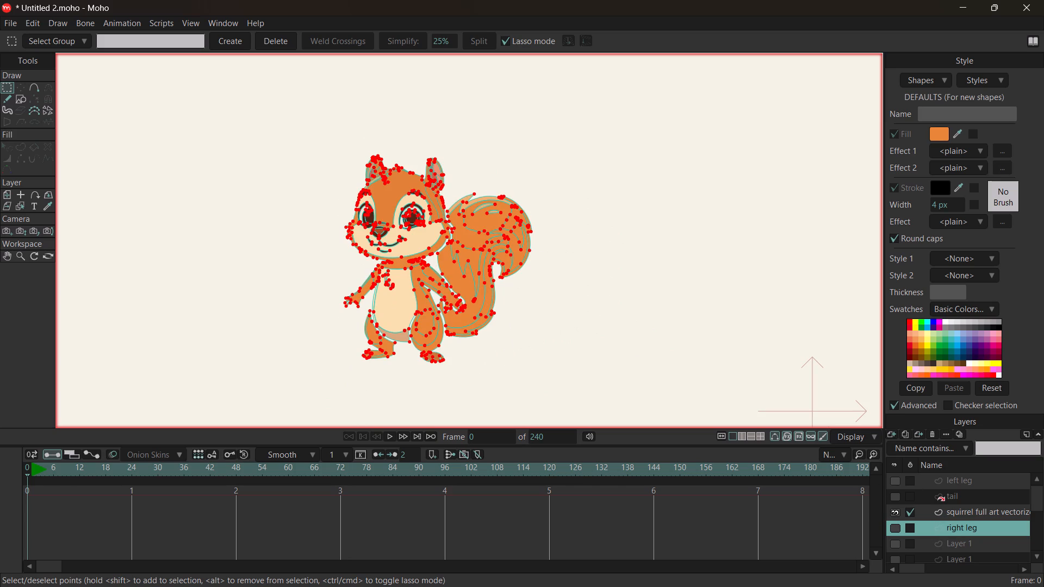
key("ctrl+a")
key("ctrl+c")
key("ctrl+c")
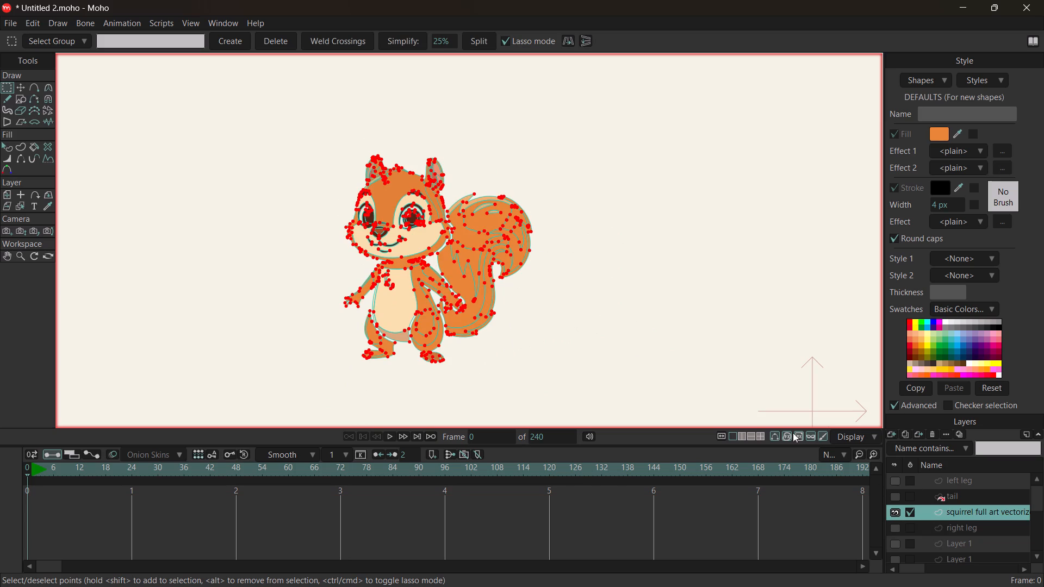
key("ctrl+c")
Paste the copied squirrel artwork into the right leg layer.
left_click(939, 526)
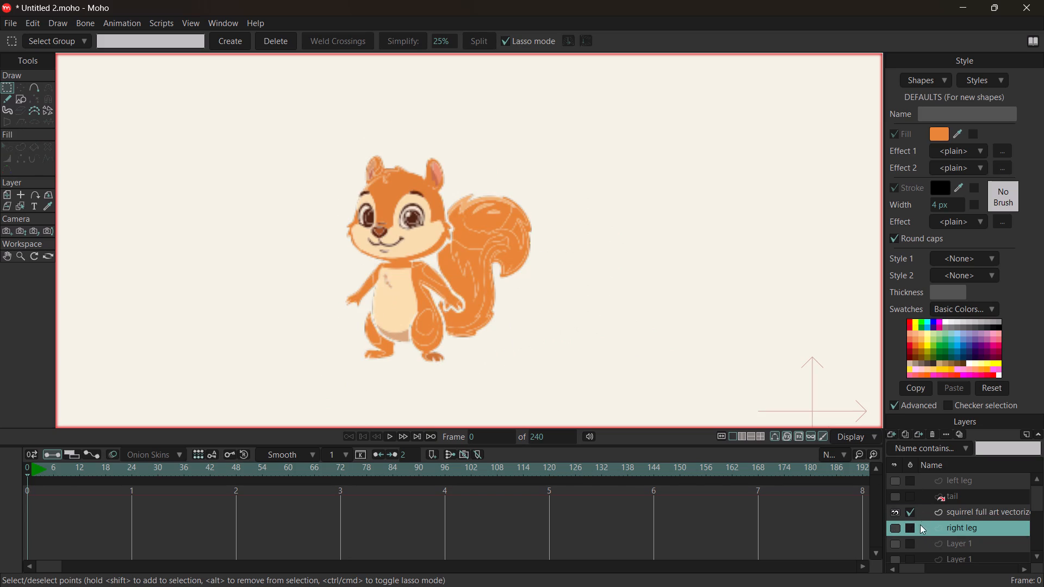
left_click(907, 528)
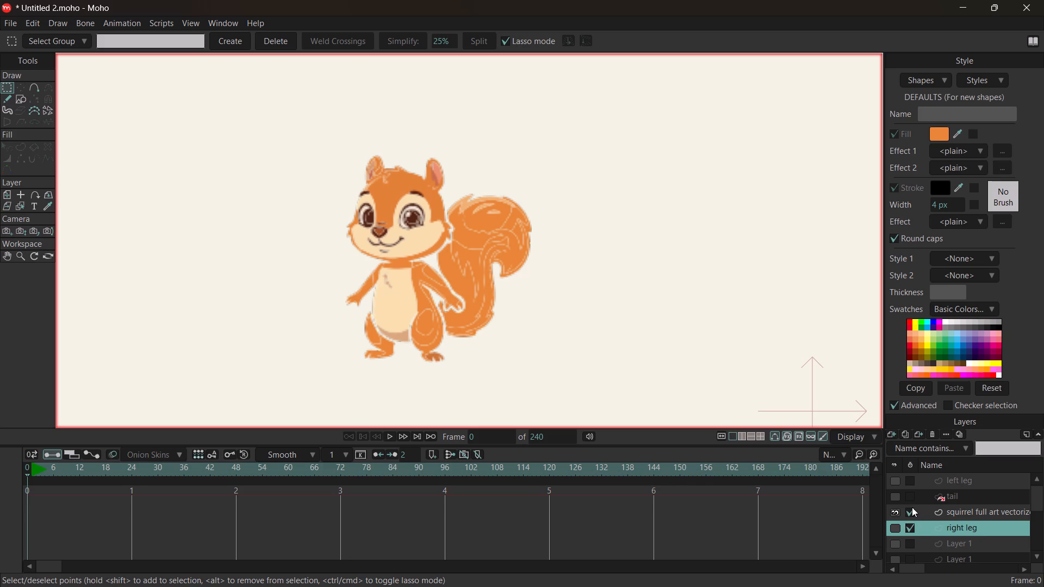
left_click(912, 507)
left_click(898, 508)
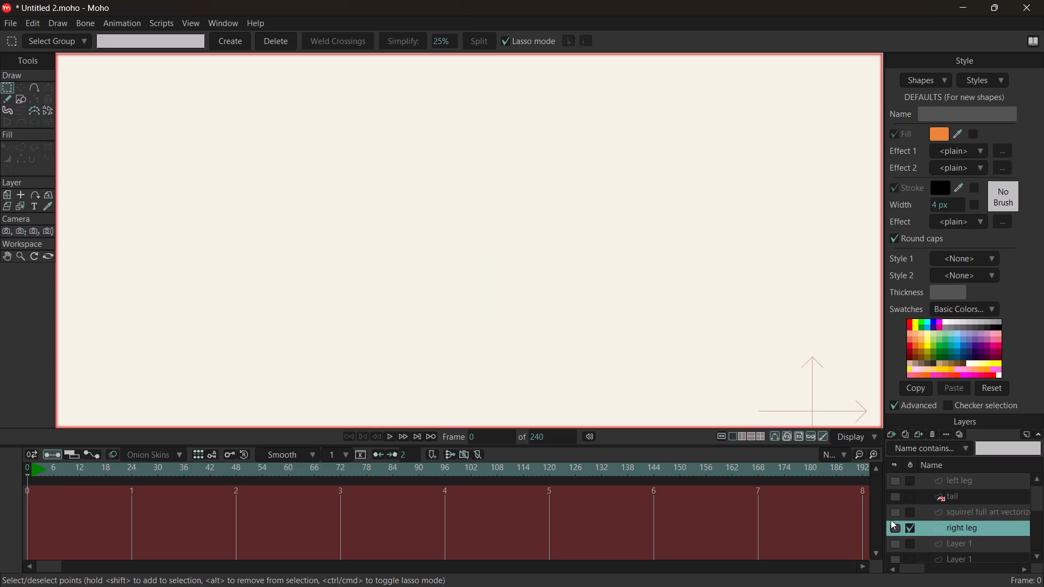
left_click(893, 511)
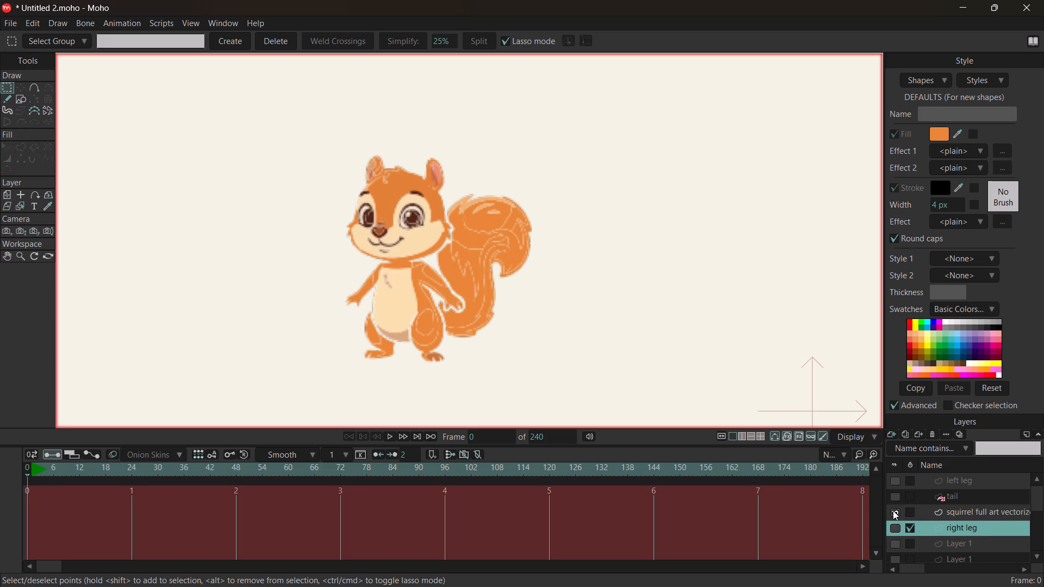
left_click(908, 513)
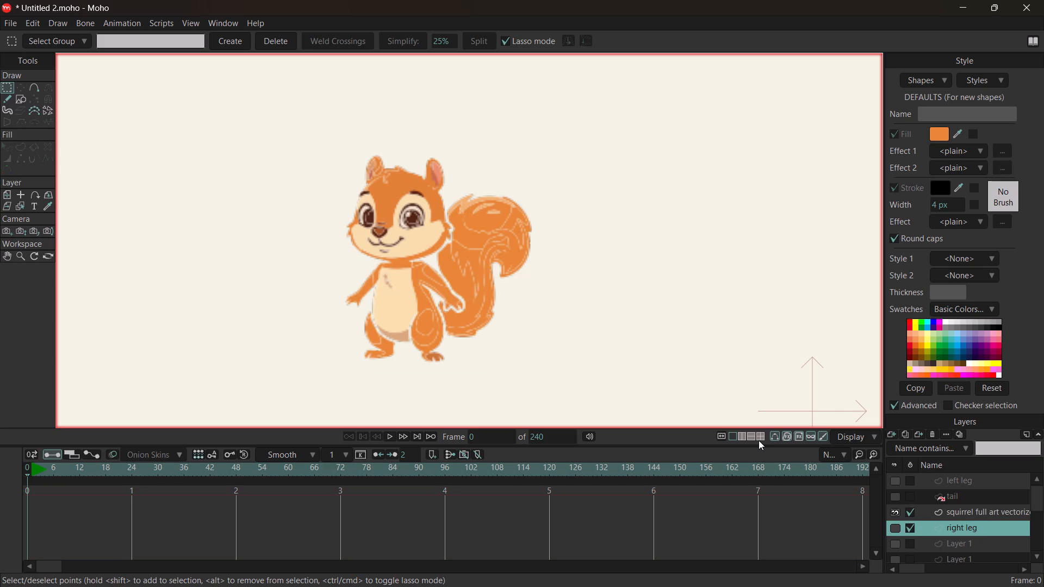
key("ctrl+v")
left_click(758, 441)
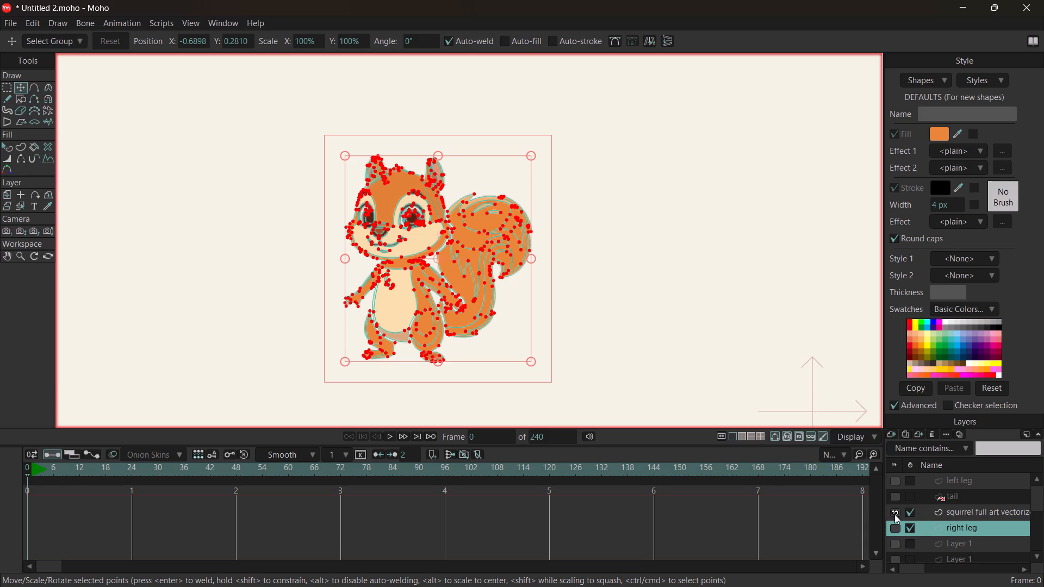
Hide the squirrel full art layer, show the right leg layer, and deselect the pasted points.
left_click(897, 514)
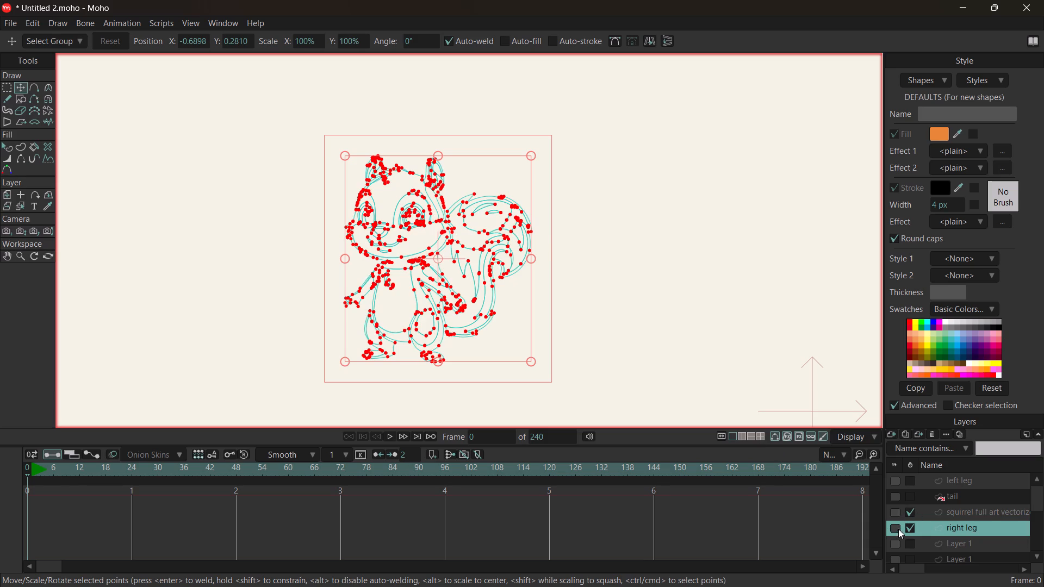
left_click(897, 530)
left_click(912, 514)
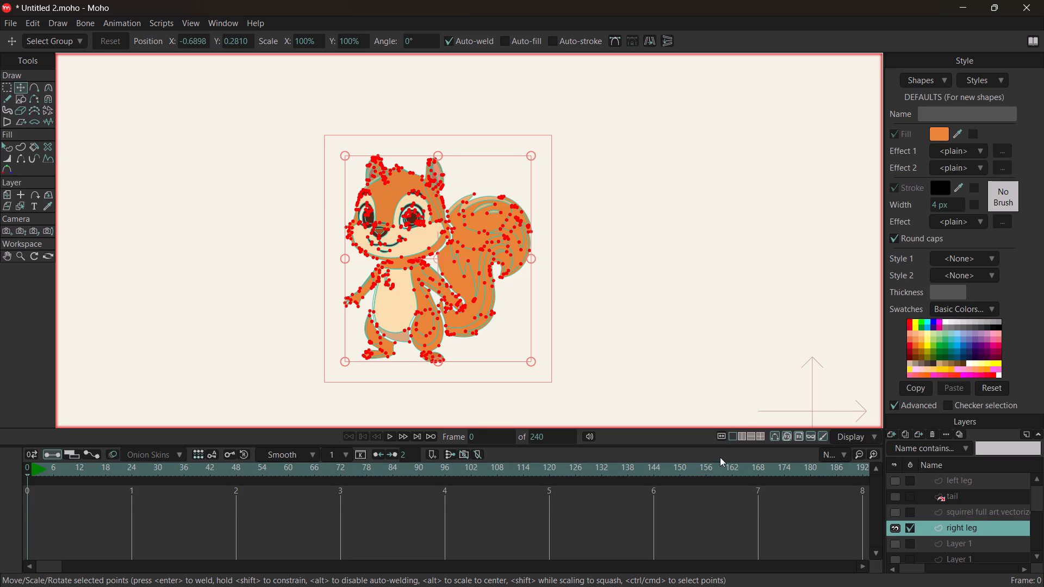
left_click(692, 387)
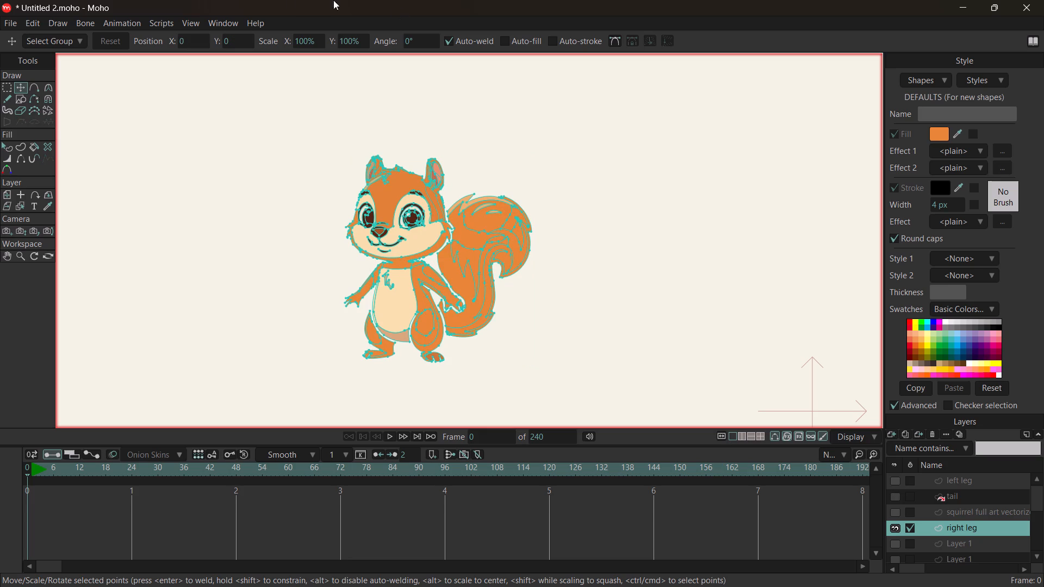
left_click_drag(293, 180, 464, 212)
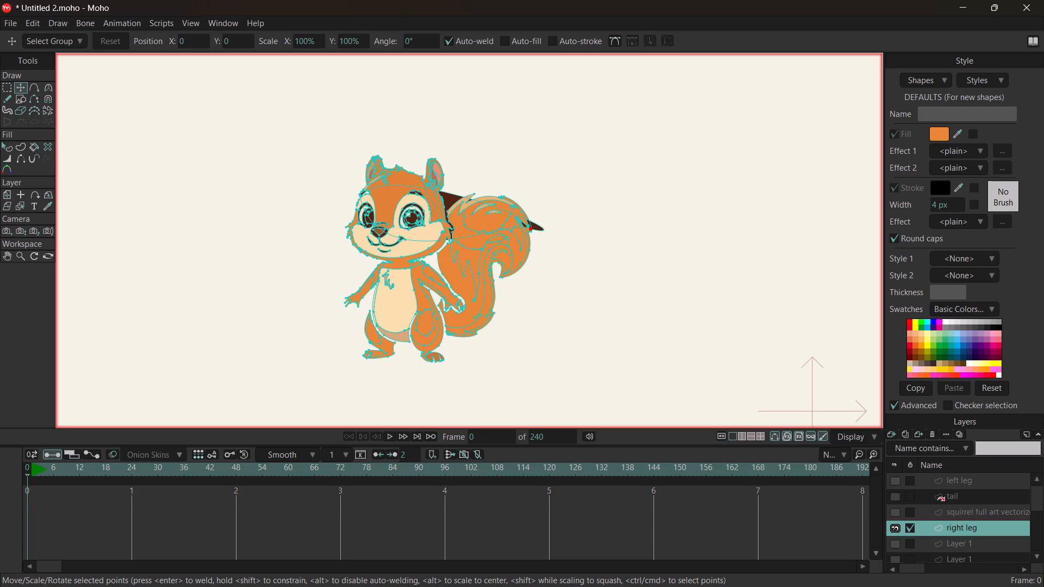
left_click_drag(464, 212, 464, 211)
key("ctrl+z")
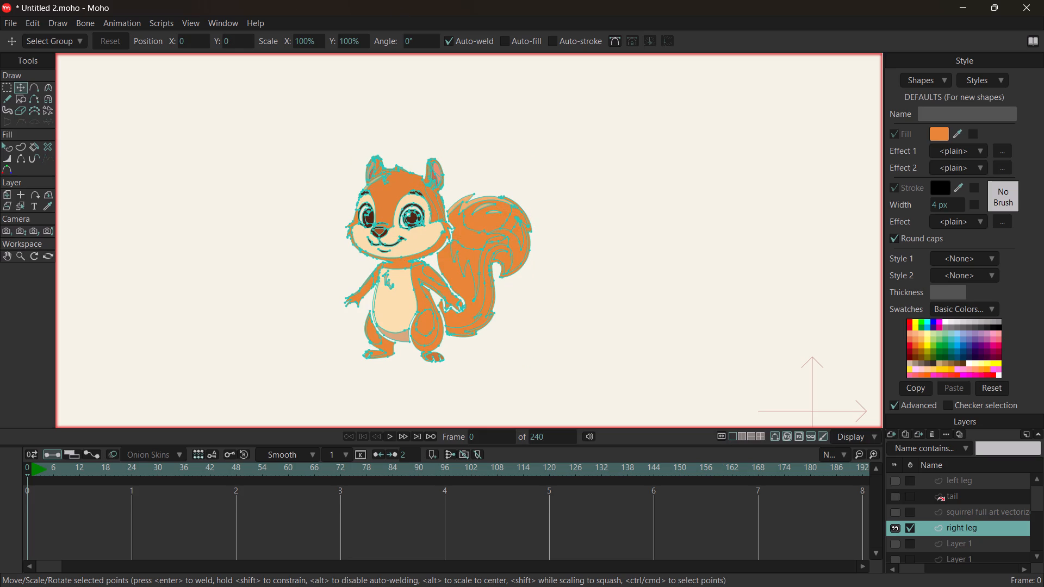
Lasso the points along the outer part of the tail in the right leg layer and delete them.
left_click(2, 86)
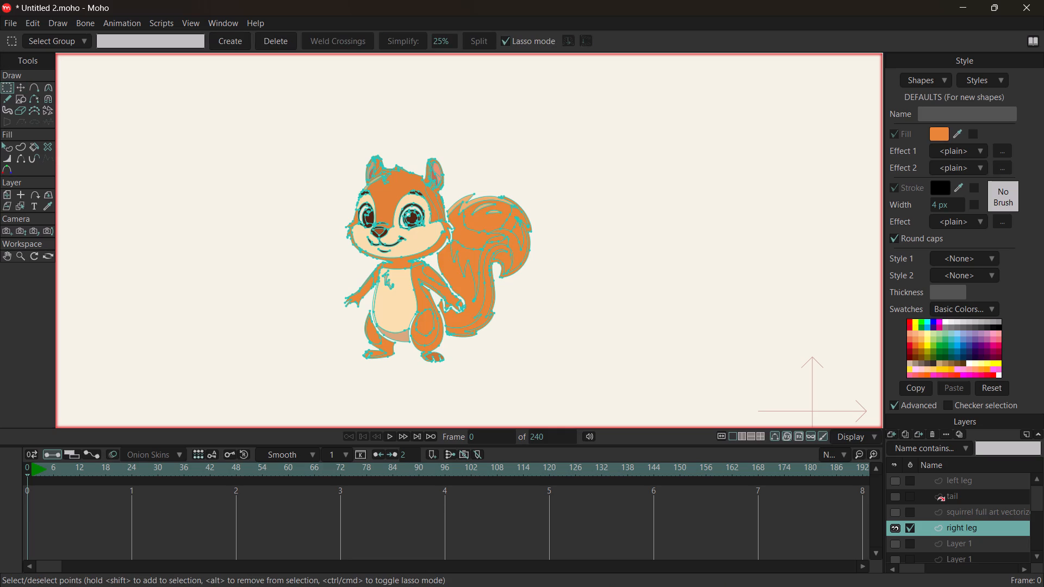
scroll(456, 362, "up", 3)
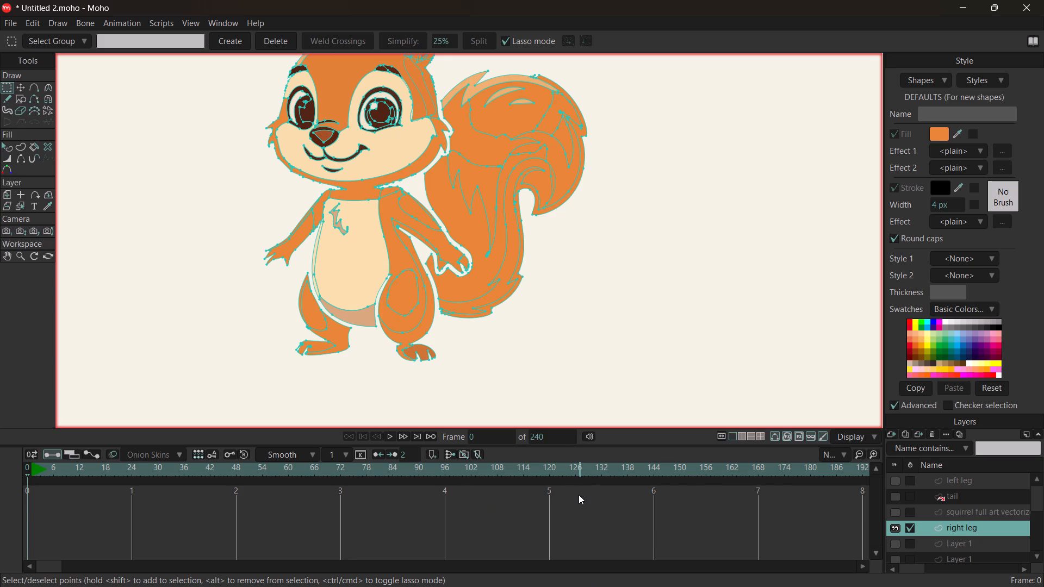
scroll(345, 172, "down", 4)
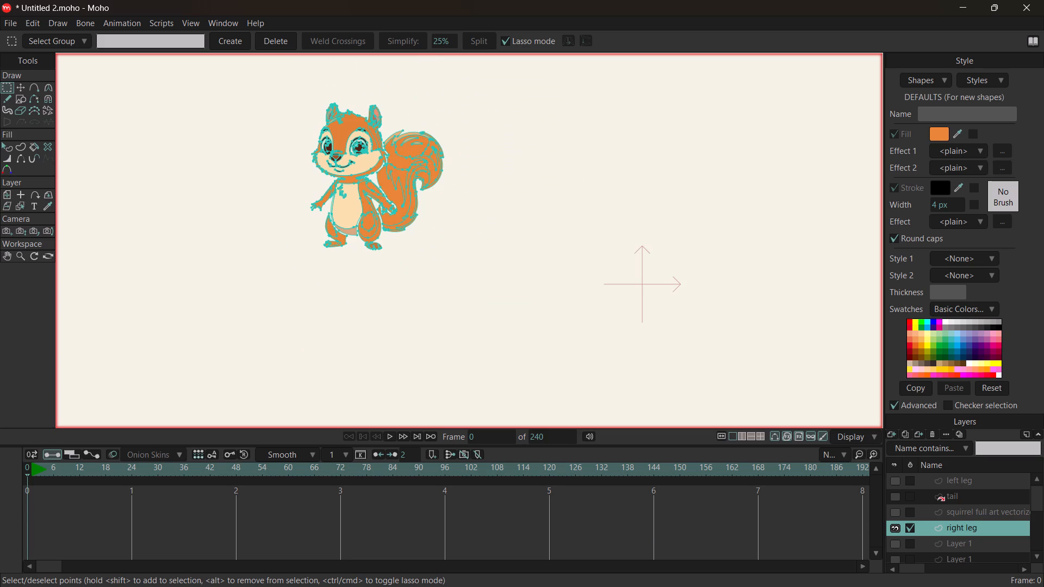
left_click_drag(291, 80, 388, 222)
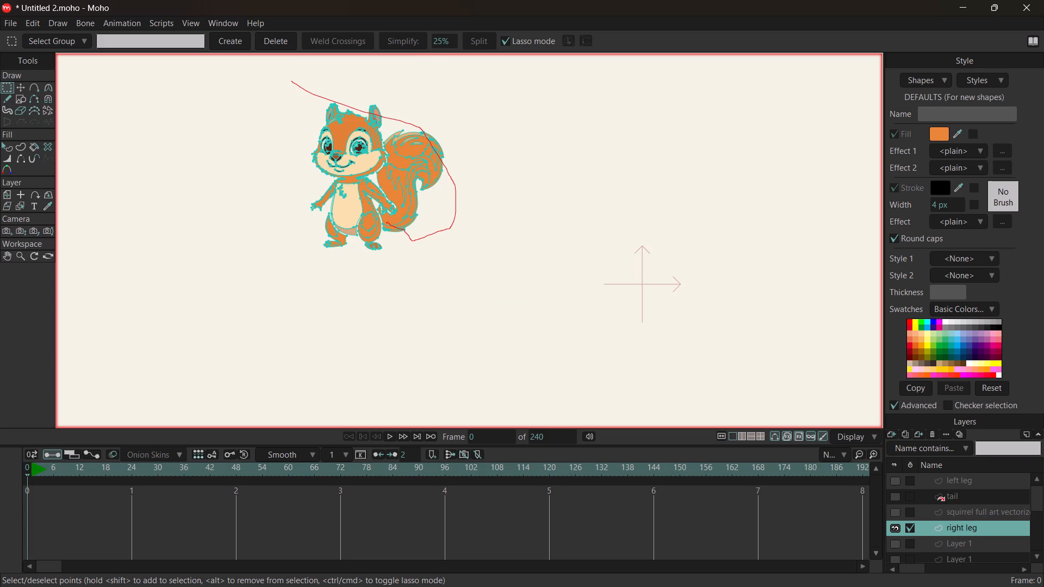
left_click_drag(388, 222, 399, 118)
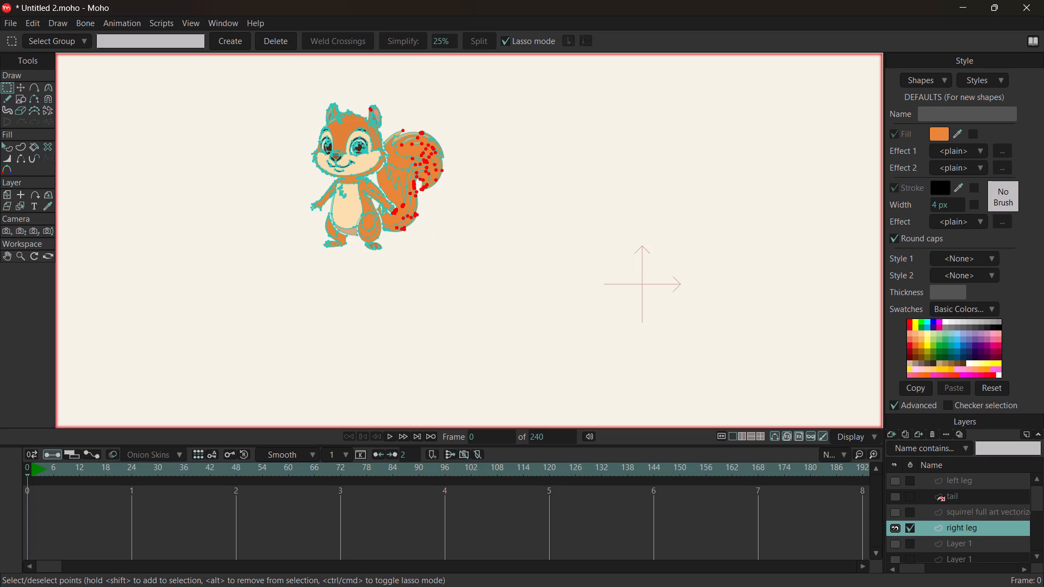
key("Delete")
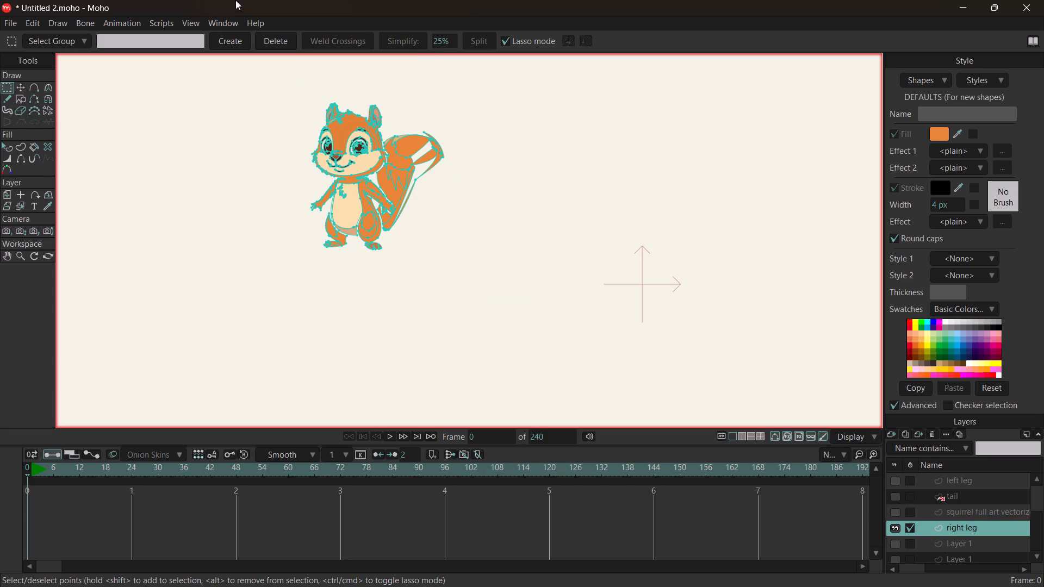
Lasso the points of the upper head and remaining upper tail and delete them.
left_click_drag(270, 72, 298, 105)
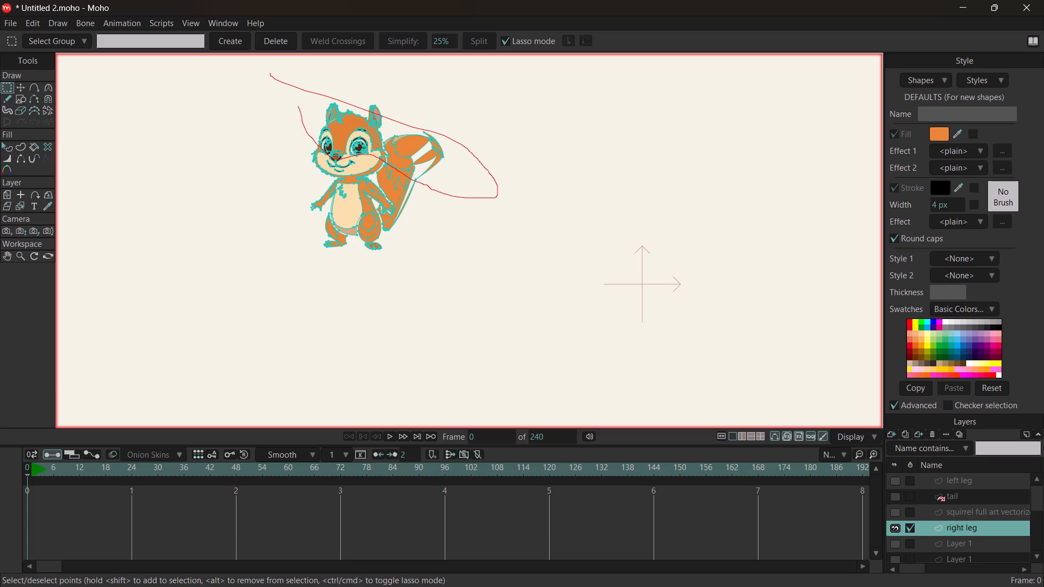
left_click_drag(298, 105, 308, 65)
key("Delete")
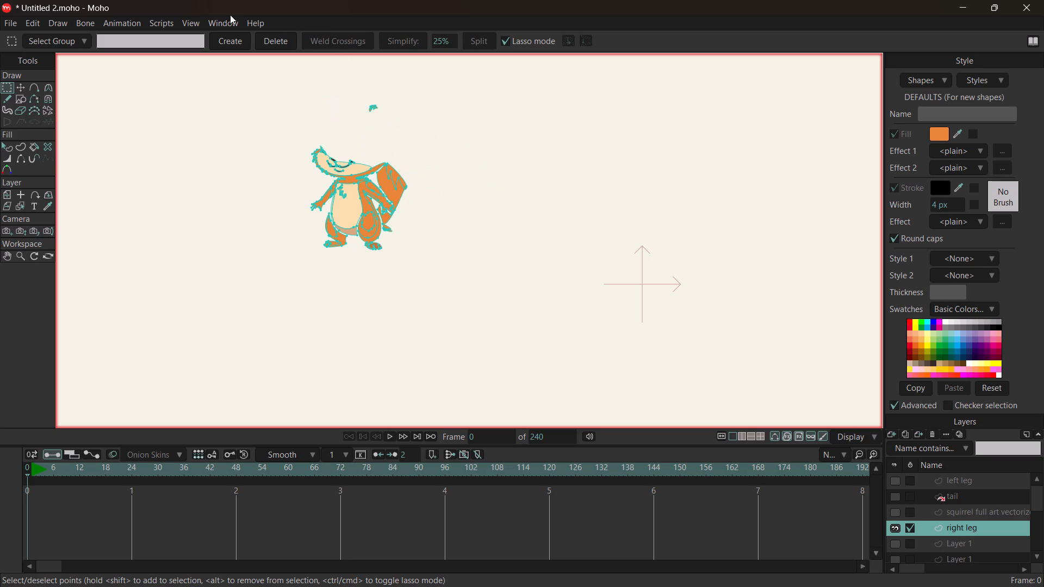
Turn off Lasso mode and delete the box-selected points of the face, arm and leg on the squirrel's left half.
left_click(502, 38)
left_click_drag(277, 117, 352, 182)
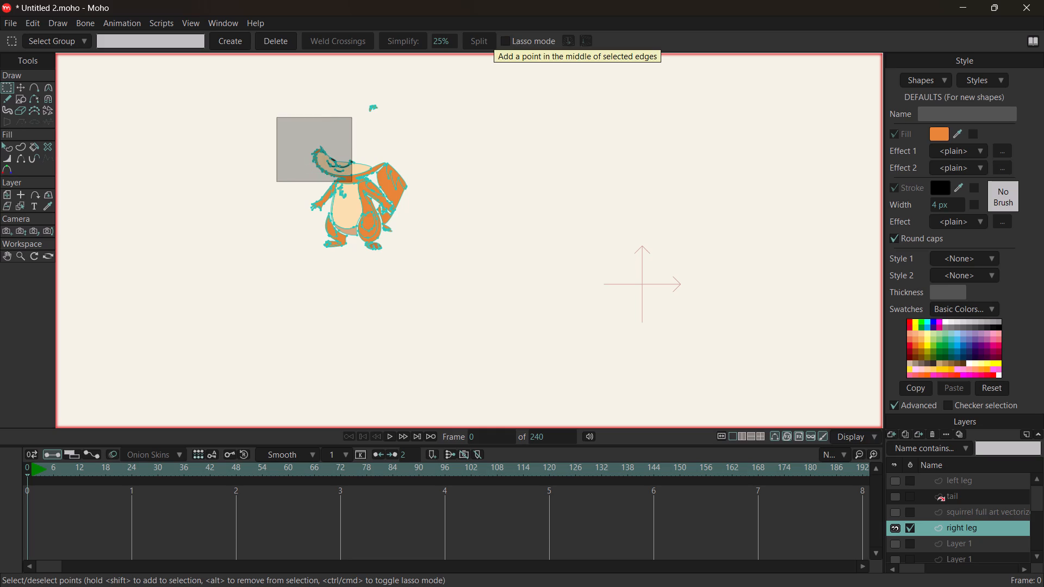
left_click_drag(352, 182, 349, 260)
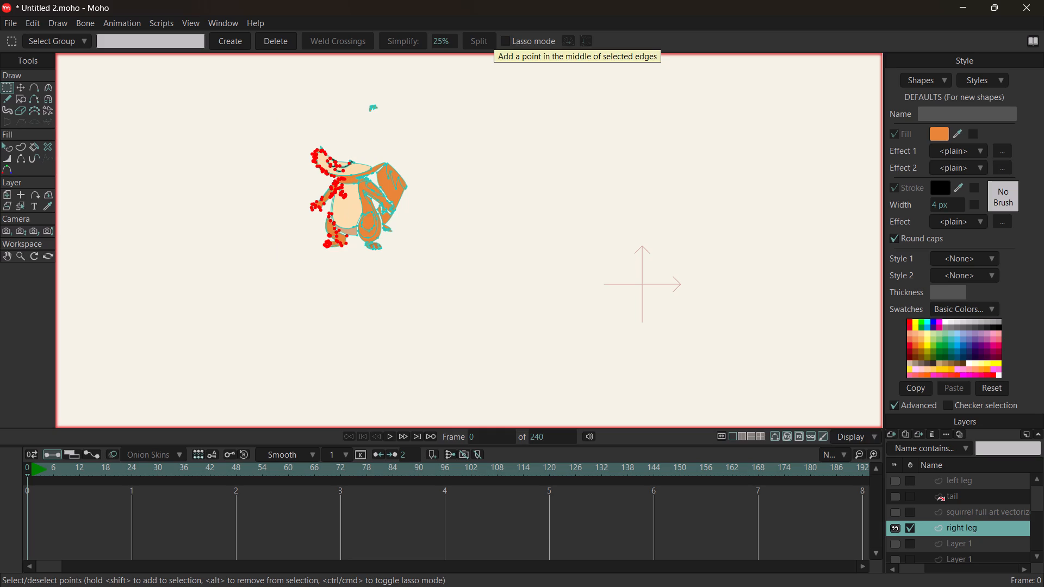
key("Delete")
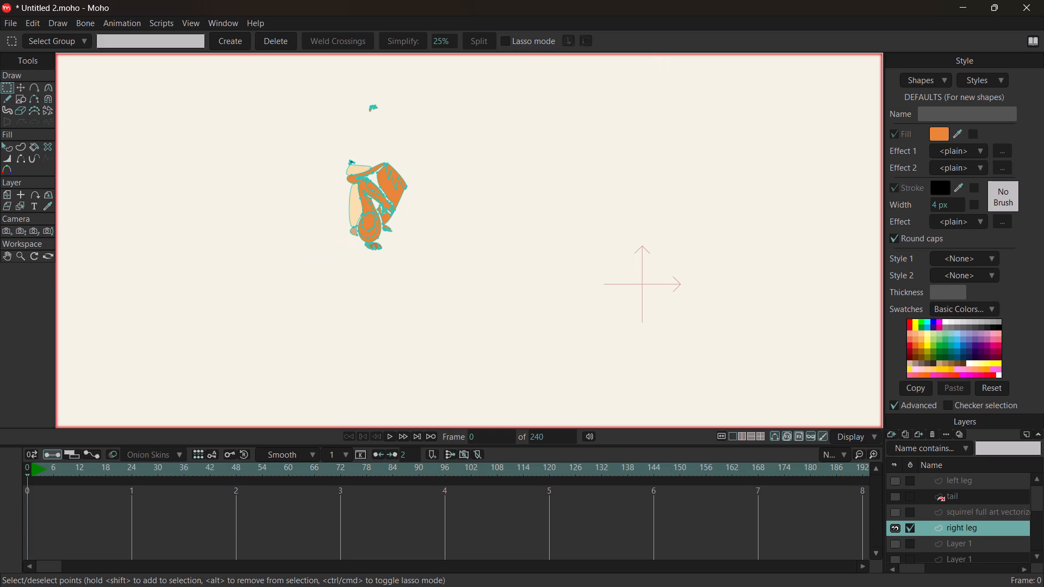
Delete the cream belly shape and the tan lower-belly patch beside the remaining leg.
scroll(442, 282, "up", 4)
scroll(288, 75, "down", 4)
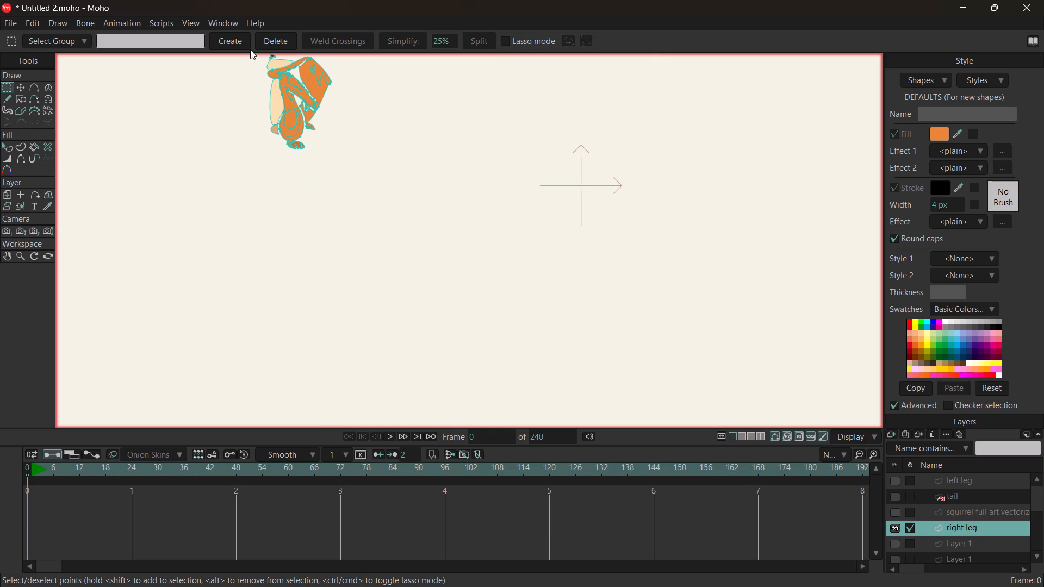
scroll(250, 49, "down", 2)
scroll(279, 73, "up", 7)
left_click(276, 146)
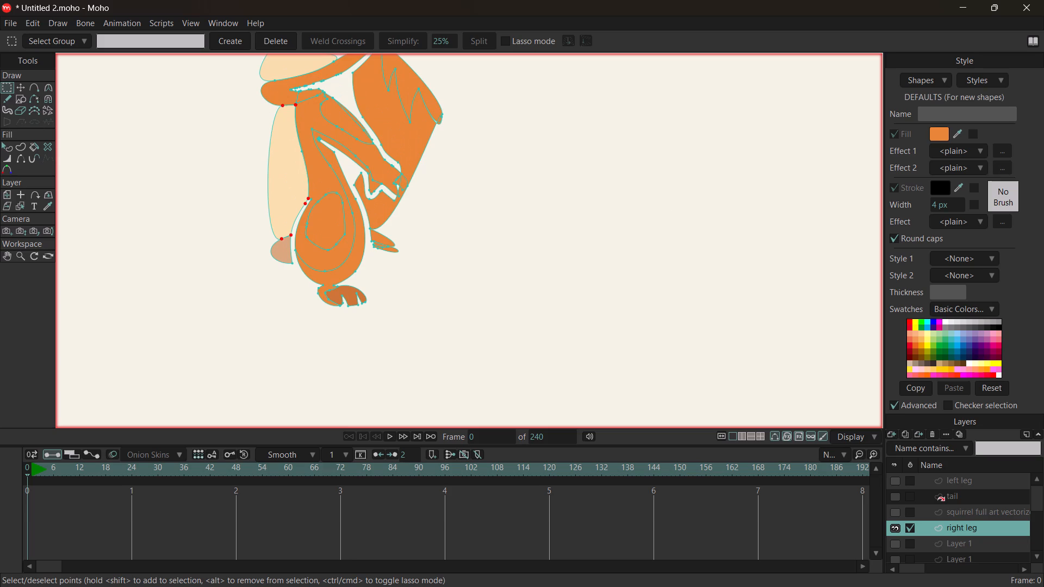
key("Delete")
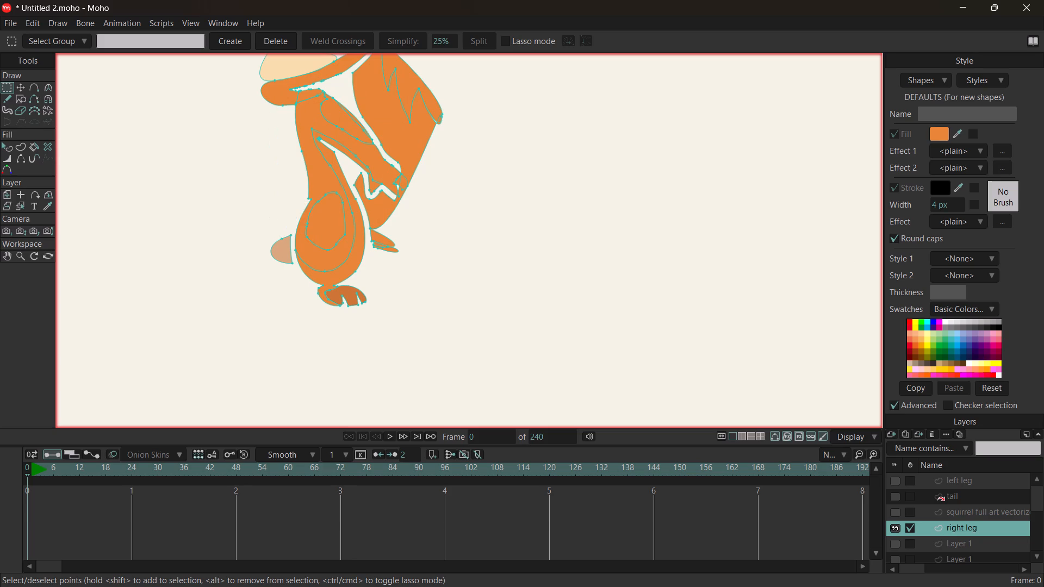
left_click(279, 246)
key("Delete")
Draw a curved line with Add Point from the notch at the thigh's outer edge over its top to the inner contour line.
left_click(16, 88)
scroll(254, 234, "up", 3)
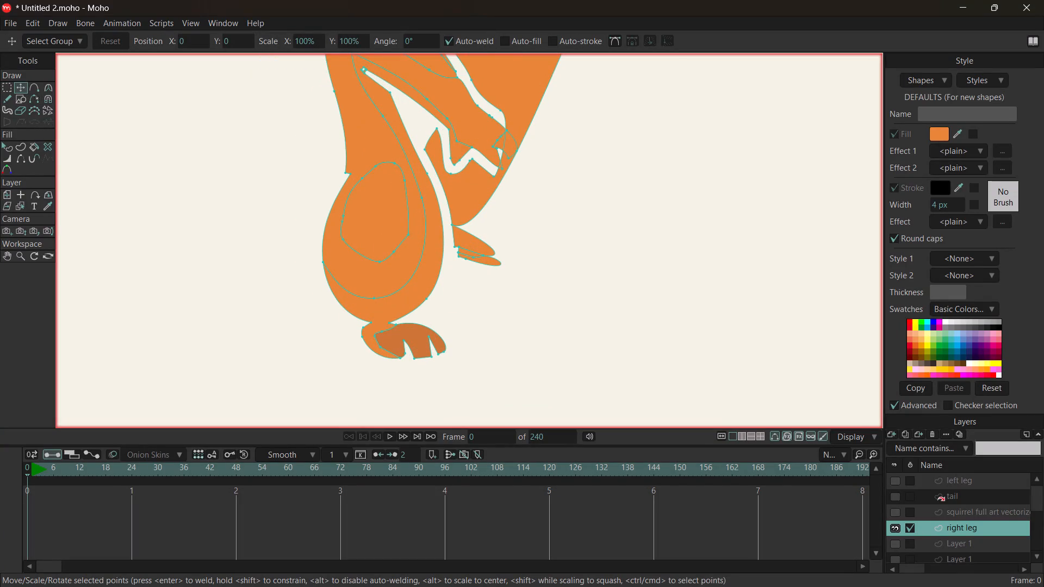
left_click(35, 82)
left_click(4, 87)
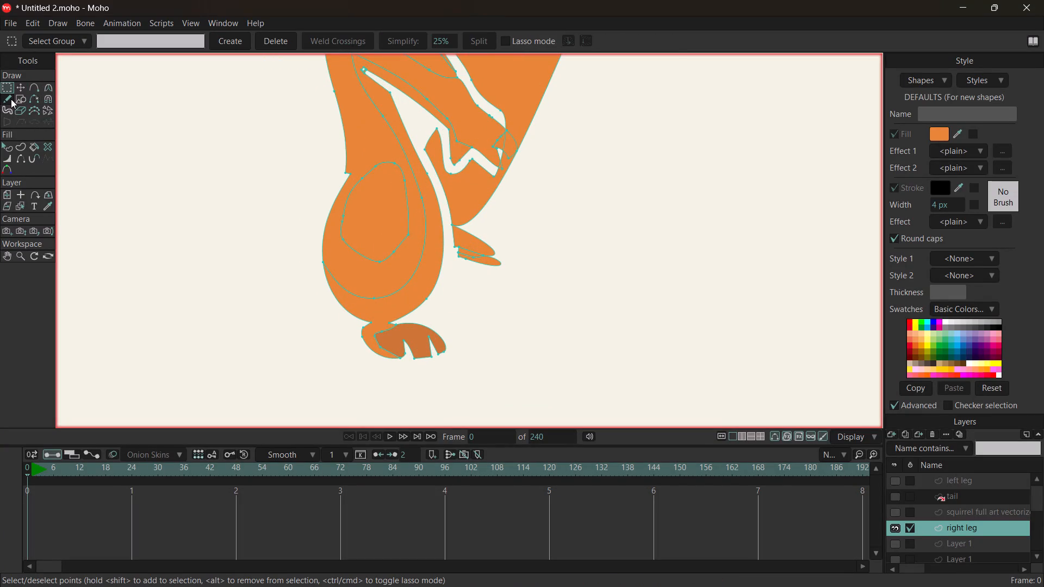
left_click(35, 87)
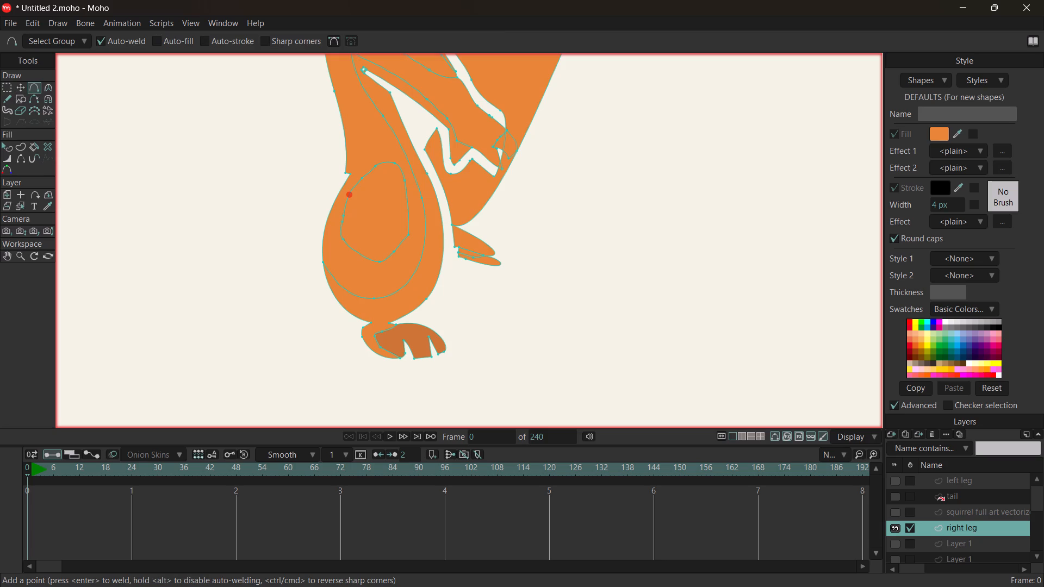
scroll(353, 172, "up", 5)
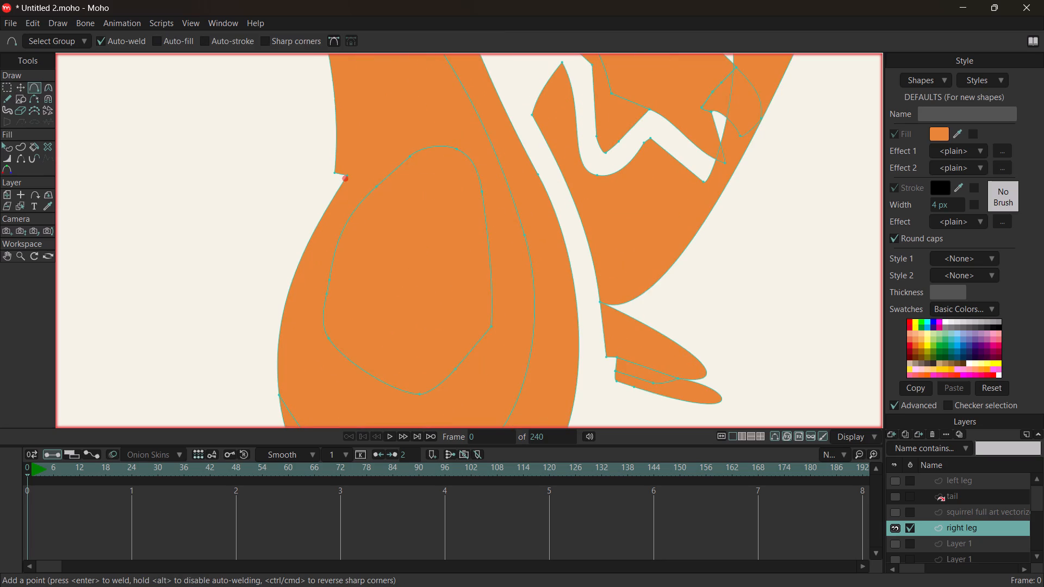
left_click(348, 175)
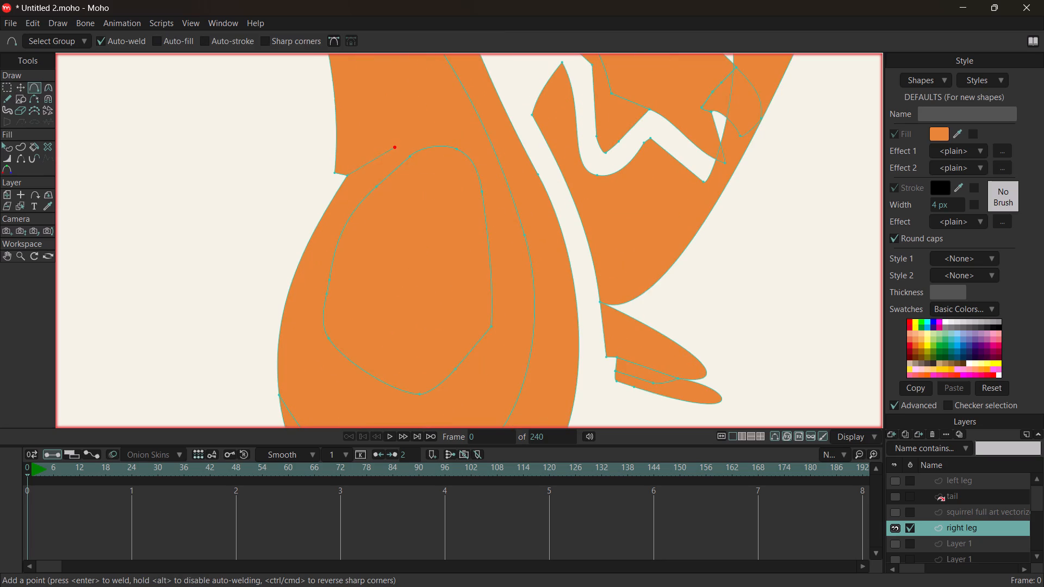
left_click(377, 154)
left_click(406, 141)
left_click(455, 135)
left_click(490, 139)
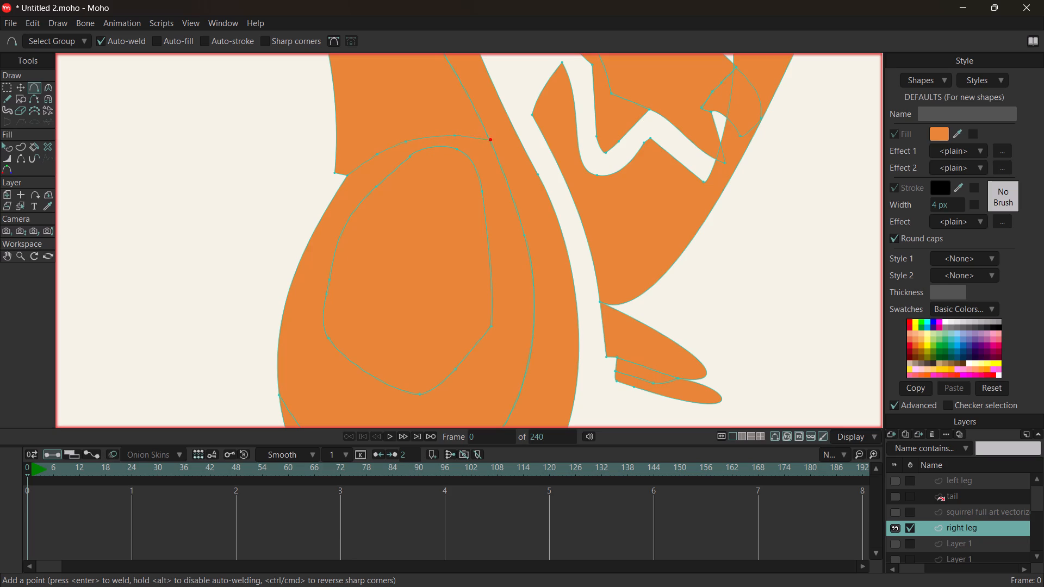
key("Escape")
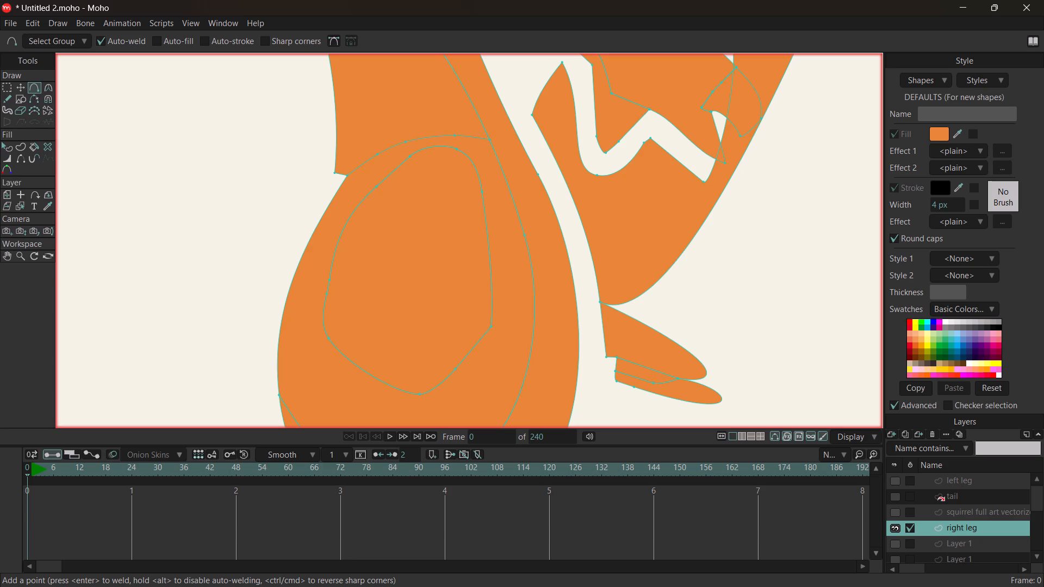
Extend the thigh's dividing curve from the inner contour line to the leg's opposite outer edge.
scroll(482, 158, "down", 6)
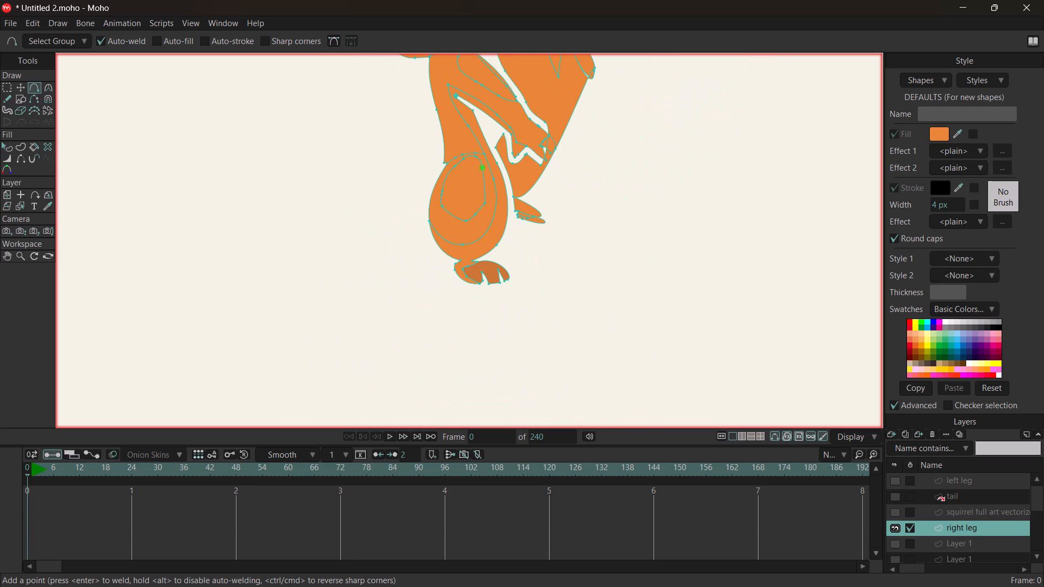
scroll(493, 115, "down", 1)
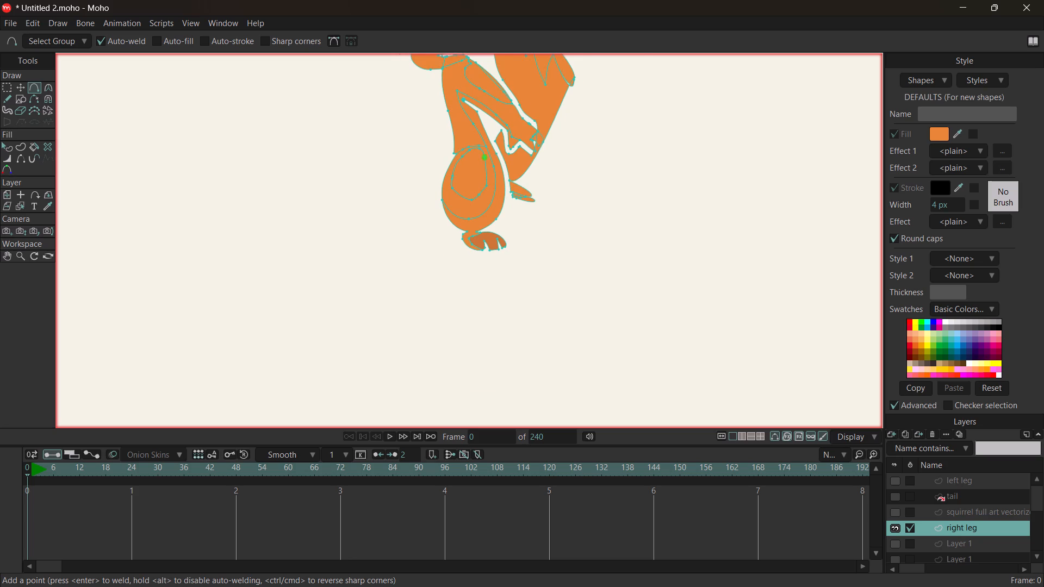
scroll(481, 156, "up", 4)
scroll(508, 110, "up", 4)
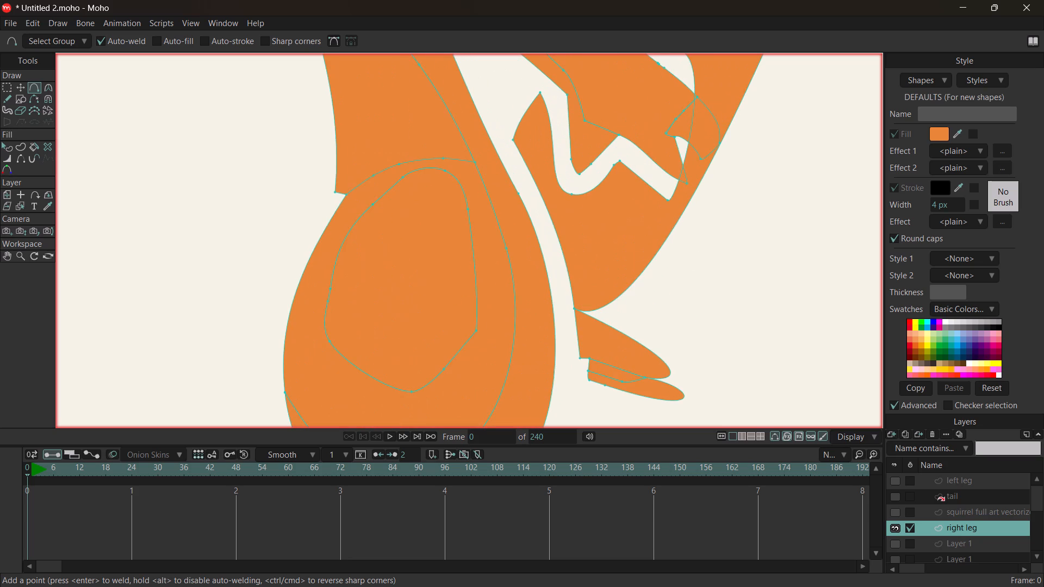
left_click(475, 161)
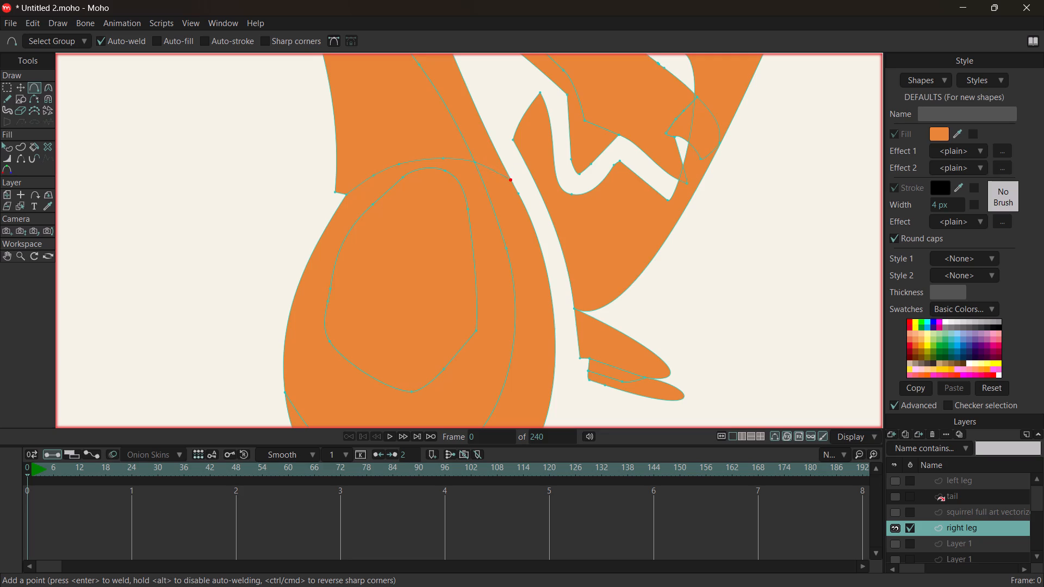
left_click(510, 176)
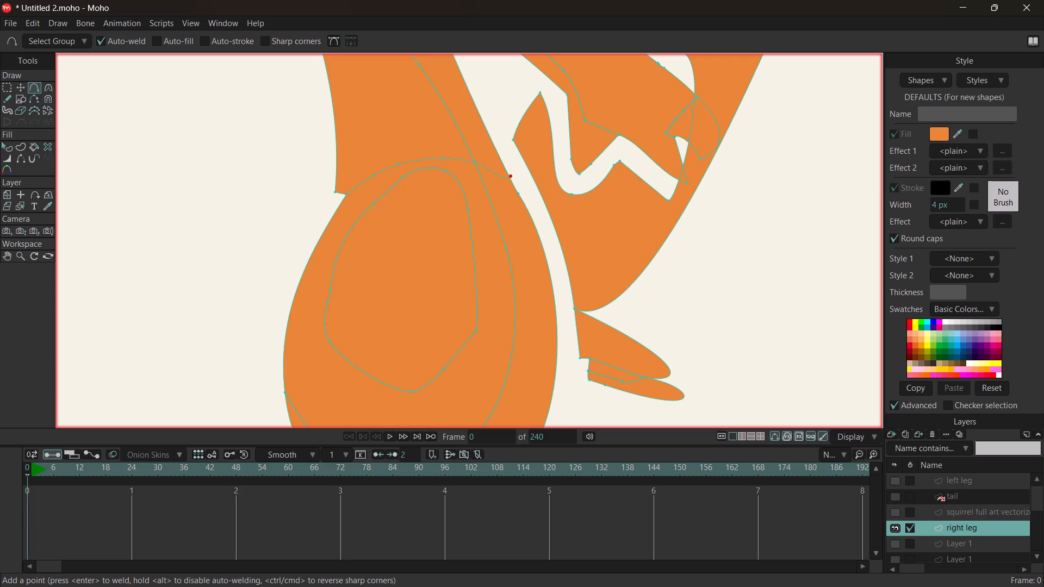
key("Escape")
scroll(549, 209, "down", 3)
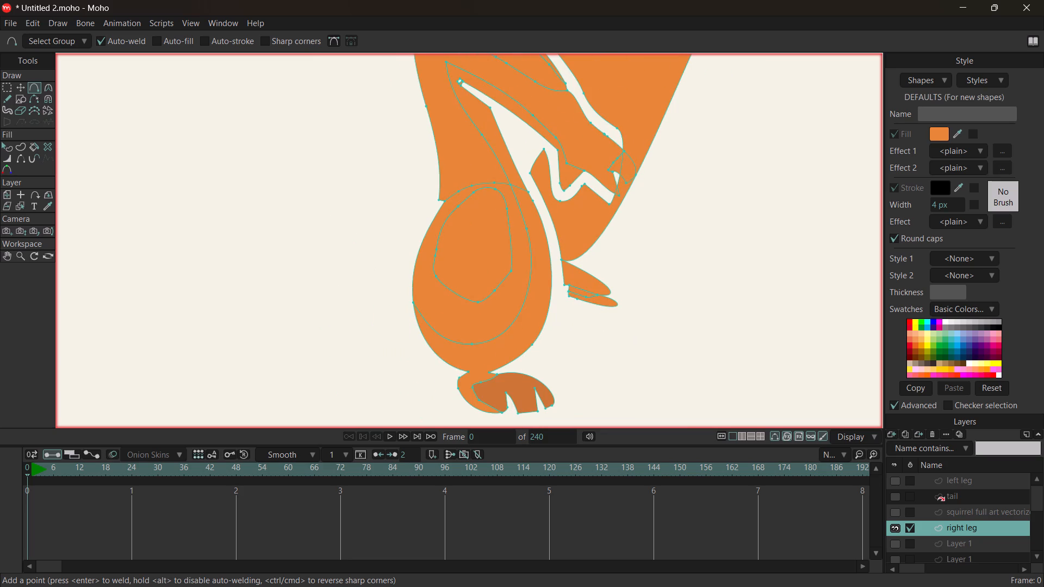
scroll(456, 130, "up", 1)
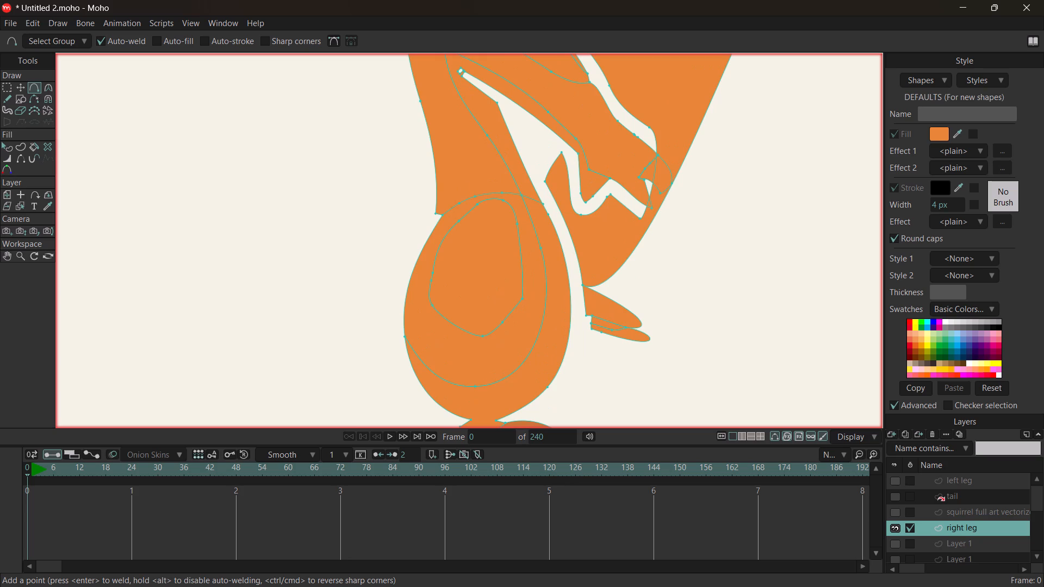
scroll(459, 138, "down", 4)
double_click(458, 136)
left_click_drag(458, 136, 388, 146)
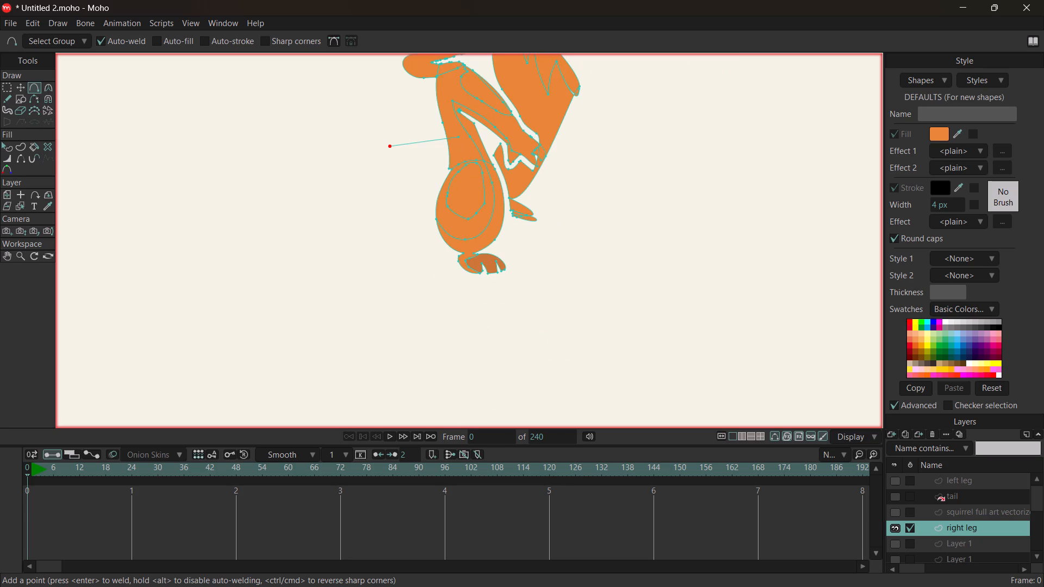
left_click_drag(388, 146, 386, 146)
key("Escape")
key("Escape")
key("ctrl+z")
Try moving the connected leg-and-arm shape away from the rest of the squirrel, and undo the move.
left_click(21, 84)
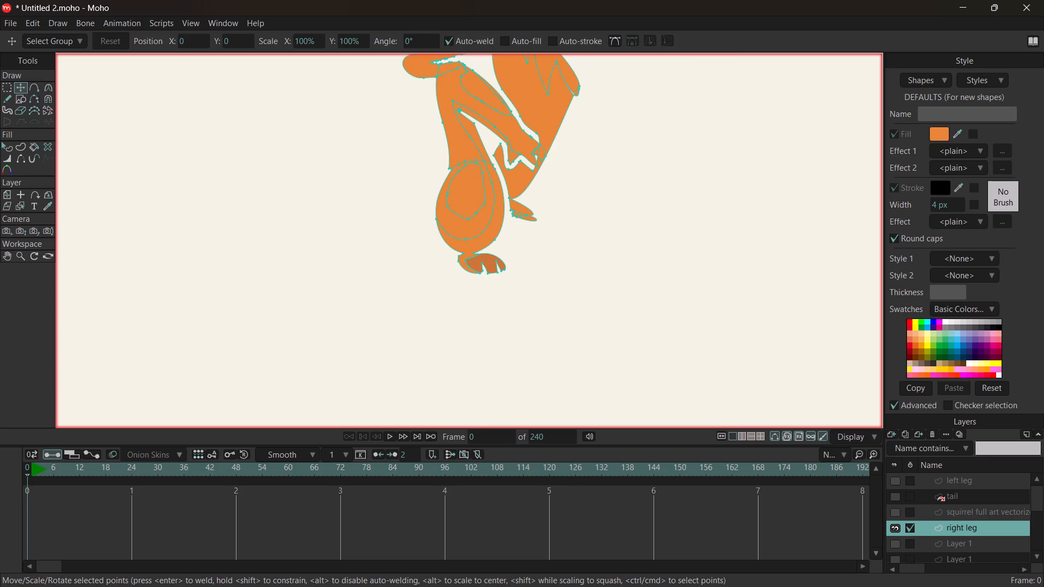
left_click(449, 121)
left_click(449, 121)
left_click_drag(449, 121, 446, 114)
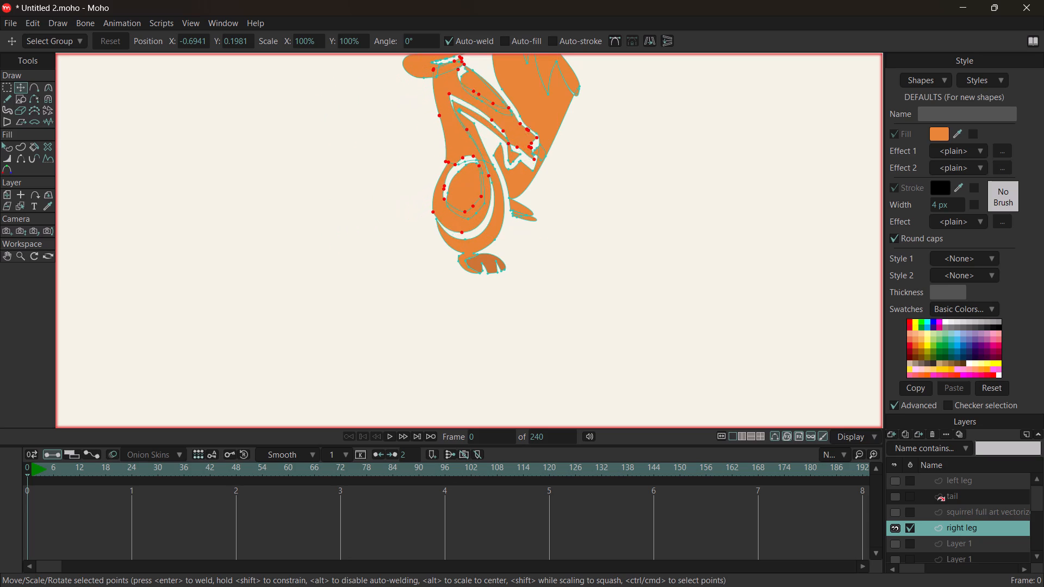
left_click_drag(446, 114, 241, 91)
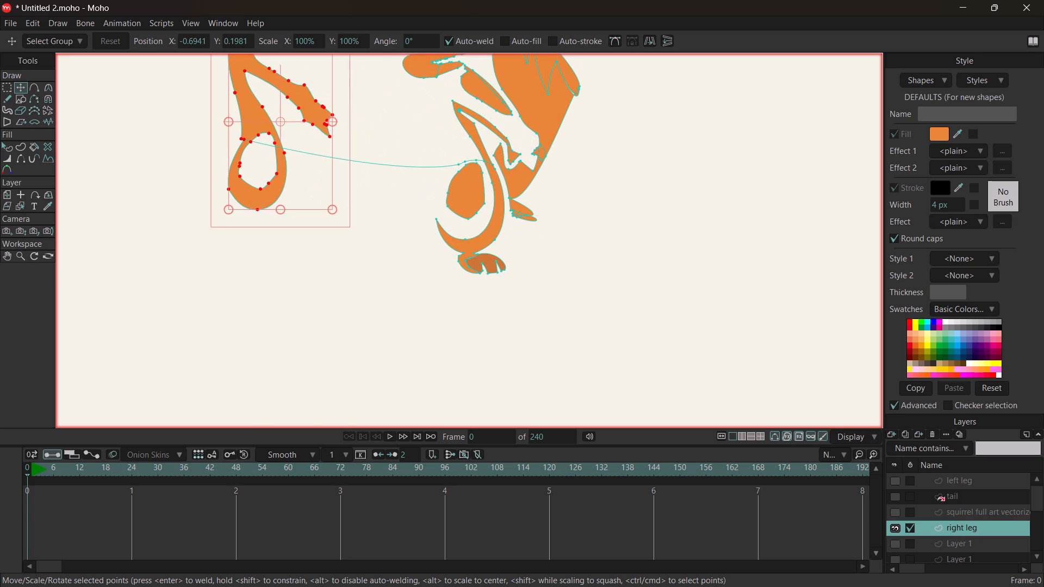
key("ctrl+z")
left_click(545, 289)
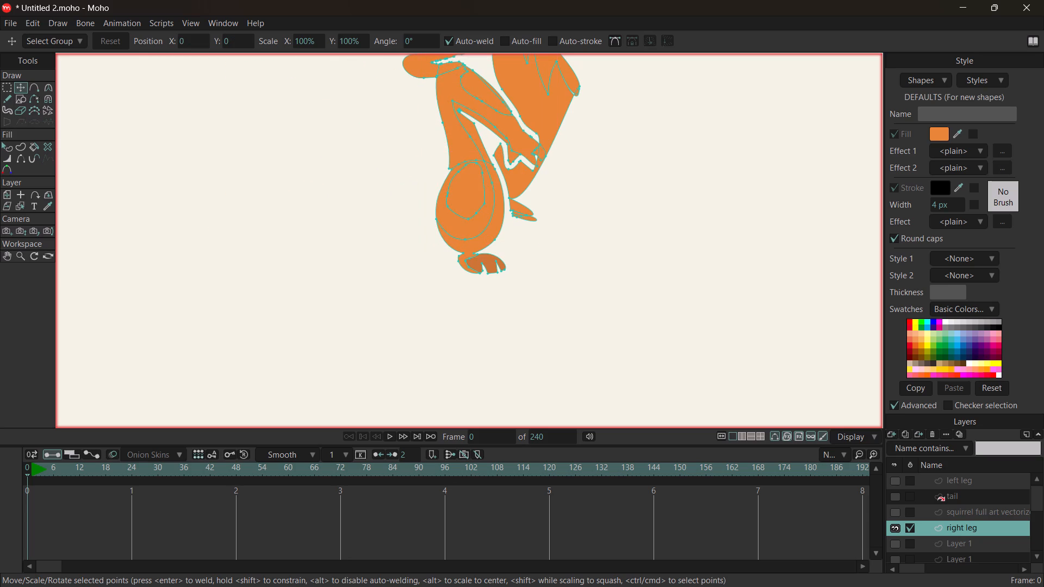
Delete the remaining head pieces above the arm: the cream patch, the small dark shape and the long orange band.
scroll(467, 183, "down", 3)
left_click(439, 106)
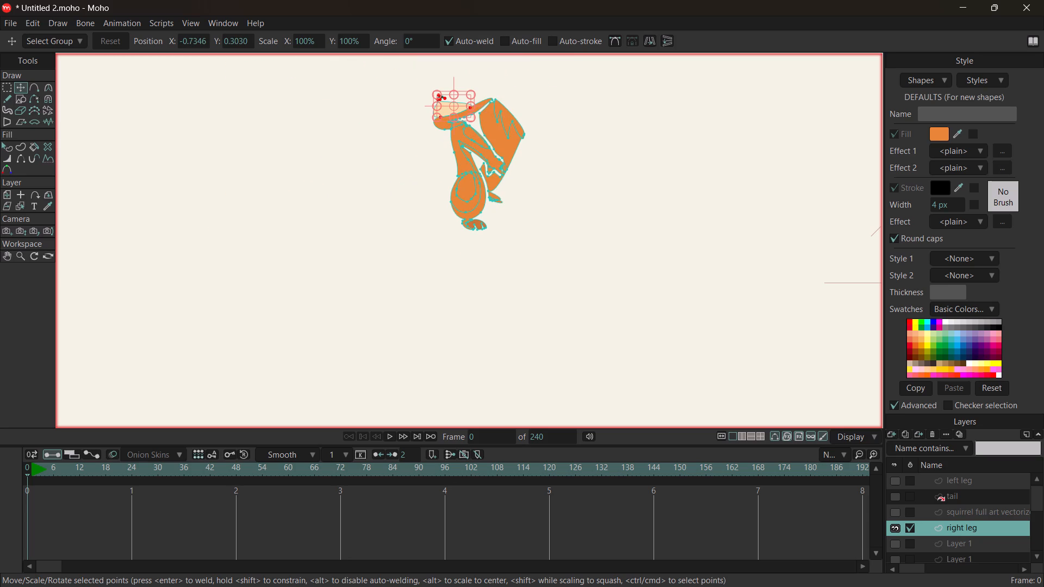
key("Delete")
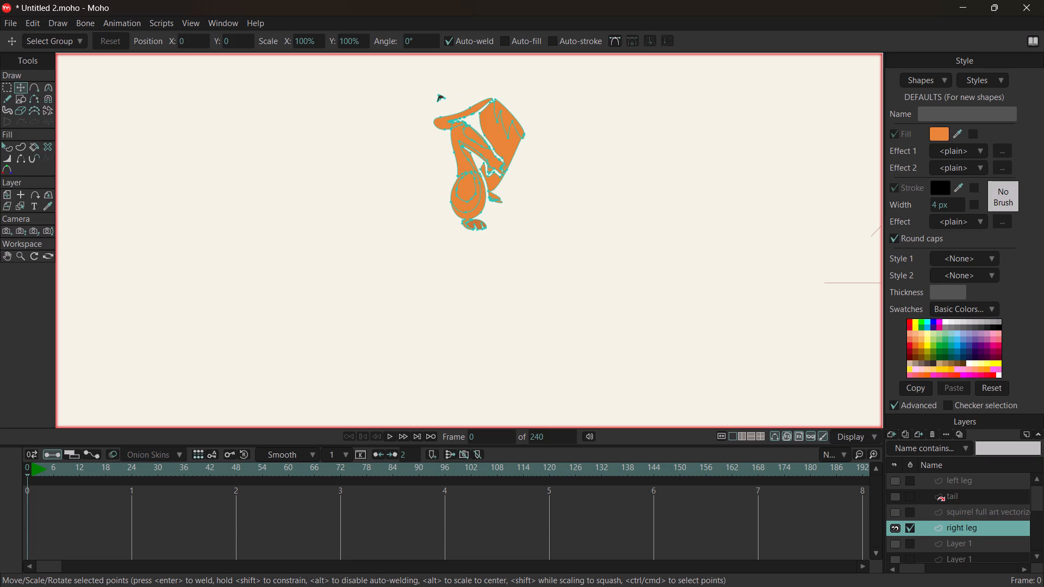
key("Delete")
scroll(453, 114, "up", 2)
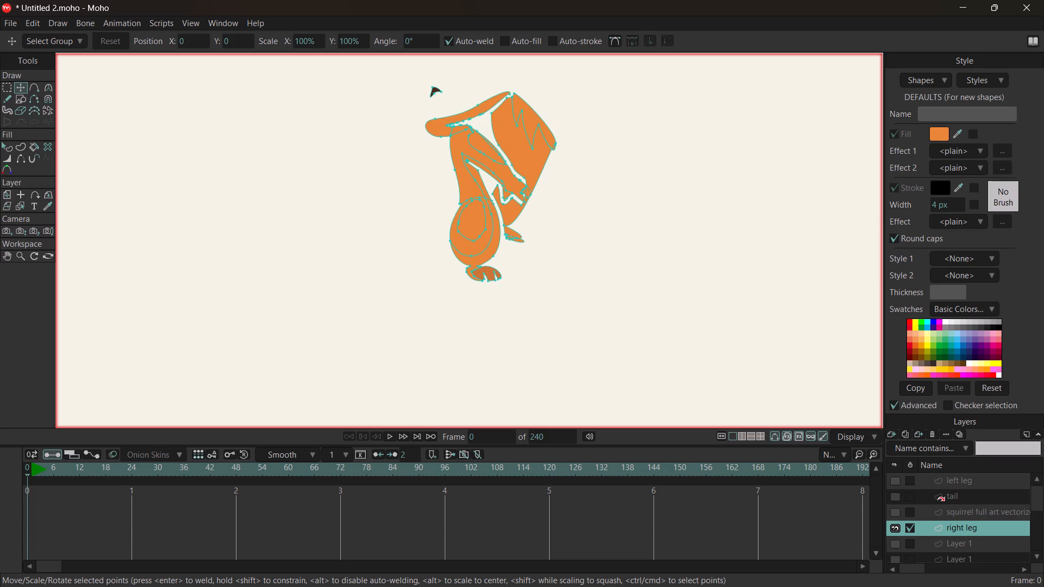
left_click(436, 87)
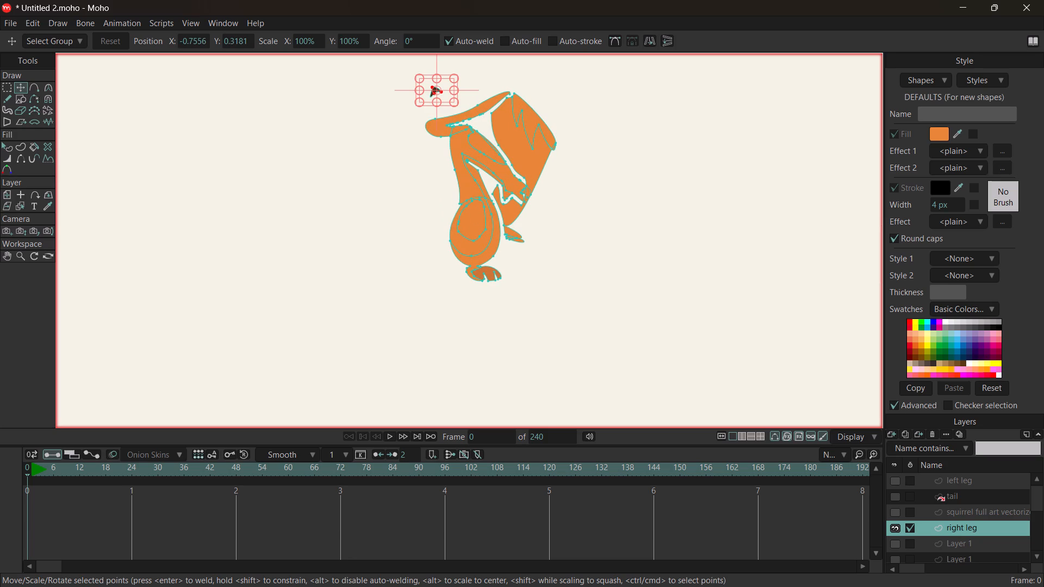
key("Delete")
left_click(446, 119)
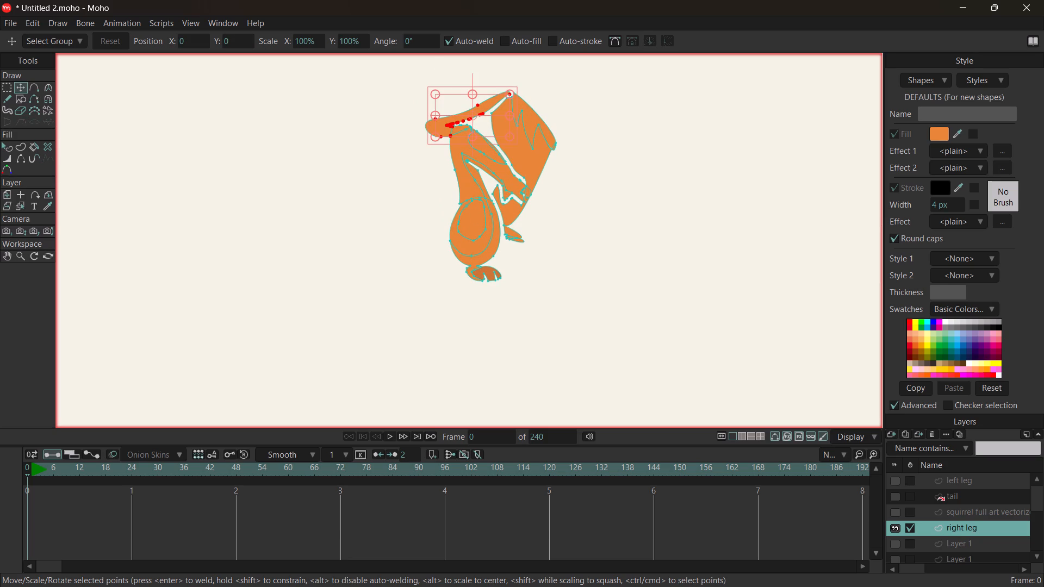
key("Delete")
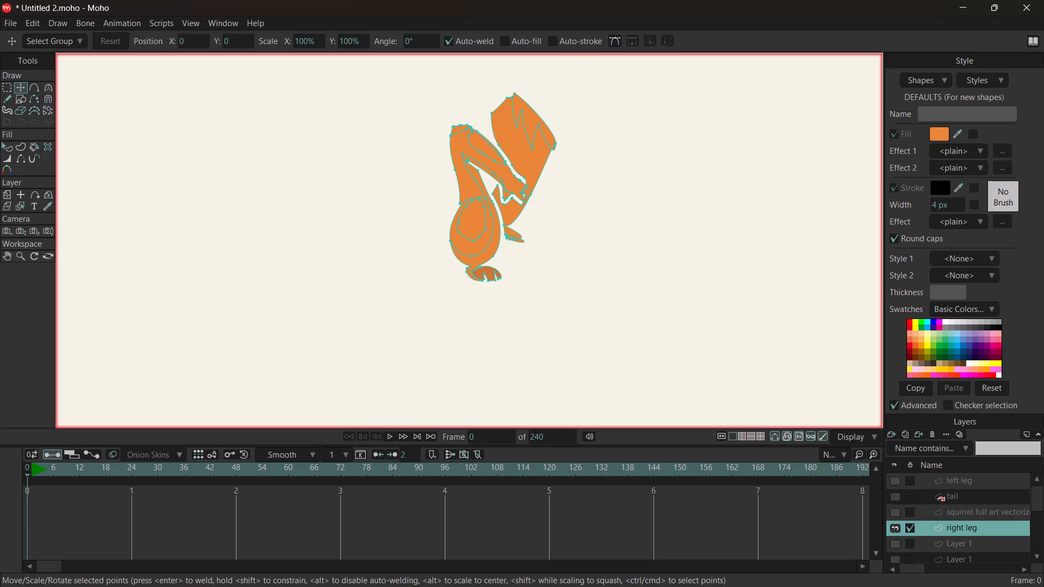
Delete the large orange body shape behind the arm and the jagged orange piece at its upper end.
left_click(541, 151)
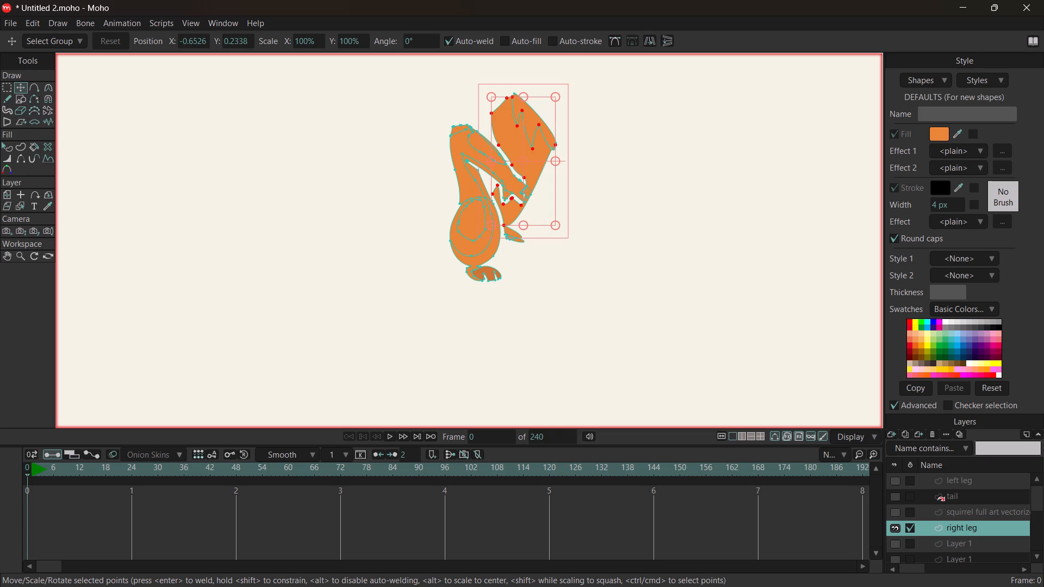
key("Delete")
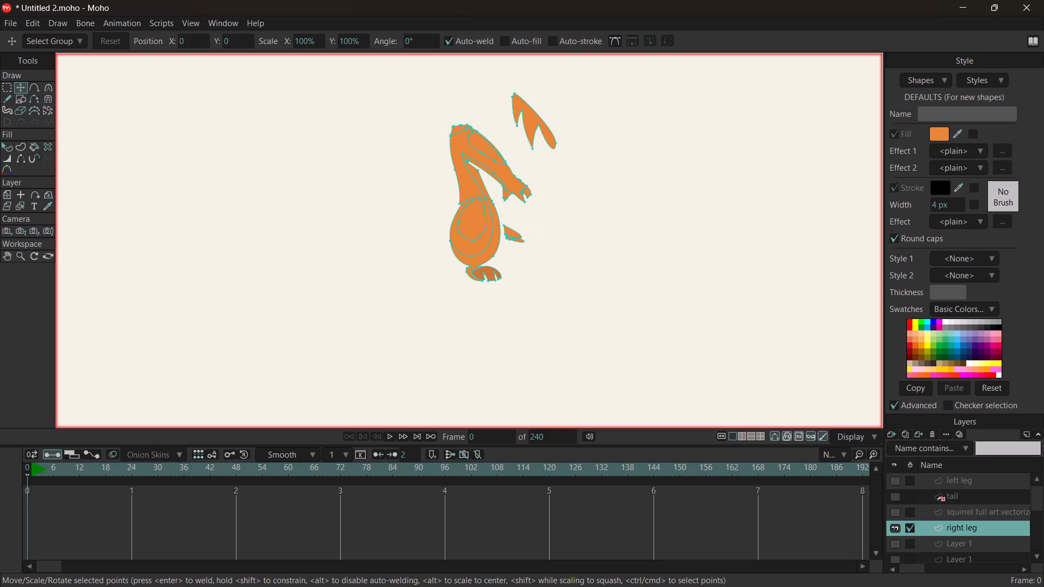
left_click(540, 114)
key("Delete")
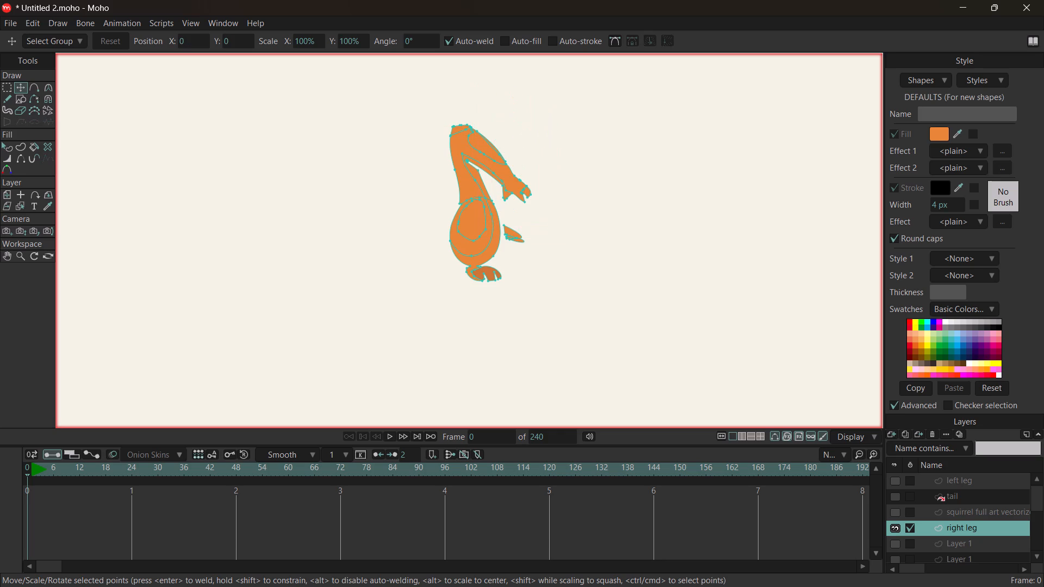
Delete the small leftover pieces beside the thigh, including the thin sliver.
left_click(511, 234)
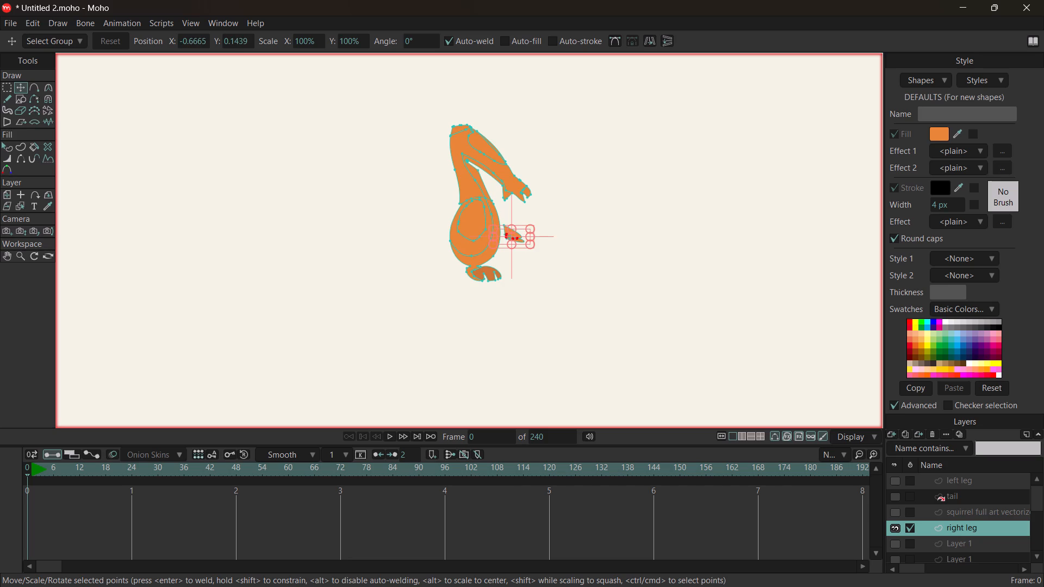
key("Delete")
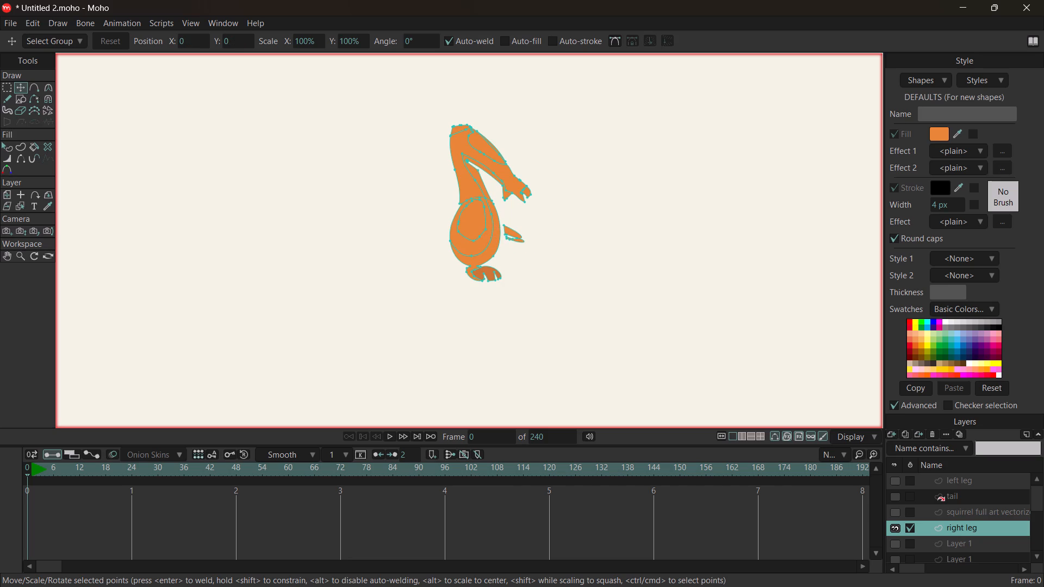
left_click(504, 230)
key("Delete")
scroll(528, 255, "up", 3)
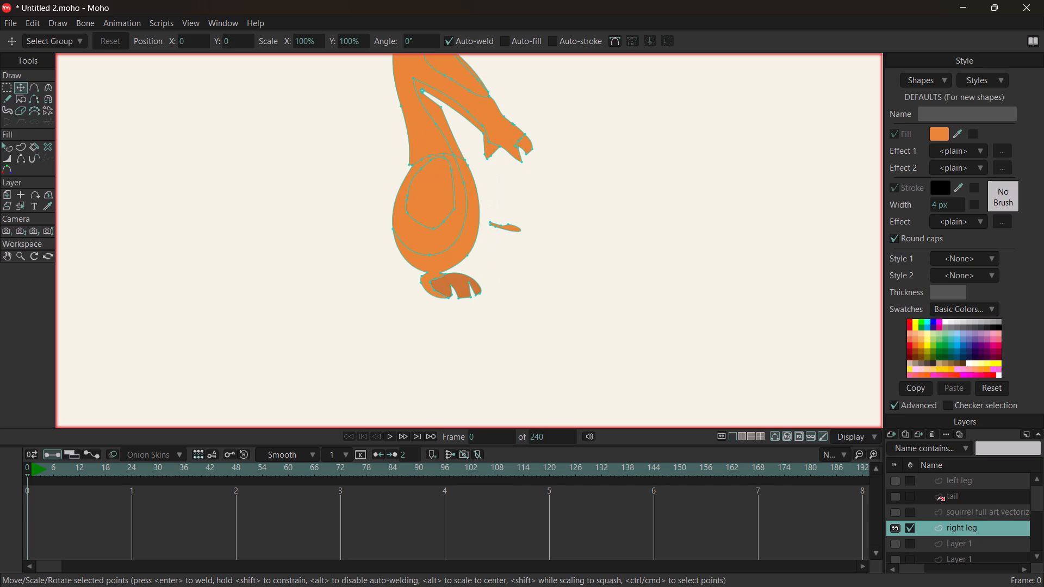
left_click(514, 228)
key("Delete")
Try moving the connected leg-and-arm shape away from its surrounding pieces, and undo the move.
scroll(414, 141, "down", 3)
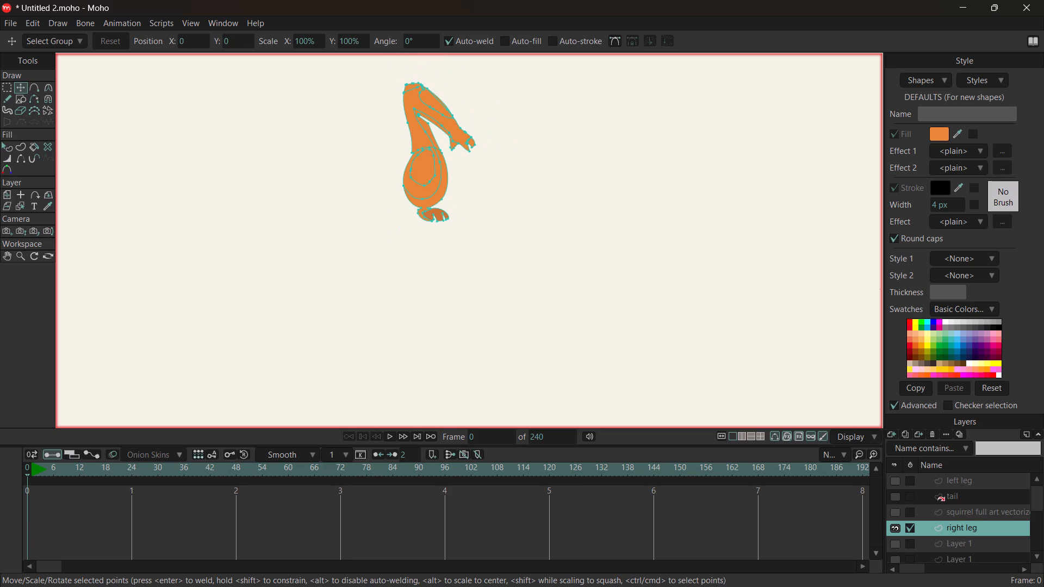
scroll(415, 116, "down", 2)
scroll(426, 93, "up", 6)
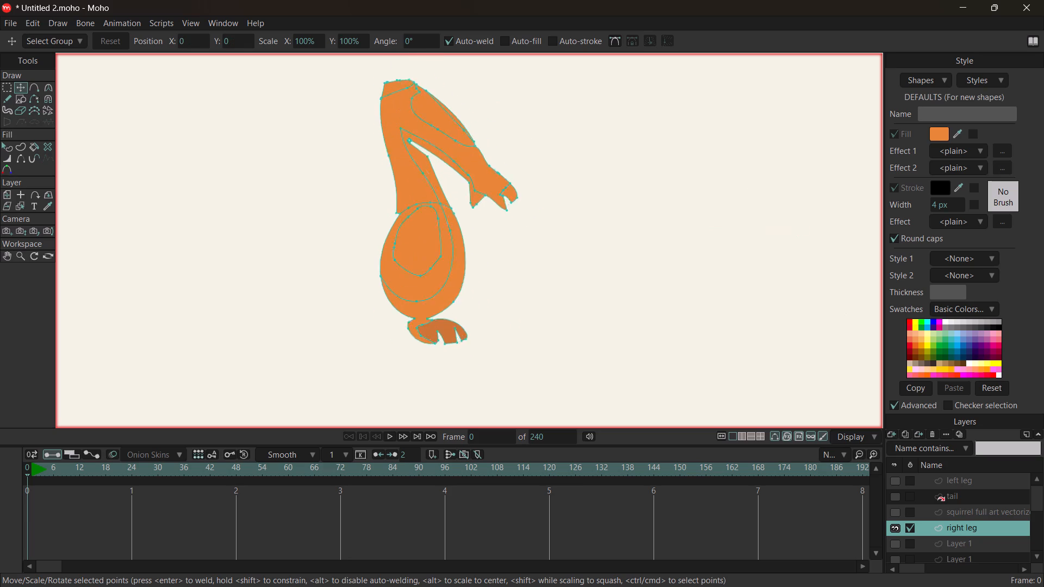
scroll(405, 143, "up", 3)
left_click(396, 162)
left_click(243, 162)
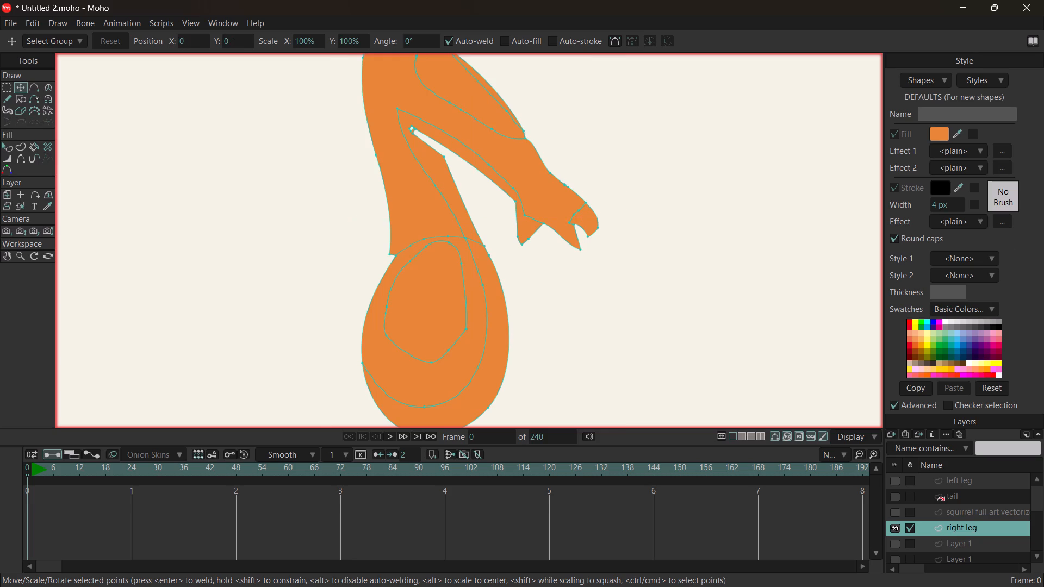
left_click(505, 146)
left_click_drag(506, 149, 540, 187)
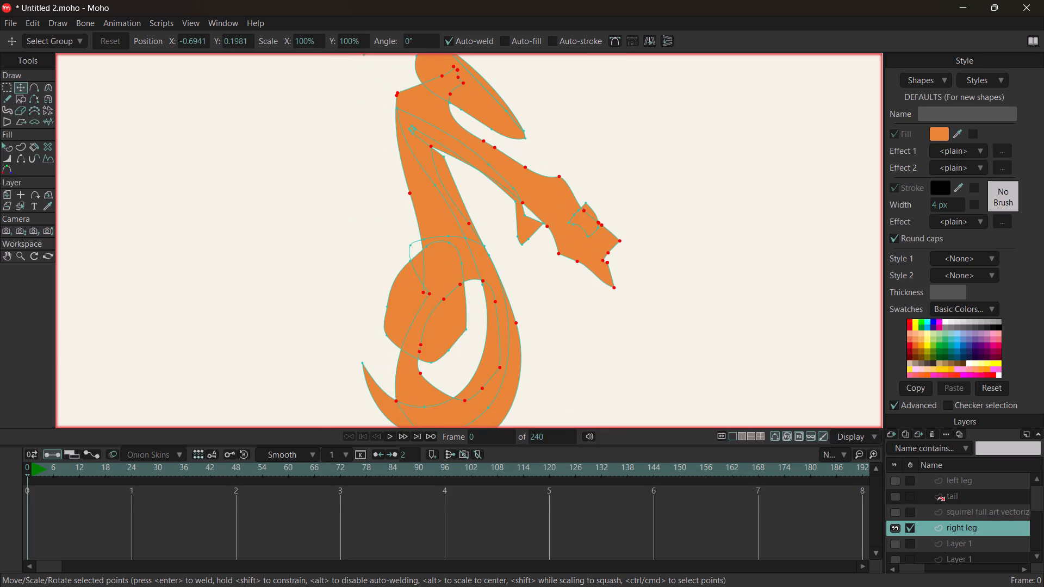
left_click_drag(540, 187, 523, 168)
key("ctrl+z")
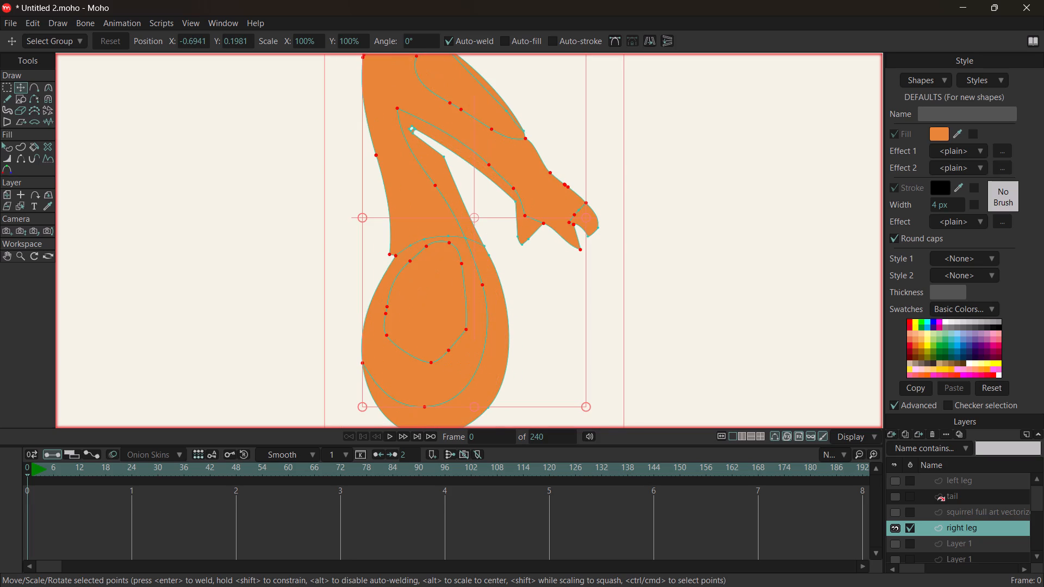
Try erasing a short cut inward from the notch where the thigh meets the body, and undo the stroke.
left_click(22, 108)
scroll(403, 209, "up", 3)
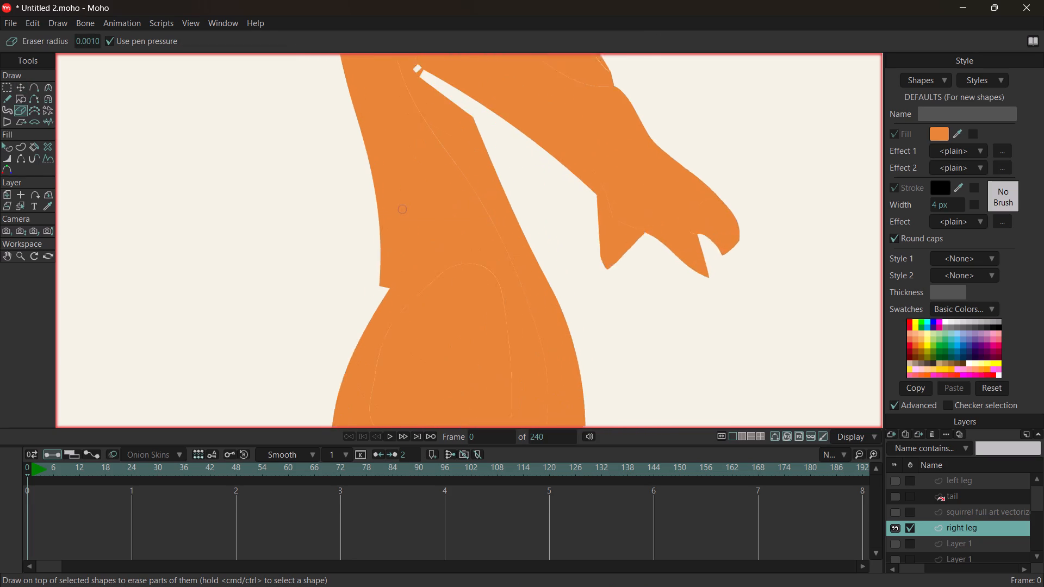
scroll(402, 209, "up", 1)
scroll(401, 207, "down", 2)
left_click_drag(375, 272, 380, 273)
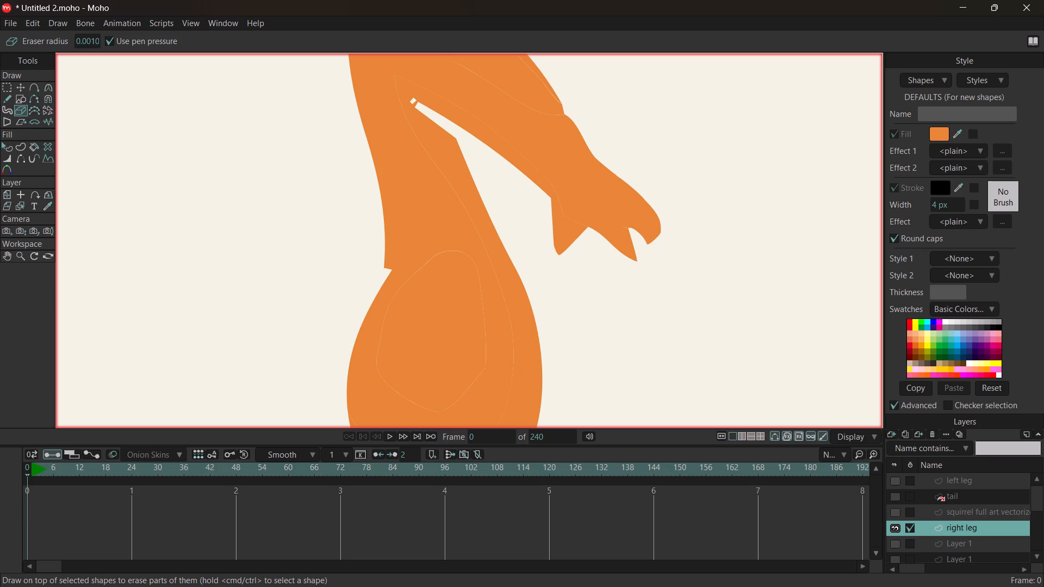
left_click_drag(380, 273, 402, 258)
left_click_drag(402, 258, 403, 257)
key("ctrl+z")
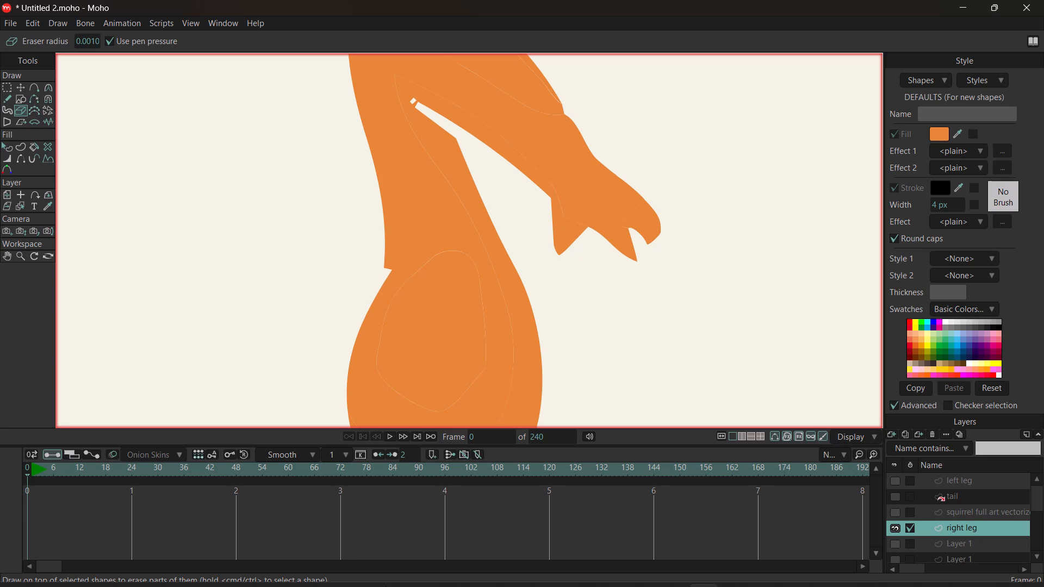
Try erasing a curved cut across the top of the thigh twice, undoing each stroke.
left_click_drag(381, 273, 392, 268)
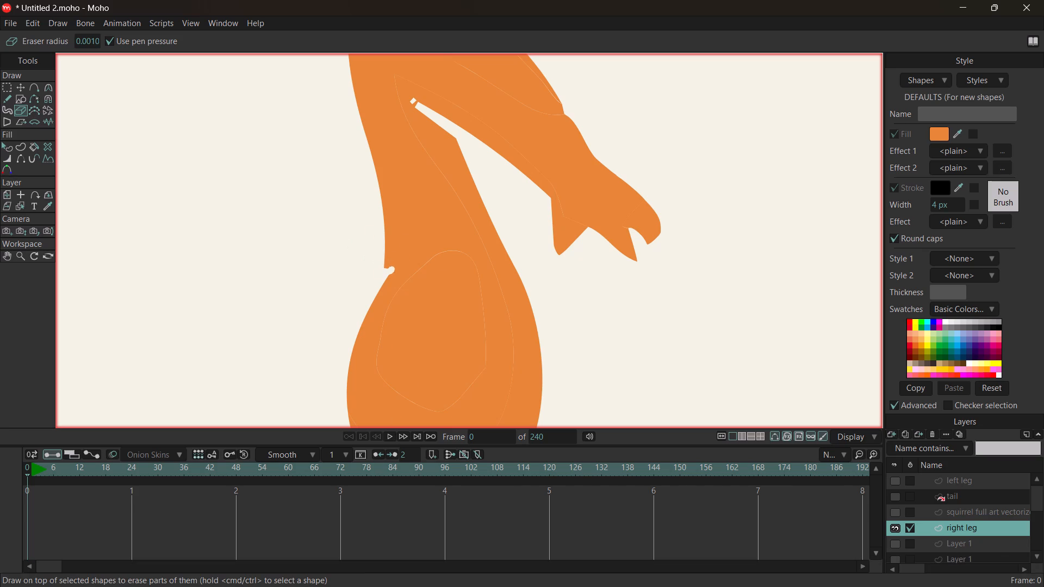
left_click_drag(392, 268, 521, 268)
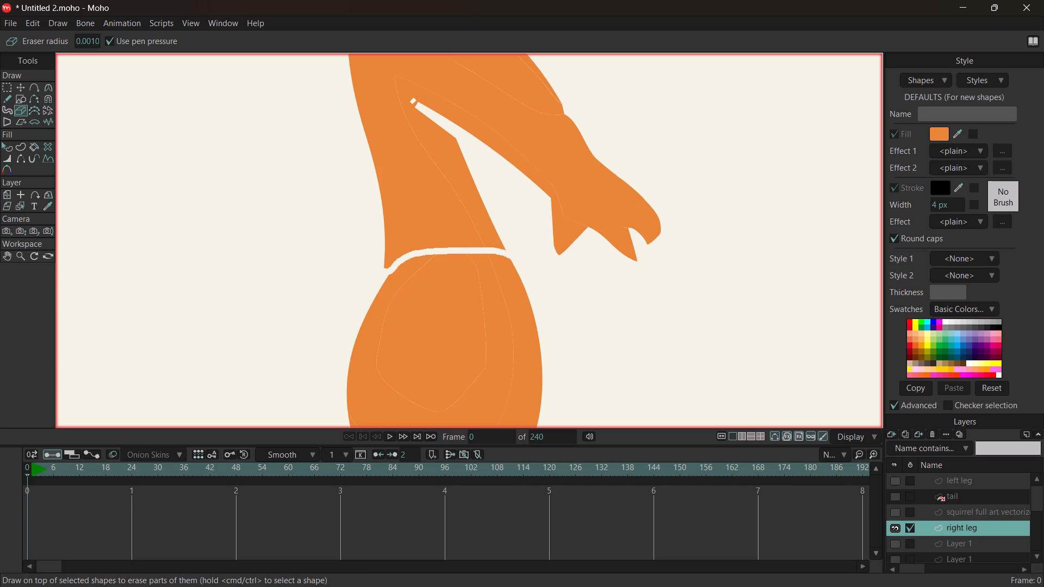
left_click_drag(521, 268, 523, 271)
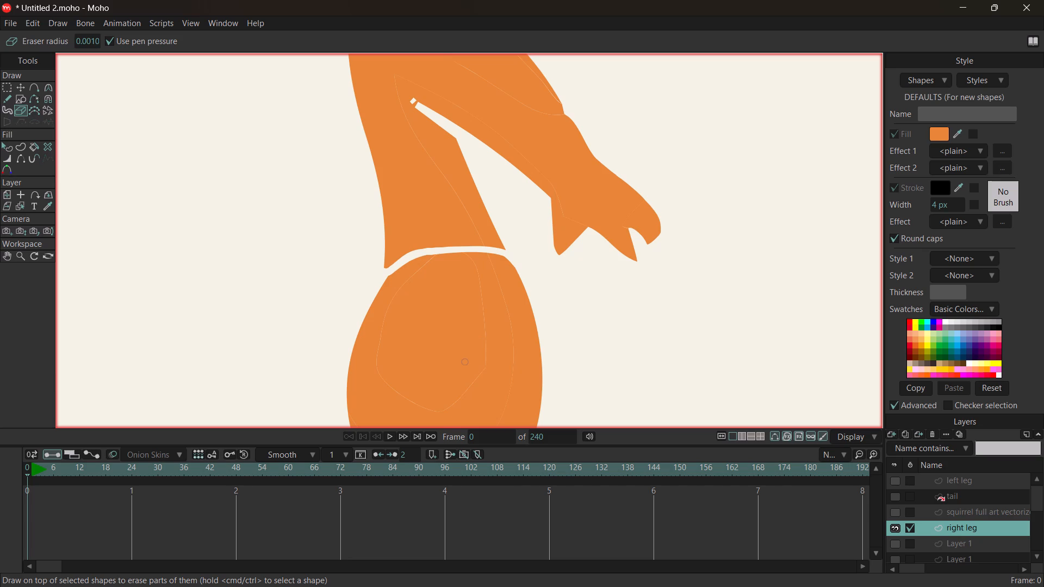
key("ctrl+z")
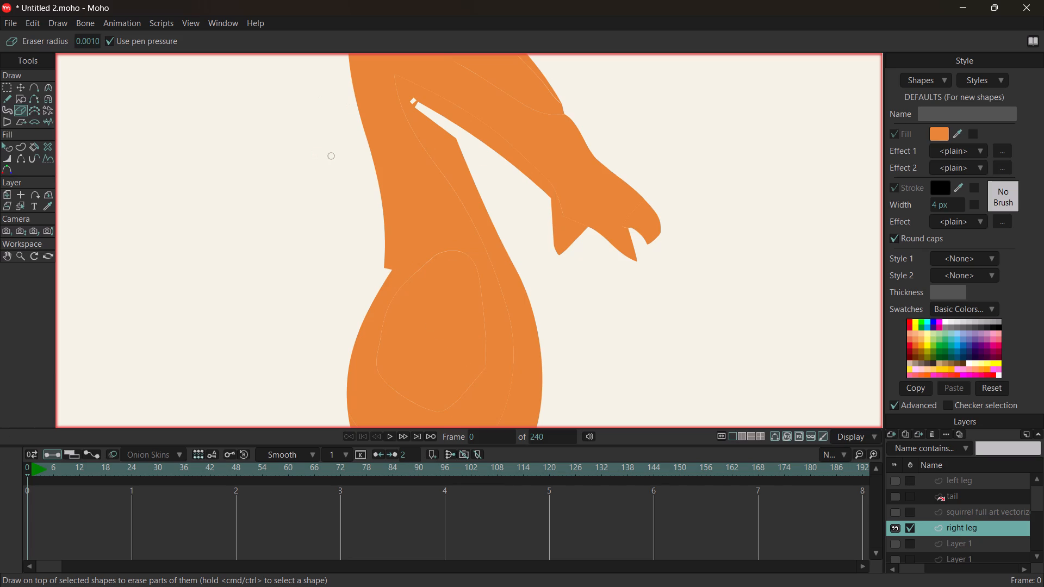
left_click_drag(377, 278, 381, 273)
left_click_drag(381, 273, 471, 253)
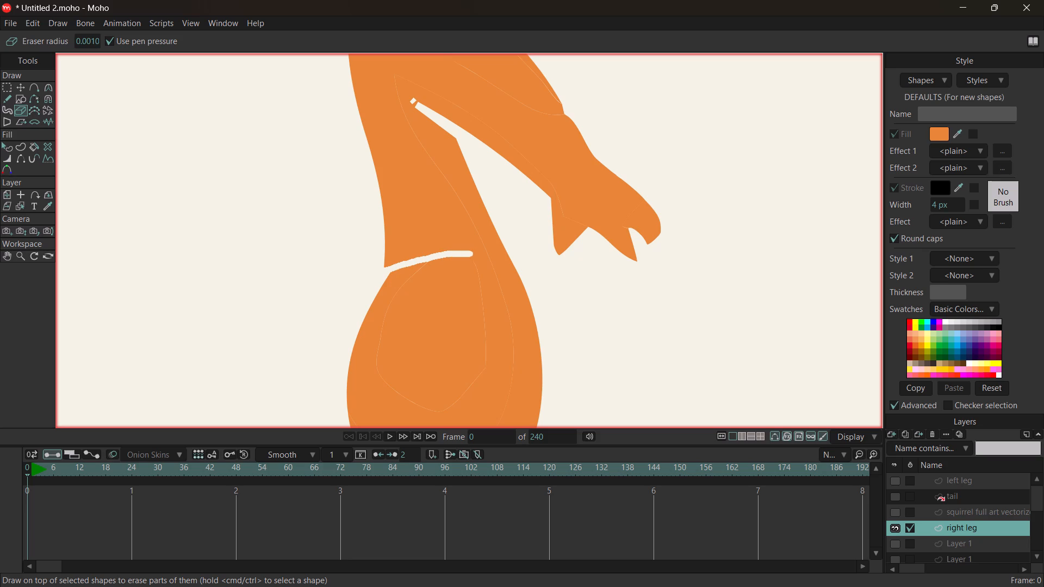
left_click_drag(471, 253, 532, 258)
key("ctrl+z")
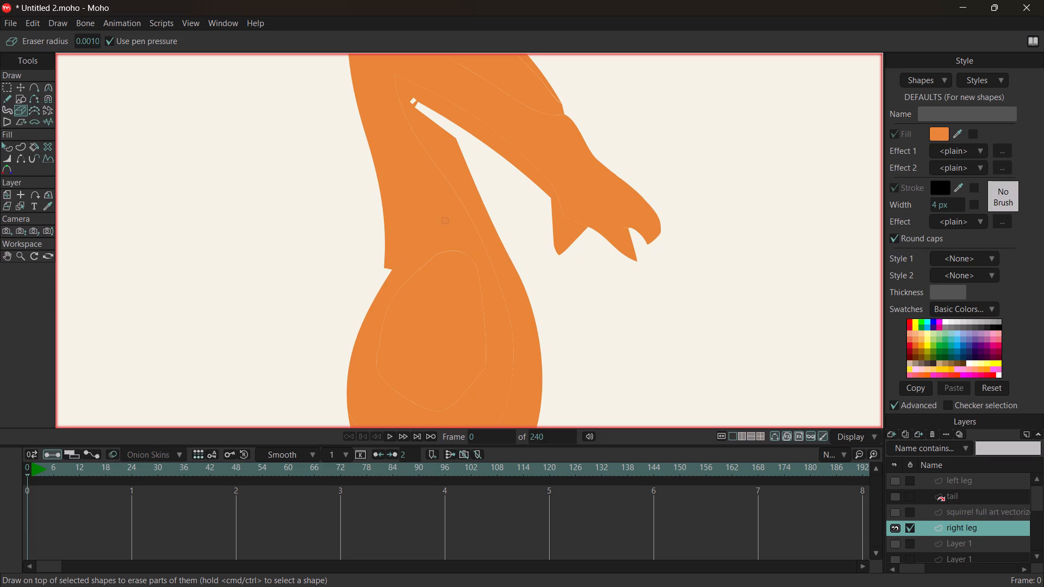
Erase a curved cut across the full width just above the thigh, separating the leg from the body and arm.
left_click_drag(383, 253, 425, 240)
left_click_drag(425, 240, 521, 263)
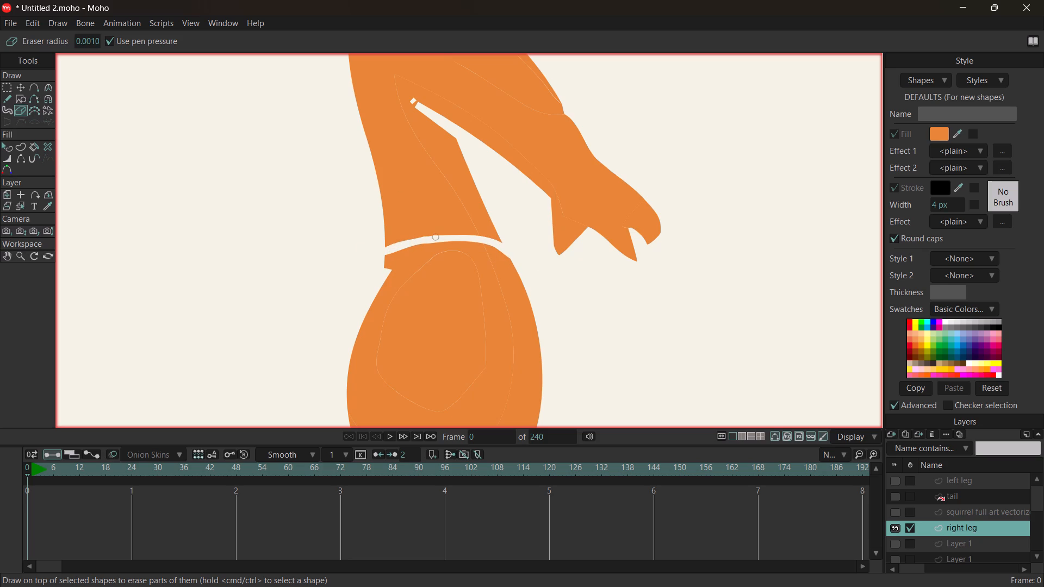
Erase the leftover corner at the notch below the cut and smooth the thigh's upper edge.
left_click_drag(395, 251, 380, 267)
left_click_drag(380, 267, 382, 273)
left_click_drag(382, 273, 429, 245)
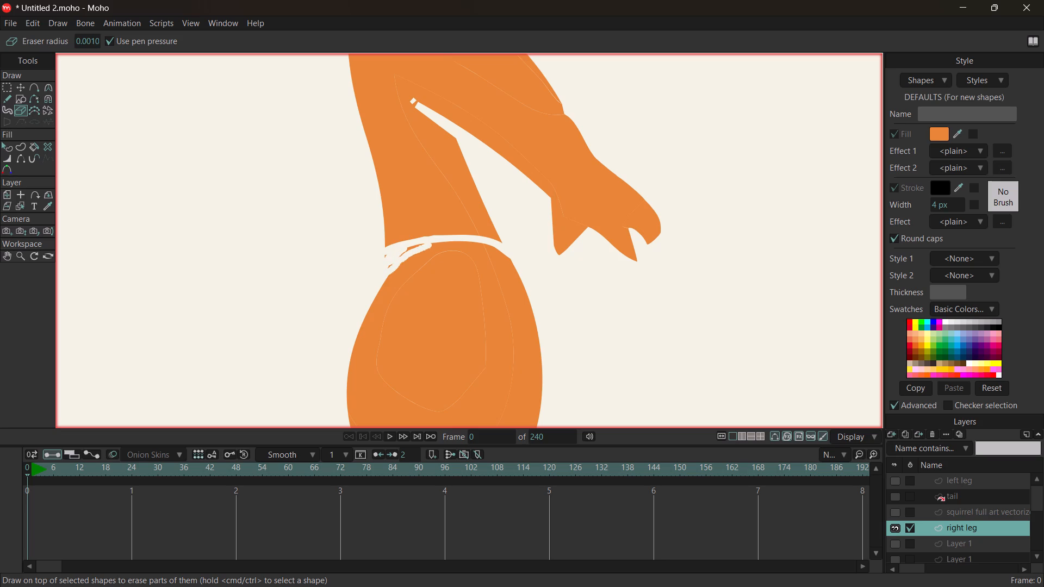
left_click_drag(429, 245, 437, 242)
left_click_drag(421, 242, 402, 251)
left_click_drag(402, 251, 419, 249)
left_click_drag(431, 245, 446, 241)
left_click_drag(446, 241, 451, 240)
Delete the inner rounded orange shape from the middle of the thigh.
scroll(630, 296, "down", 4)
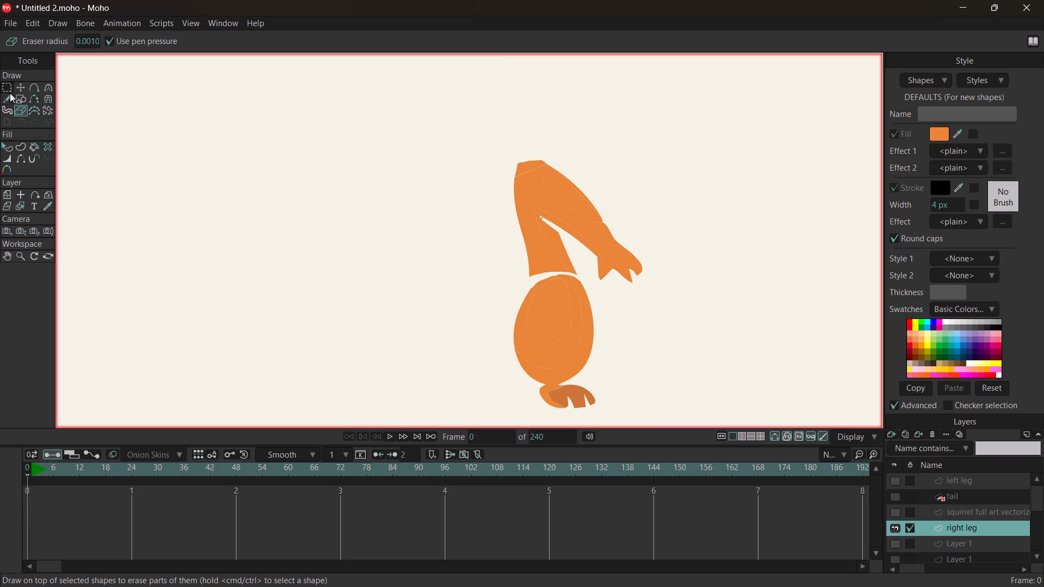
left_click(23, 85)
scroll(495, 270, "up", 2)
scroll(726, 321, "up", 4)
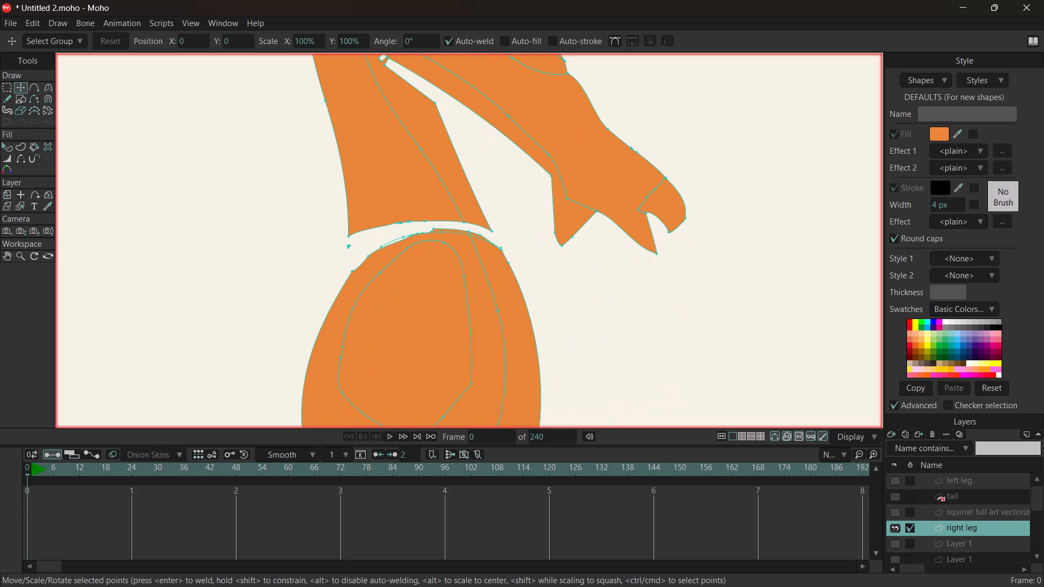
scroll(467, 225, "down", 2)
scroll(447, 235, "up", 2)
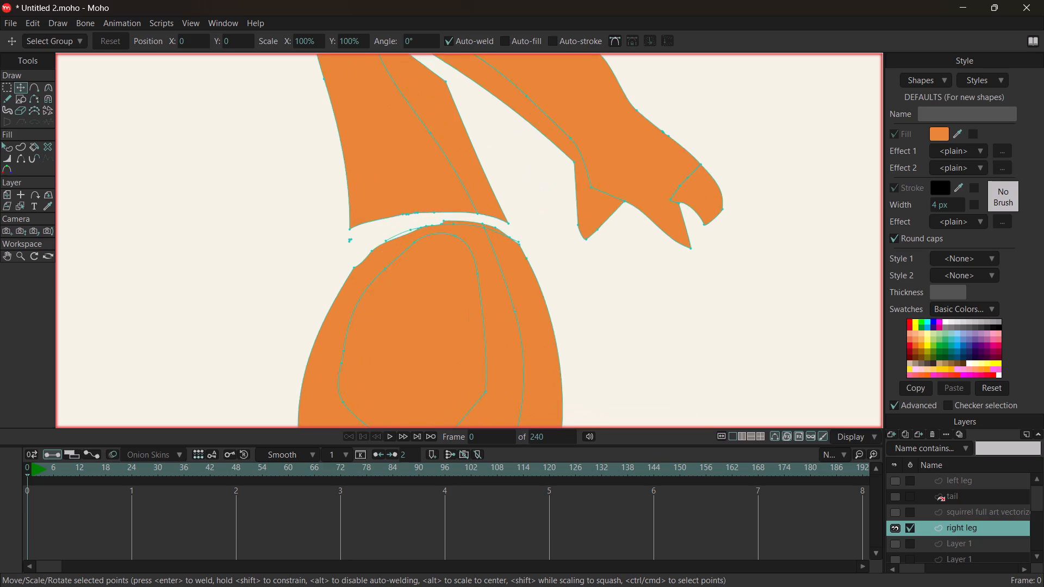
scroll(446, 236, "up", 11)
scroll(475, 216, "down", 4)
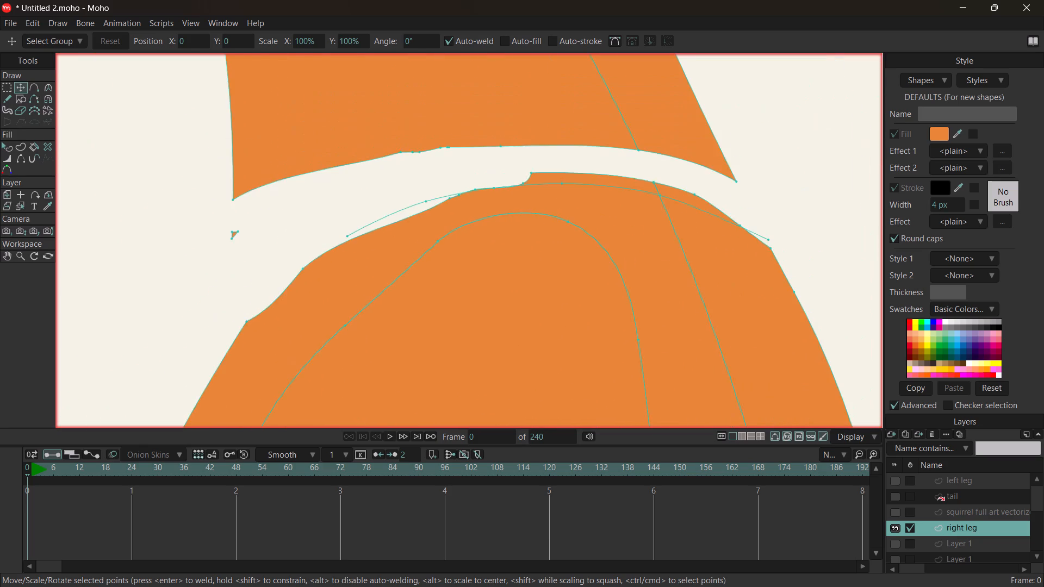
scroll(475, 219, "down", 7)
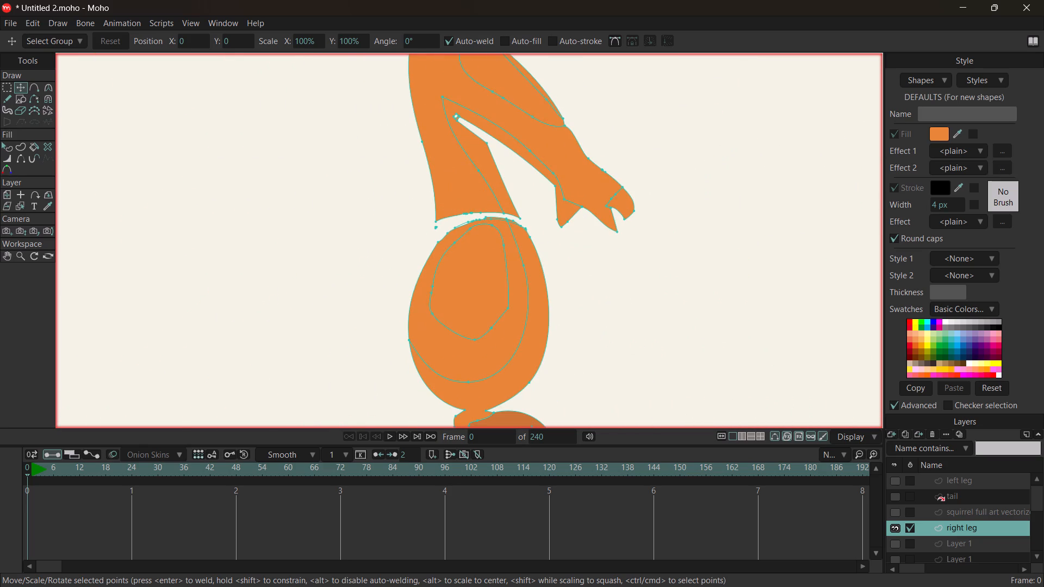
left_click(471, 242)
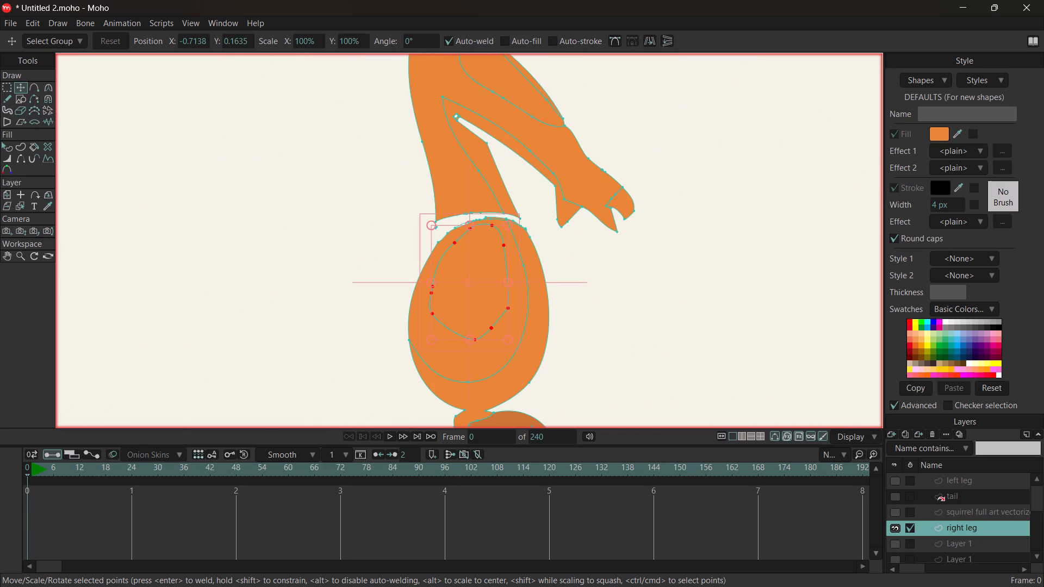
key("Delete")
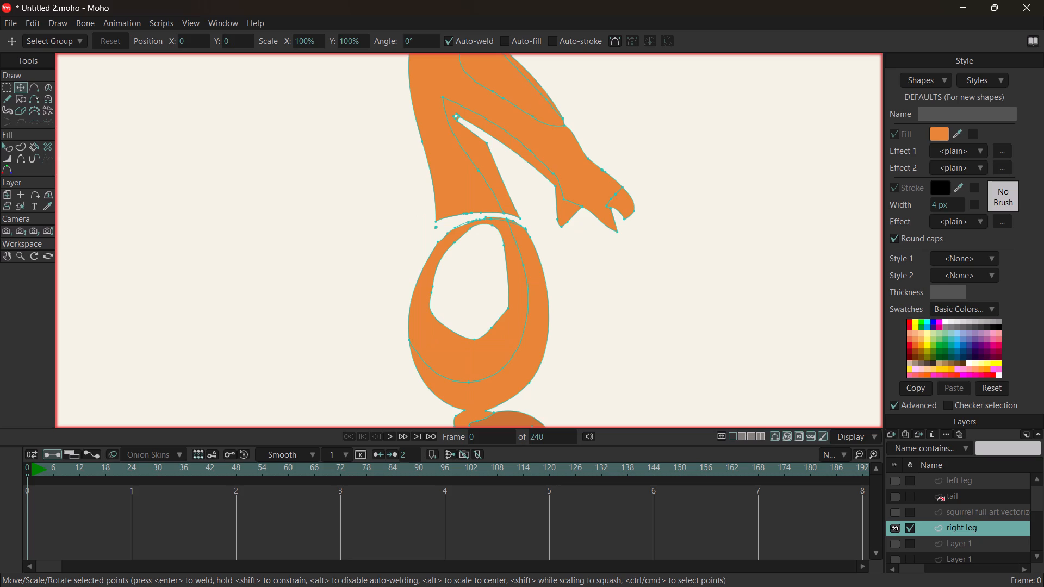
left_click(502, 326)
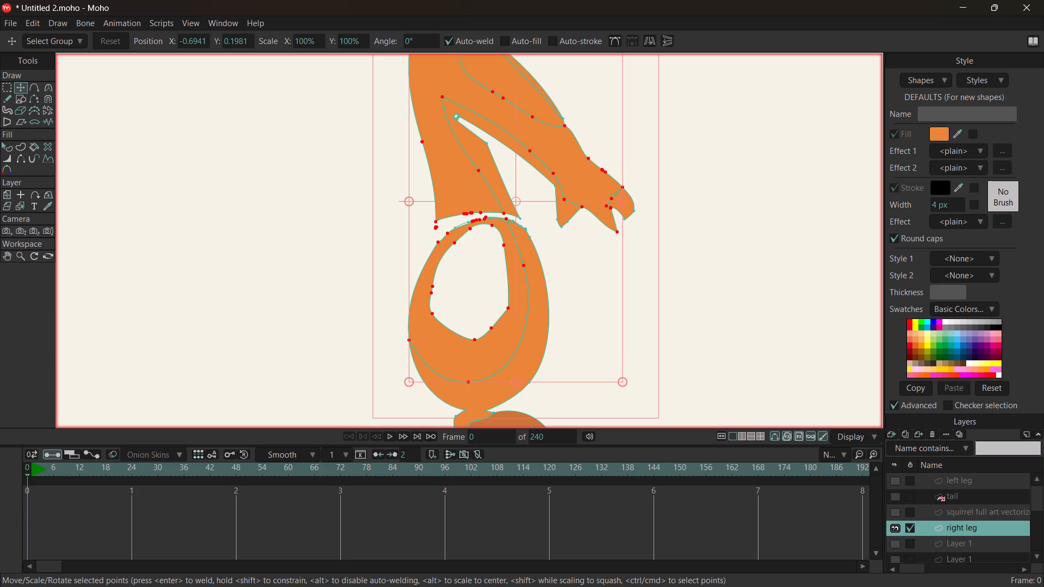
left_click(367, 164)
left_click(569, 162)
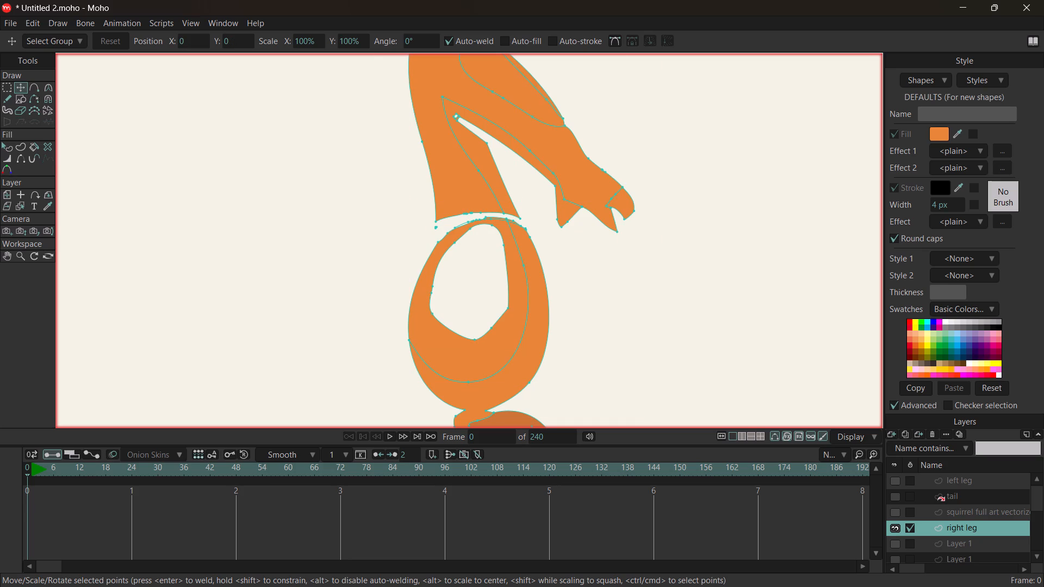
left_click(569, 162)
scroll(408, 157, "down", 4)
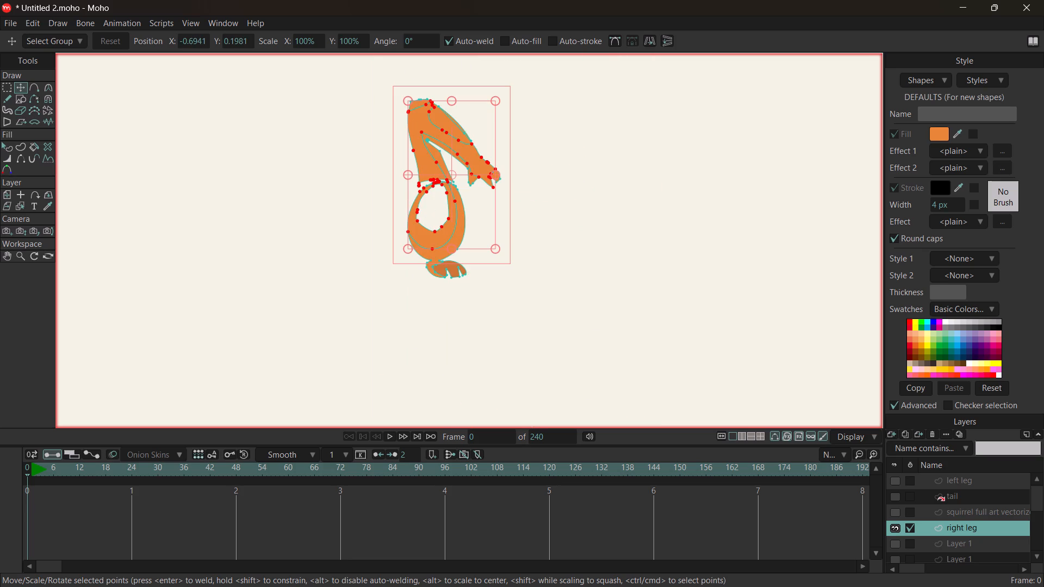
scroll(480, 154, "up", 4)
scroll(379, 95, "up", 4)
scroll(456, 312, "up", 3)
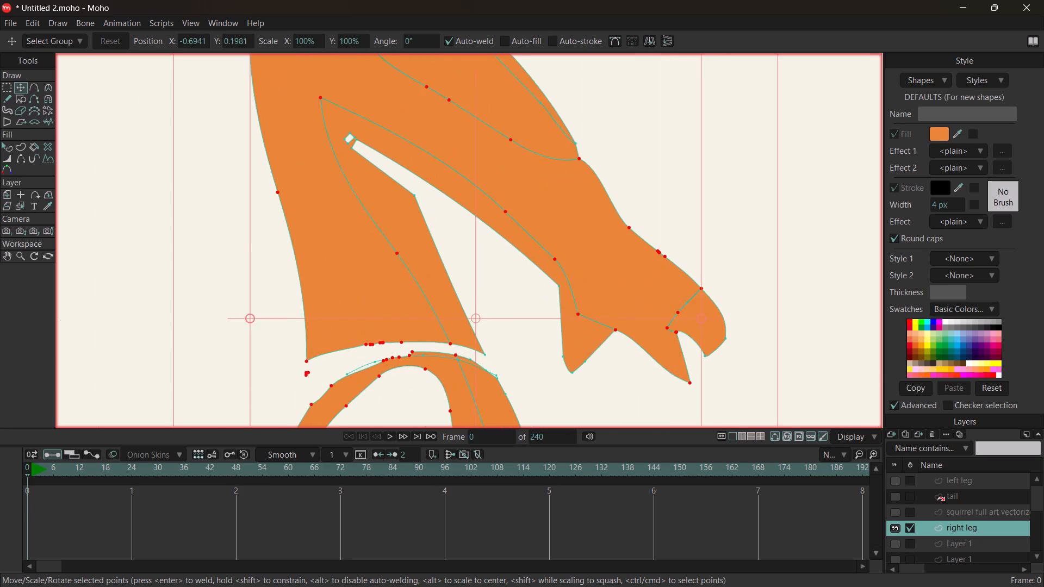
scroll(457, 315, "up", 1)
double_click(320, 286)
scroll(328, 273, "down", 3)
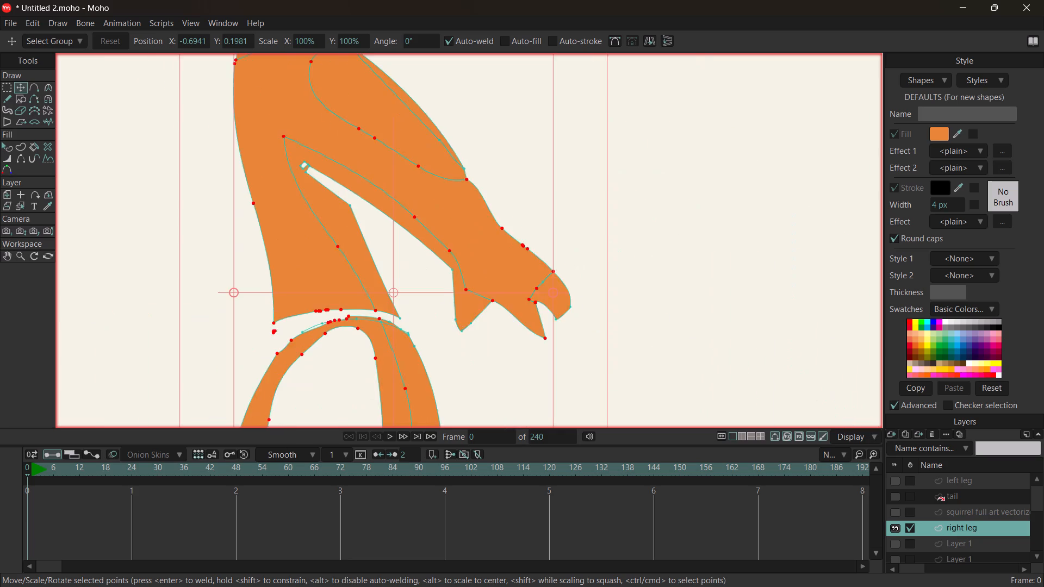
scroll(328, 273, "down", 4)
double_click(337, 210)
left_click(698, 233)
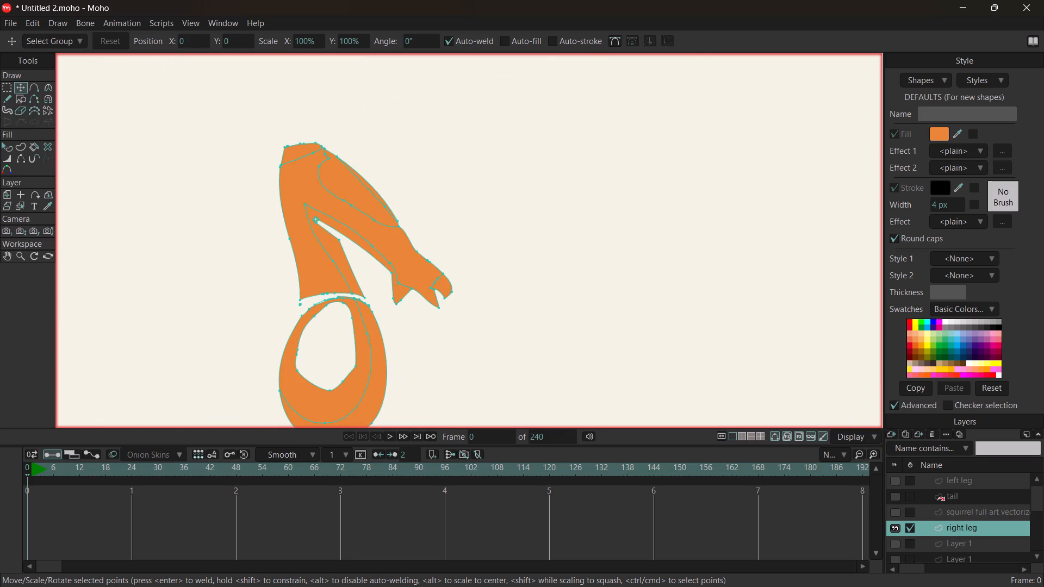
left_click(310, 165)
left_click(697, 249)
Delete the small stray orange fragment floating above the arm, selecting all of its points.
scroll(293, 272, "down", 4)
scroll(338, 270, "up", 6)
scroll(339, 270, "down", 8)
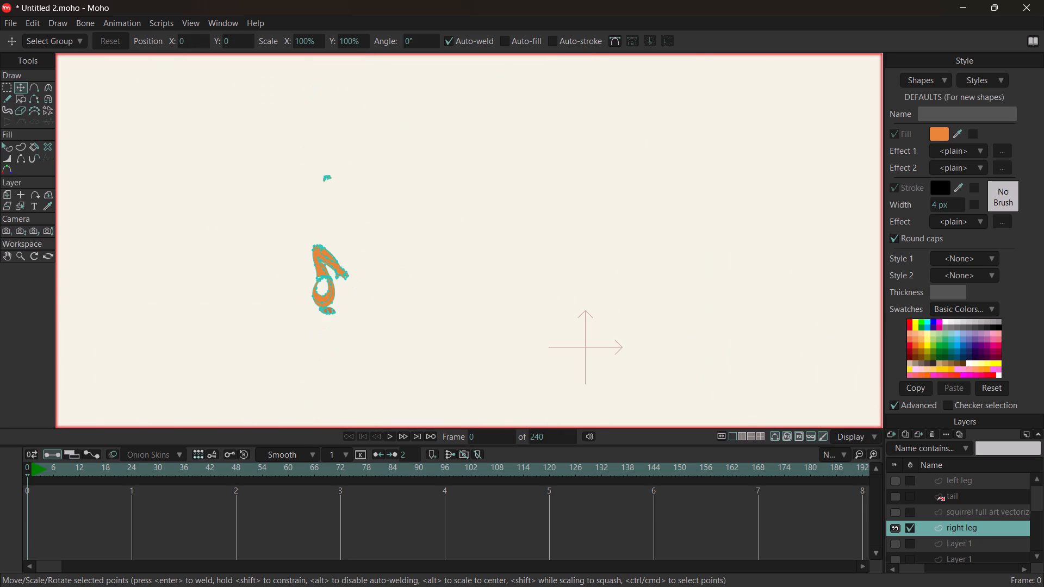
left_click_drag(308, 163, 312, 151)
left_click(9, 86)
left_click_drag(269, 124, 413, 228)
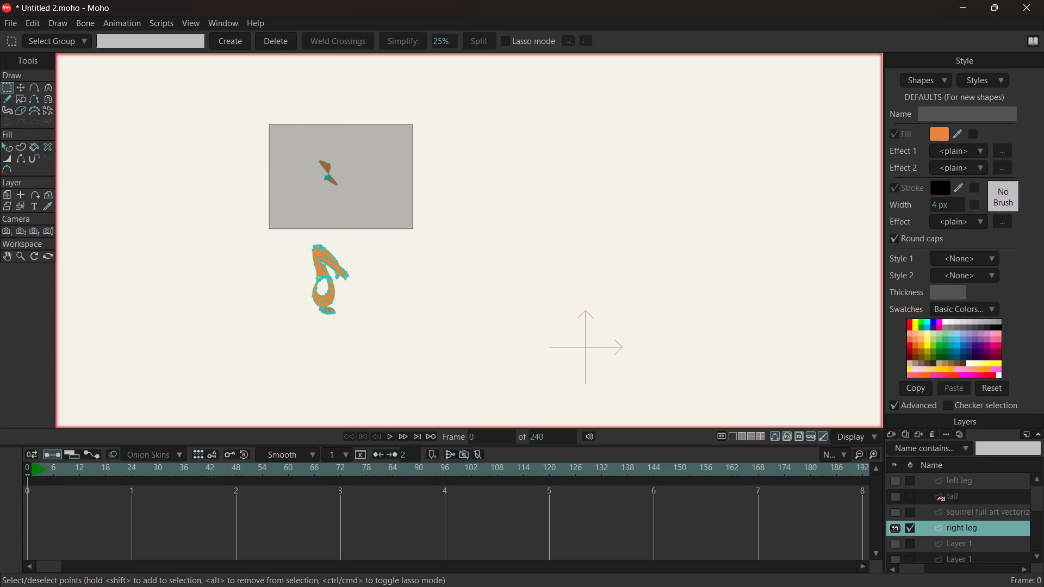
left_click_drag(413, 228, 413, 229)
key("Delete")
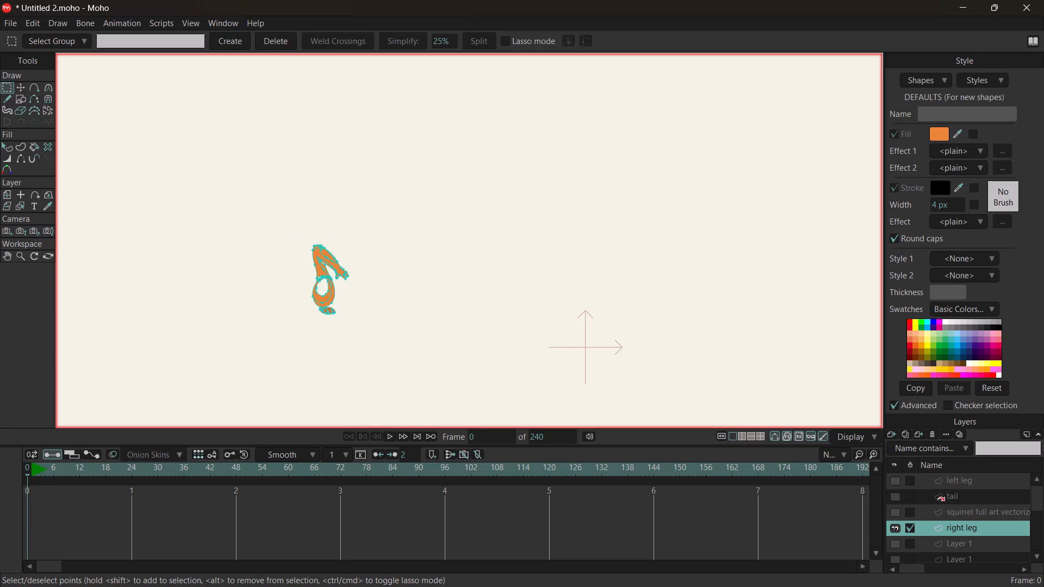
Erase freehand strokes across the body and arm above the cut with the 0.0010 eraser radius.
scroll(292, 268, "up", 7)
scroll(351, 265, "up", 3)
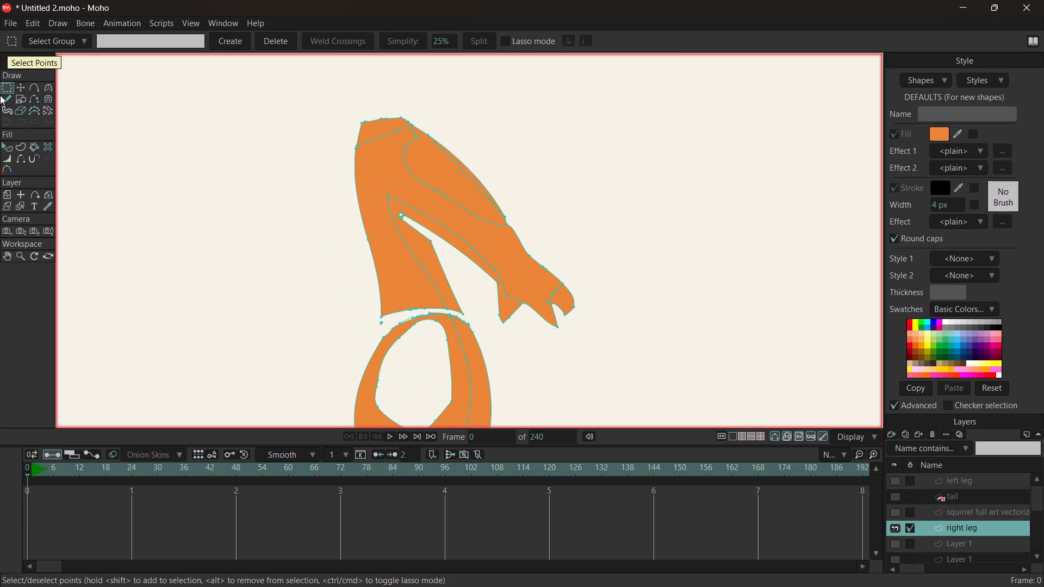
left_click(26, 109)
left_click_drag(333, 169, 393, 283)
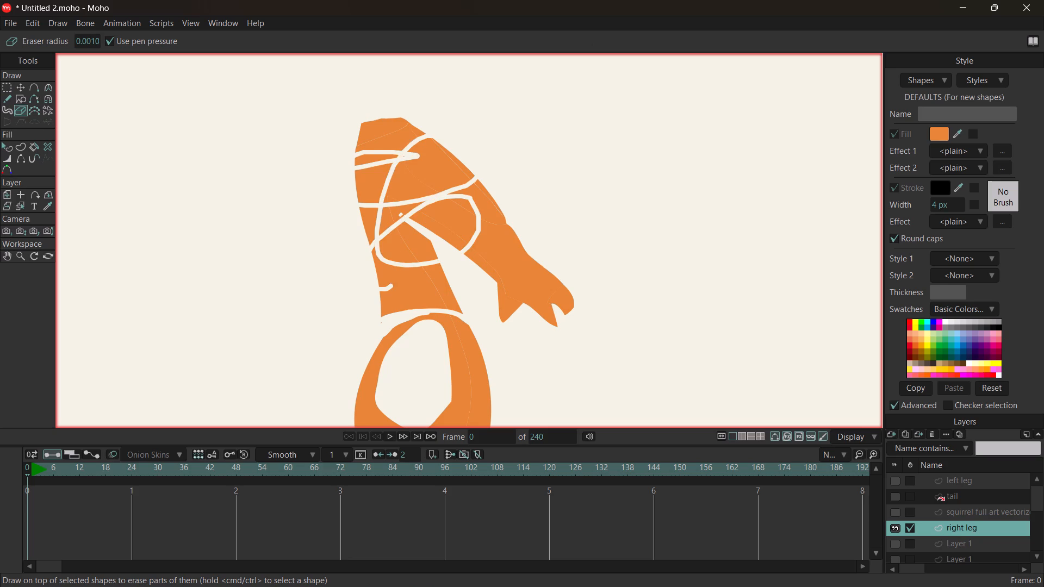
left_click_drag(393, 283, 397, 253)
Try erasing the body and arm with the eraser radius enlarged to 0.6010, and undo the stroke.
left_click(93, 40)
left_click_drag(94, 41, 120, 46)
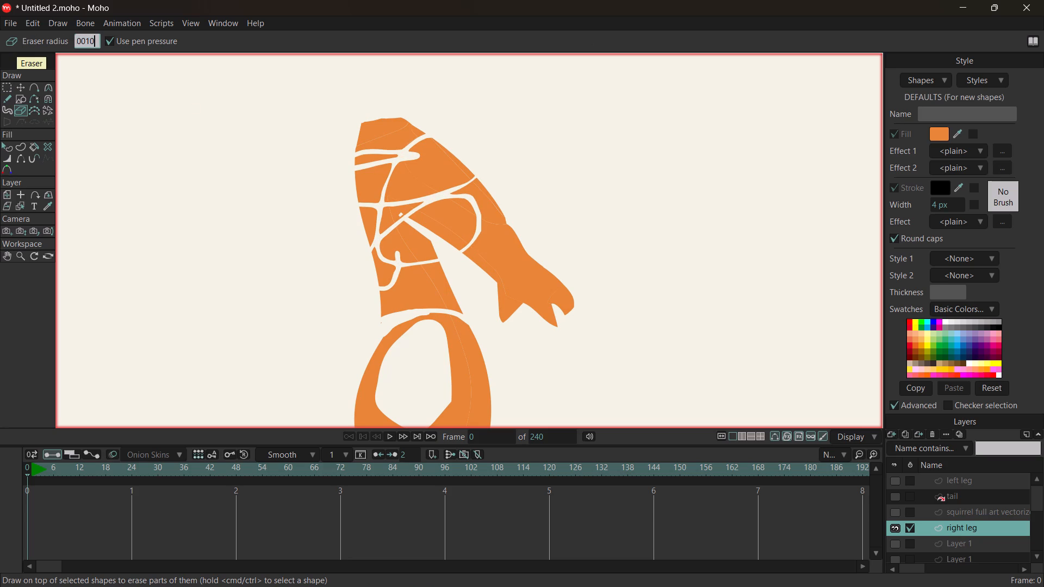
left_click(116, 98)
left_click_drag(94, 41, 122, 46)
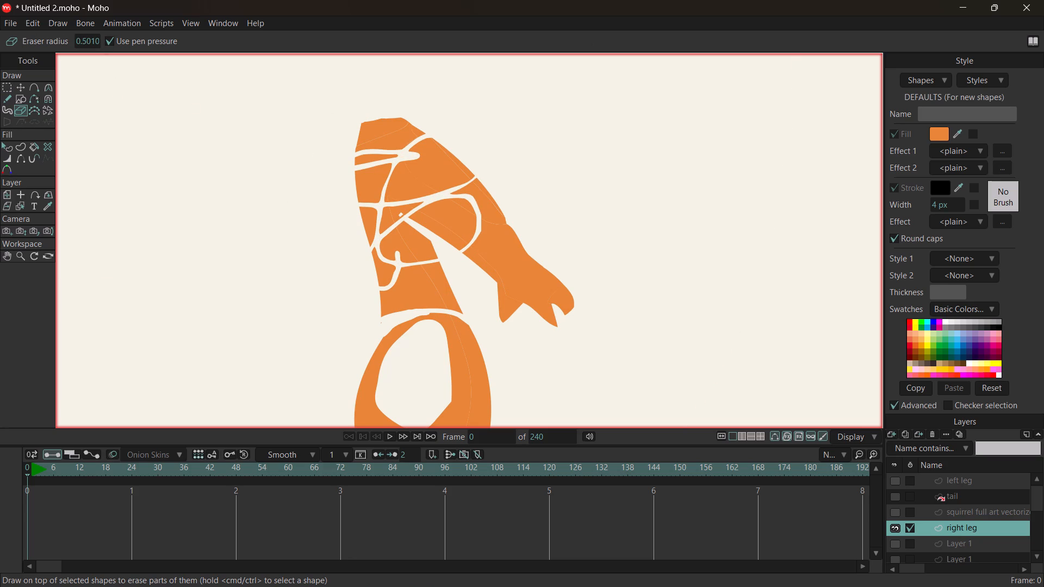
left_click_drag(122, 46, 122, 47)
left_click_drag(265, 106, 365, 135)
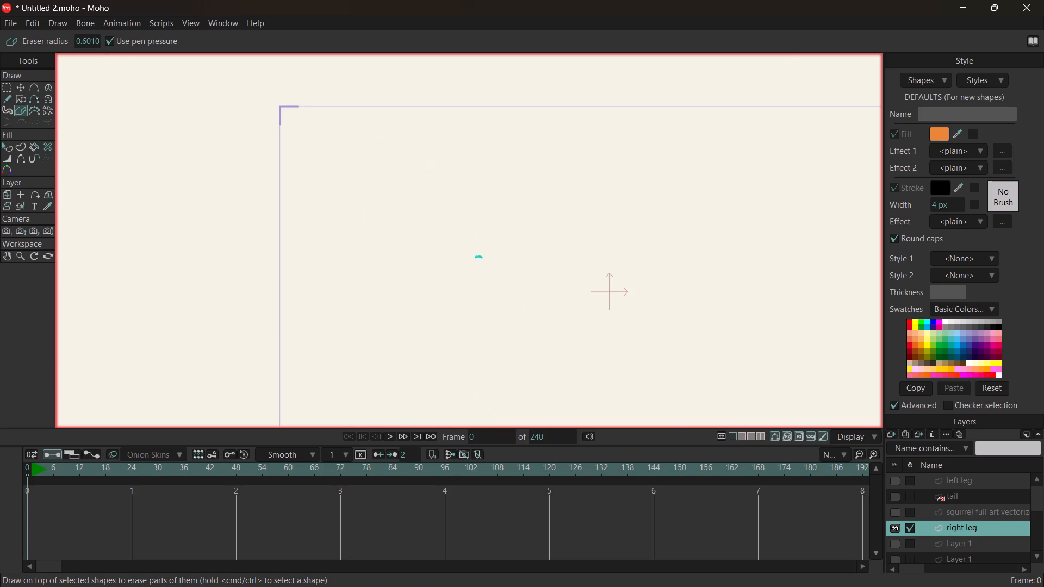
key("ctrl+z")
Set the eraser radius to 0.10 and erase the body, arm and hand above the thigh.
scroll(492, 255, "up", 3)
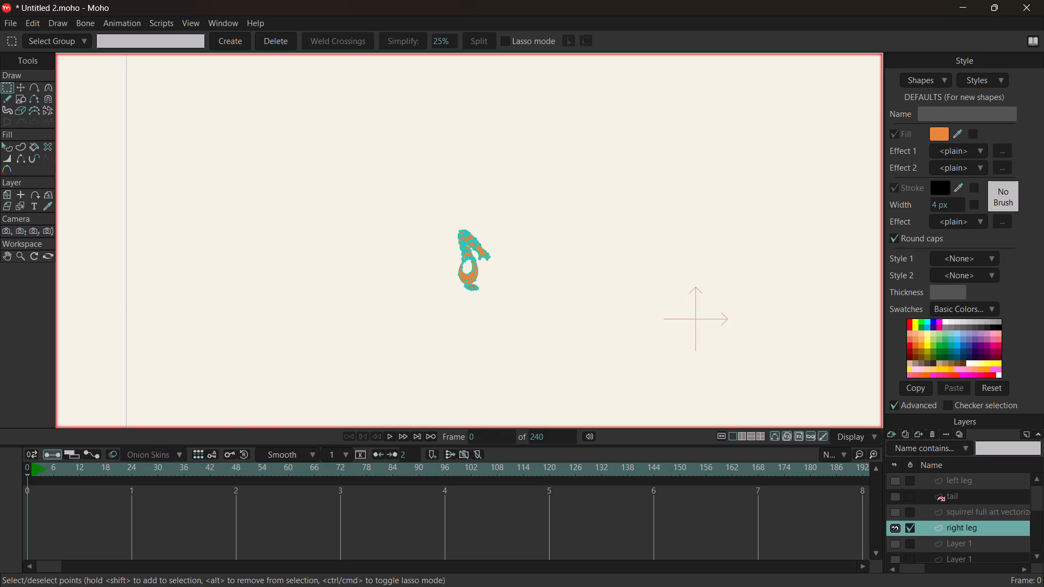
scroll(184, 74, "up", 3)
left_click(19, 110)
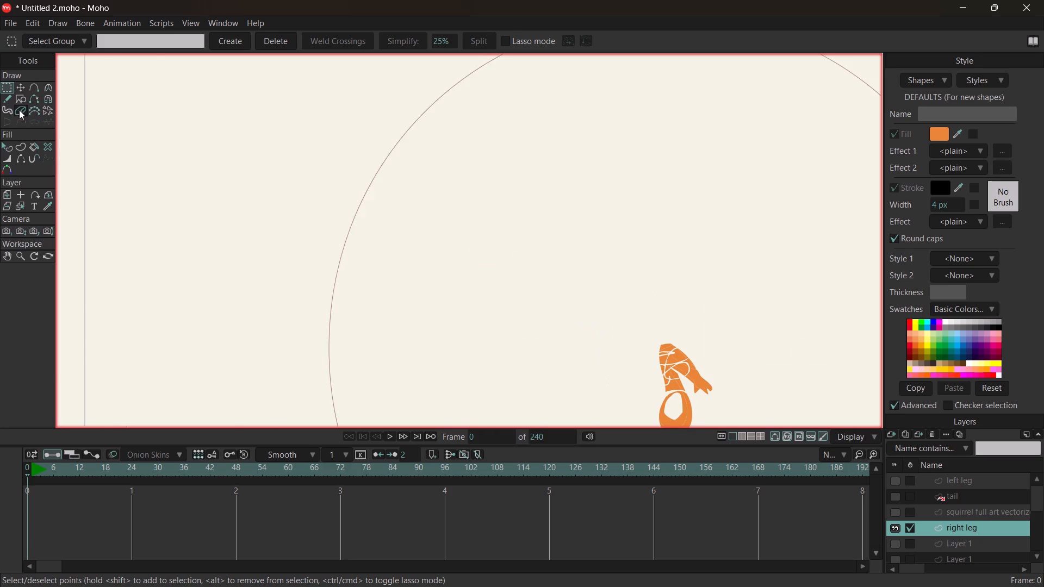
left_click_drag(97, 43, 83, 45)
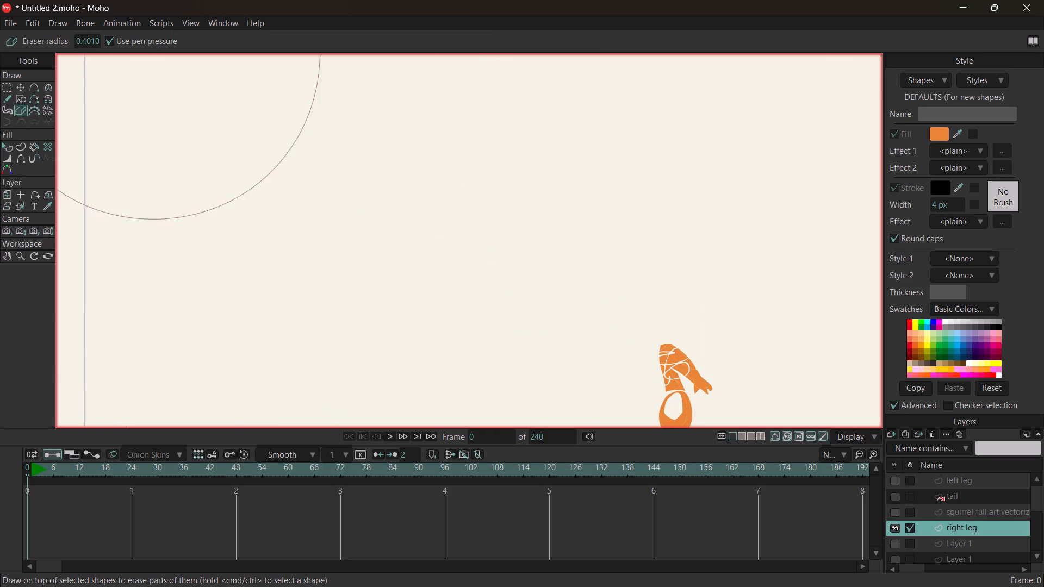
left_click_drag(83, 45, 71, 50)
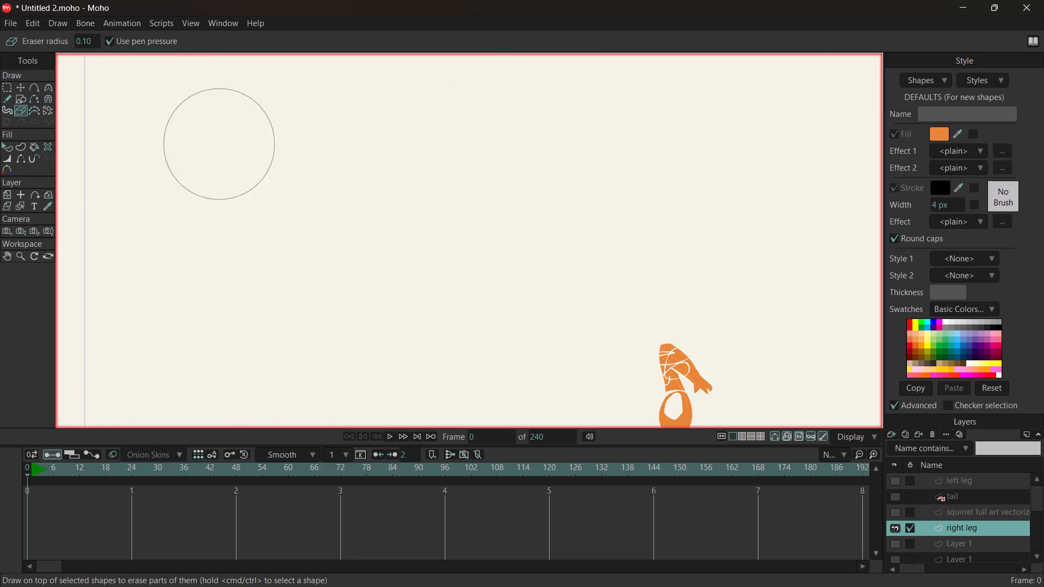
scroll(396, 179, "down", 2)
left_click(582, 274)
left_click(585, 279)
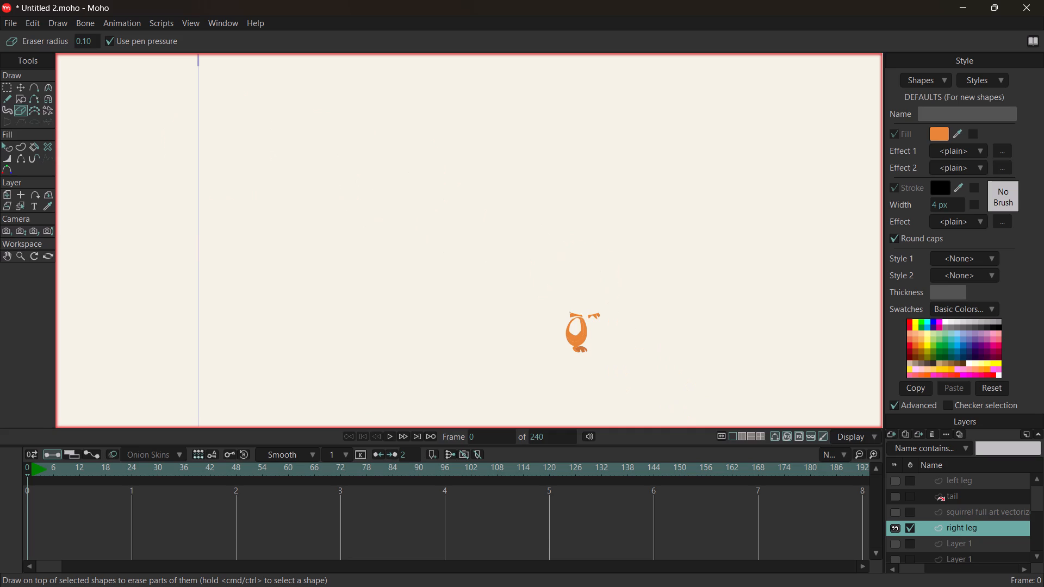
left_click(588, 281)
left_click(620, 296)
left_click(616, 295)
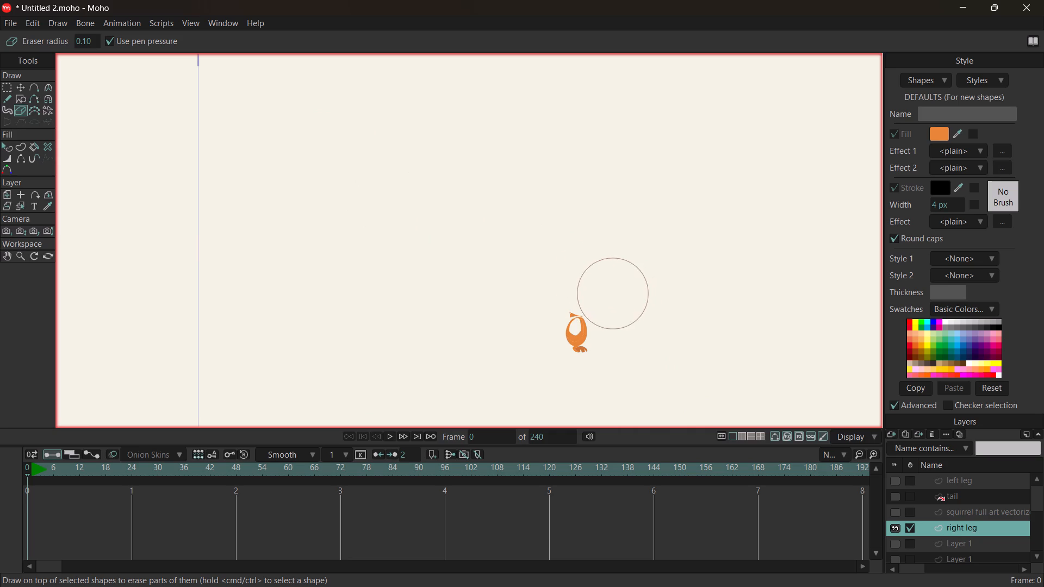
left_click(577, 280)
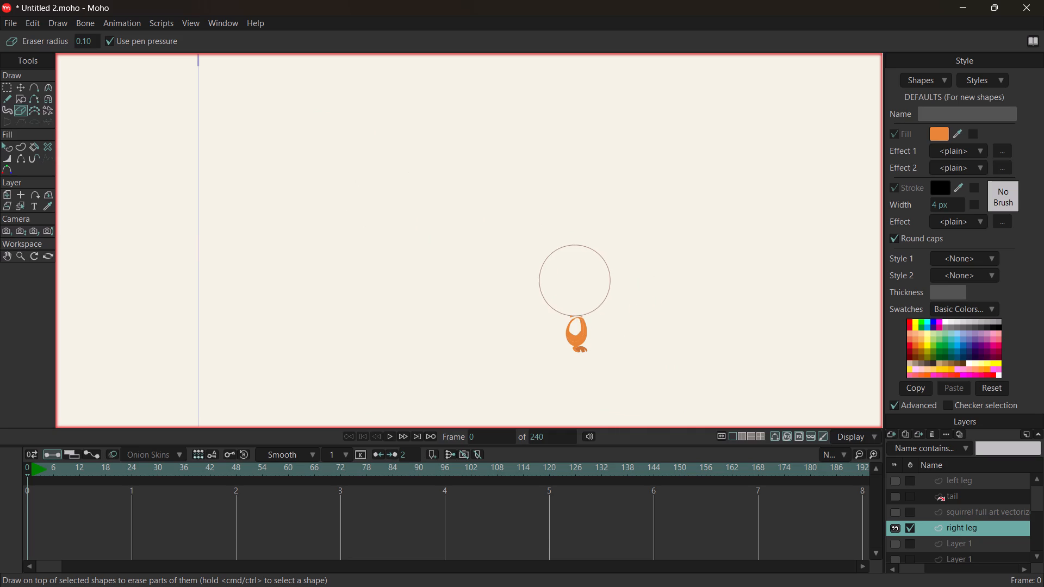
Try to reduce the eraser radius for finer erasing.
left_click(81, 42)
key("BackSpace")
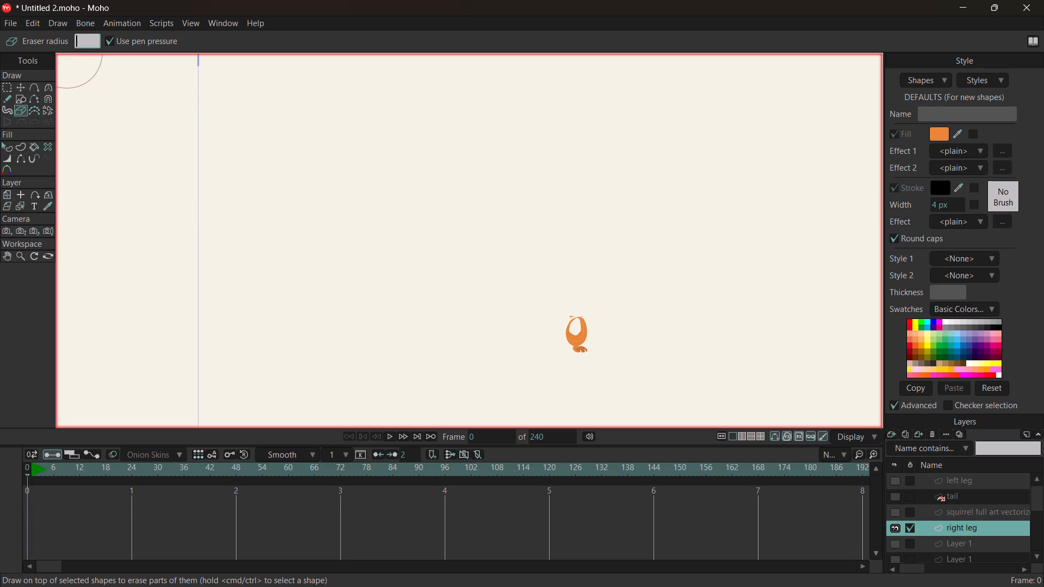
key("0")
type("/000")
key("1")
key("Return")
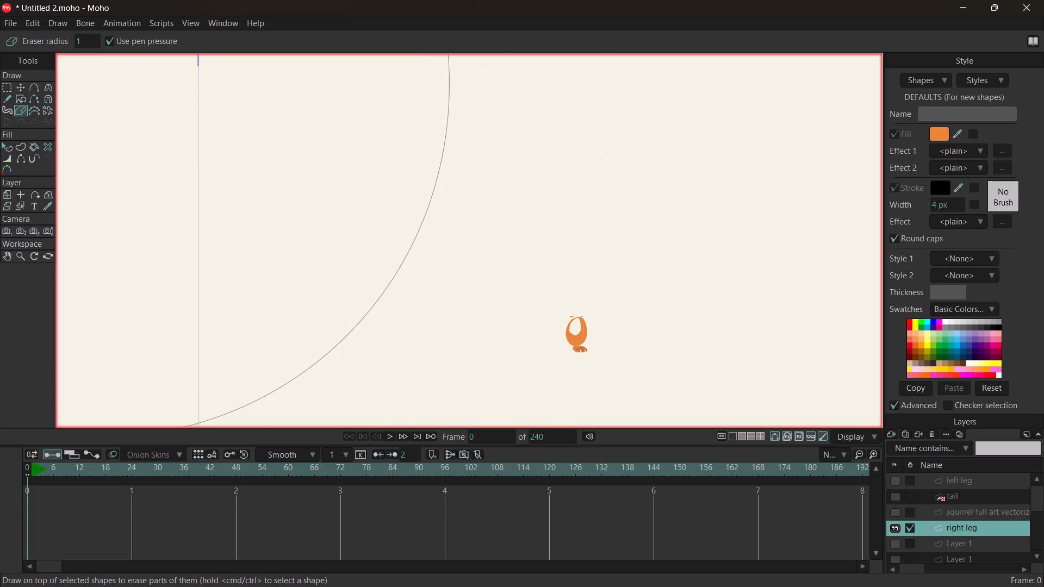
Set the eraser radius to 0.0001 and erase across the leftover sliver just above the thigh.
left_click(88, 41)
key("BackSpace")
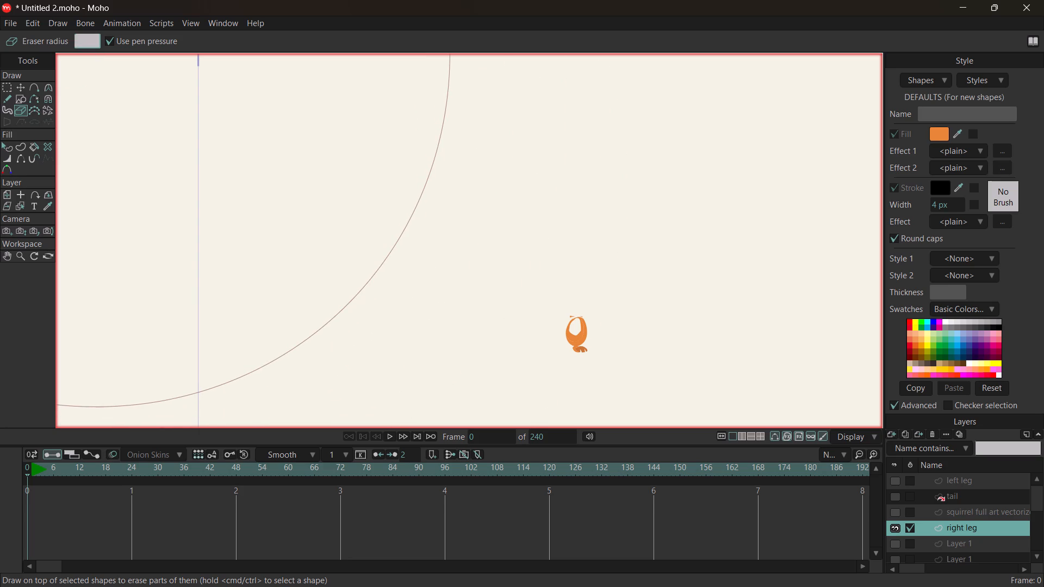
key("0")
type(".00")
type("01")
key("Return")
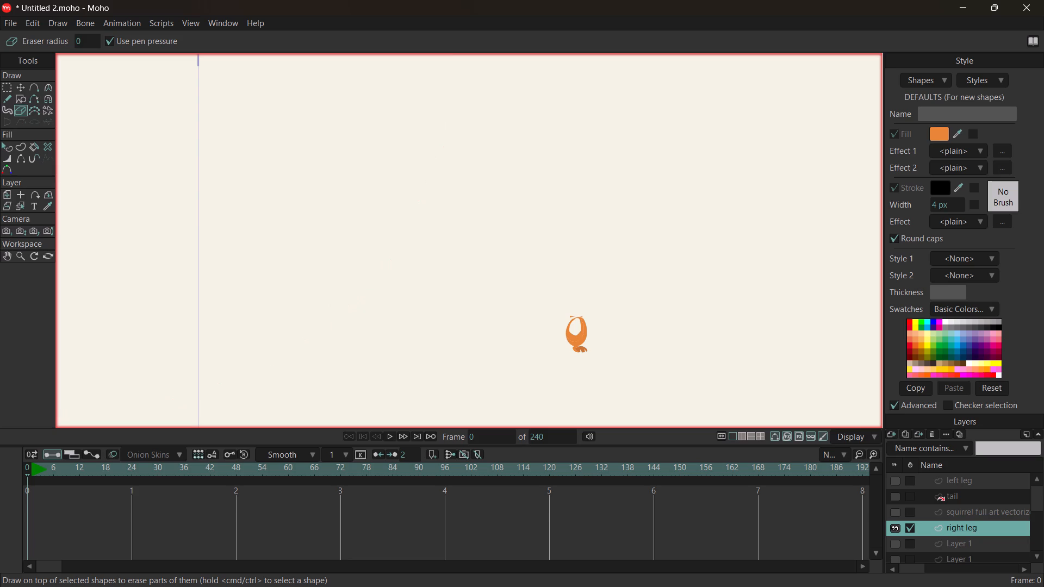
scroll(504, 419, "up", 3)
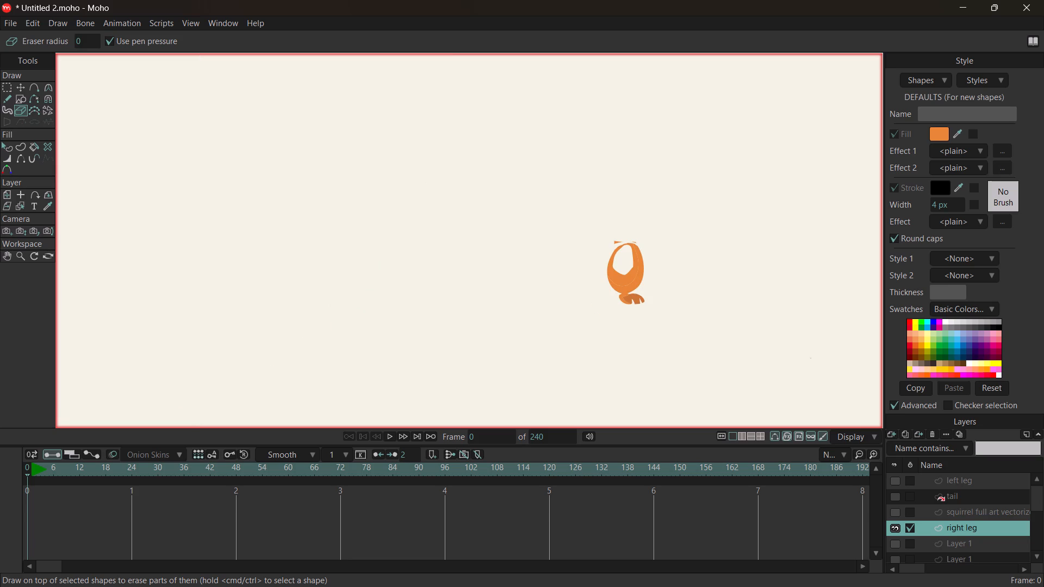
scroll(748, 323, "up", 5)
left_click_drag(456, 143, 458, 151)
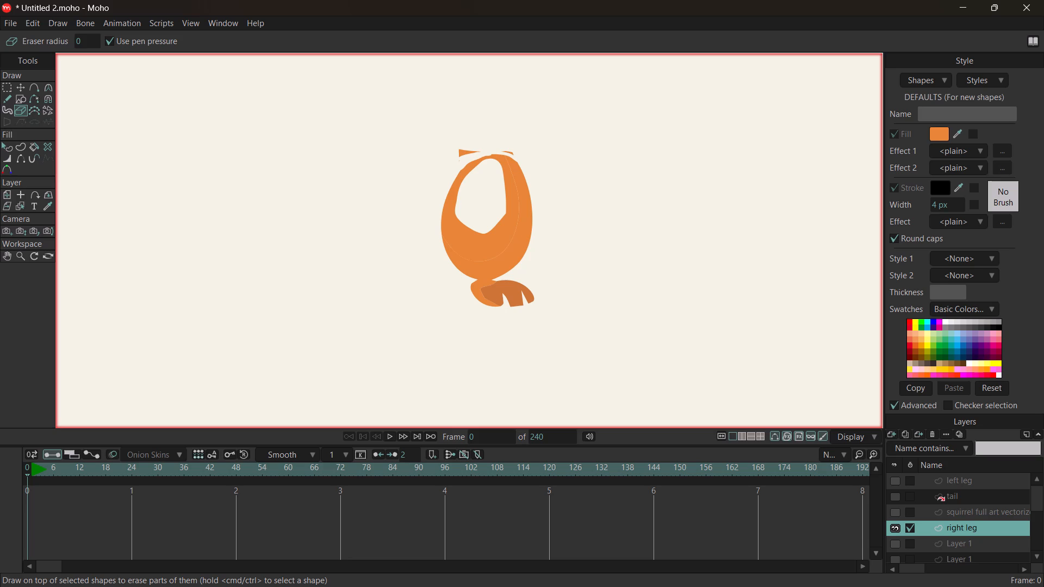
left_click_drag(458, 151, 462, 151)
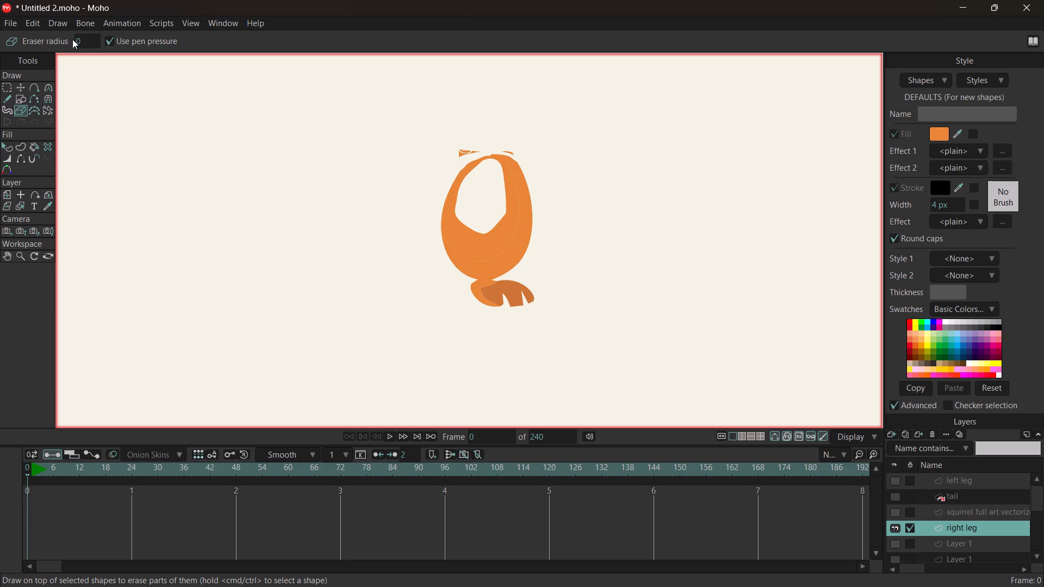
Set the eraser radius to 0.001 and erase the leftover strip above the inner part of the thigh.
left_click(78, 38)
key("BackSpace")
key("BackSpace")
type("0.001")
key("Return")
left_click_drag(488, 149, 458, 149)
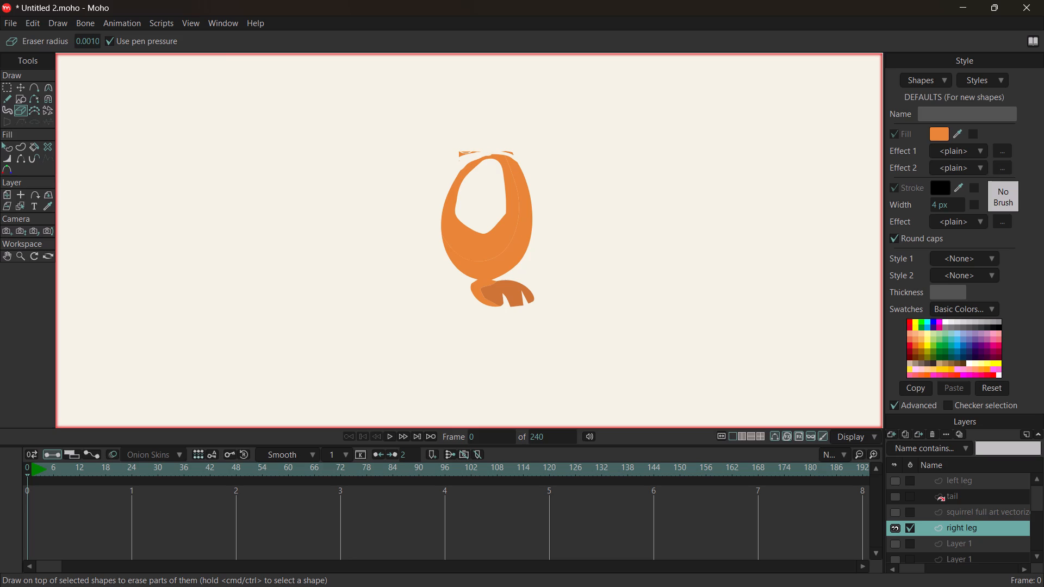
left_click_drag(458, 149, 468, 151)
Erase the tiny remaining speck and the thin orange sliver floating above the top of the thigh.
scroll(510, 183, "up", 12)
left_click_drag(219, 261, 243, 268)
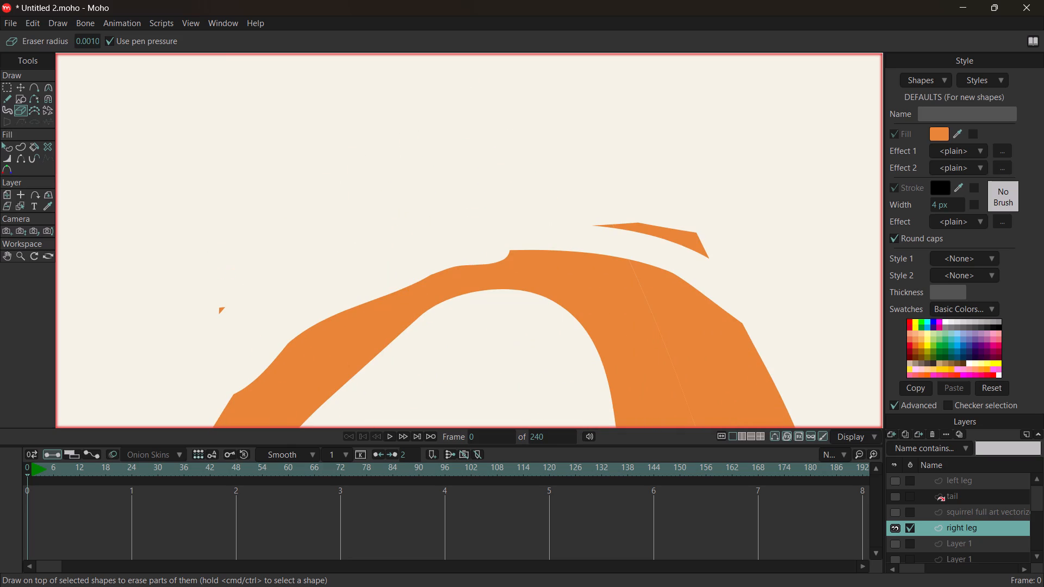
left_click_drag(243, 268, 410, 273)
left_click_drag(713, 246, 662, 230)
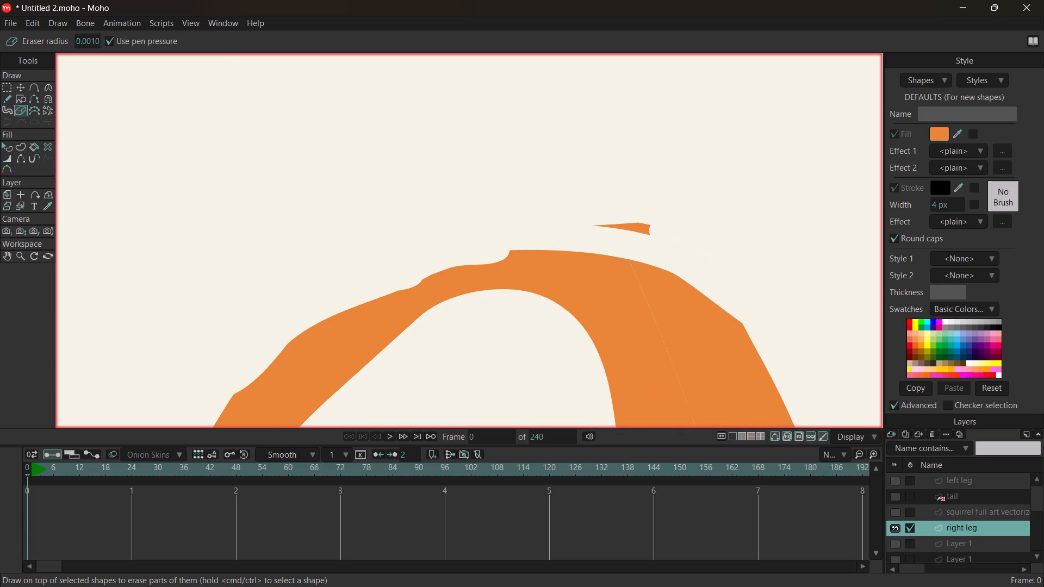
left_click_drag(662, 230, 585, 216)
Reshape the first dent in the thigh's upper outline by raising the points on both sides and deleting the point inside it.
scroll(580, 213, "down", 7)
scroll(396, 198, "down", 4)
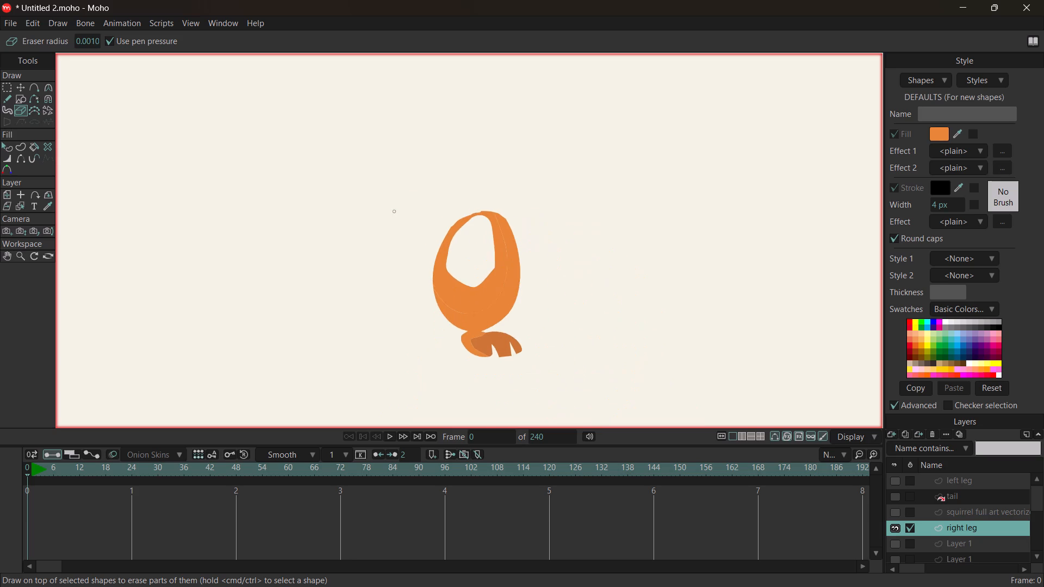
scroll(459, 257, "up", 6)
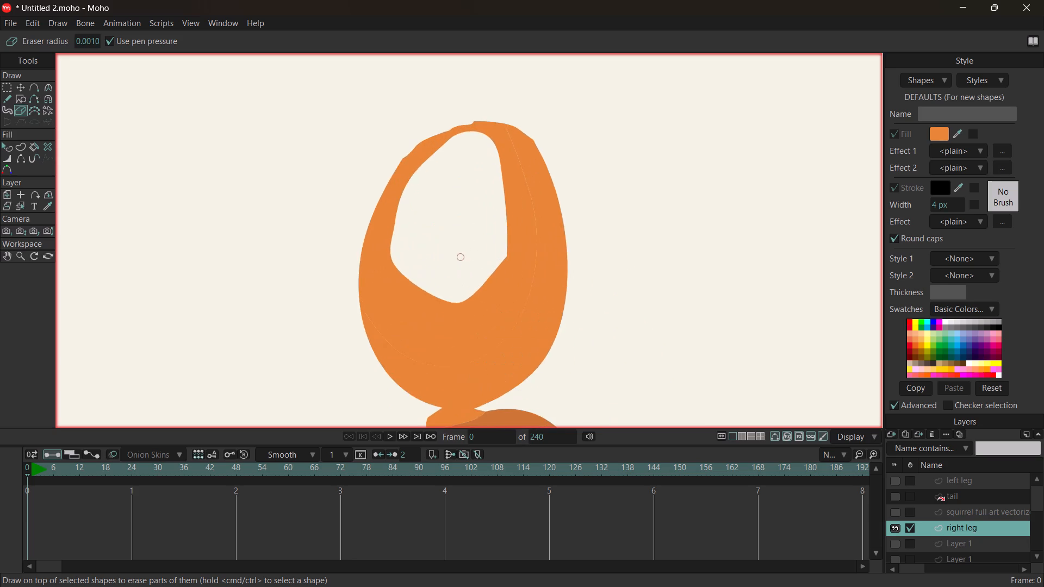
scroll(459, 257, "down", 4)
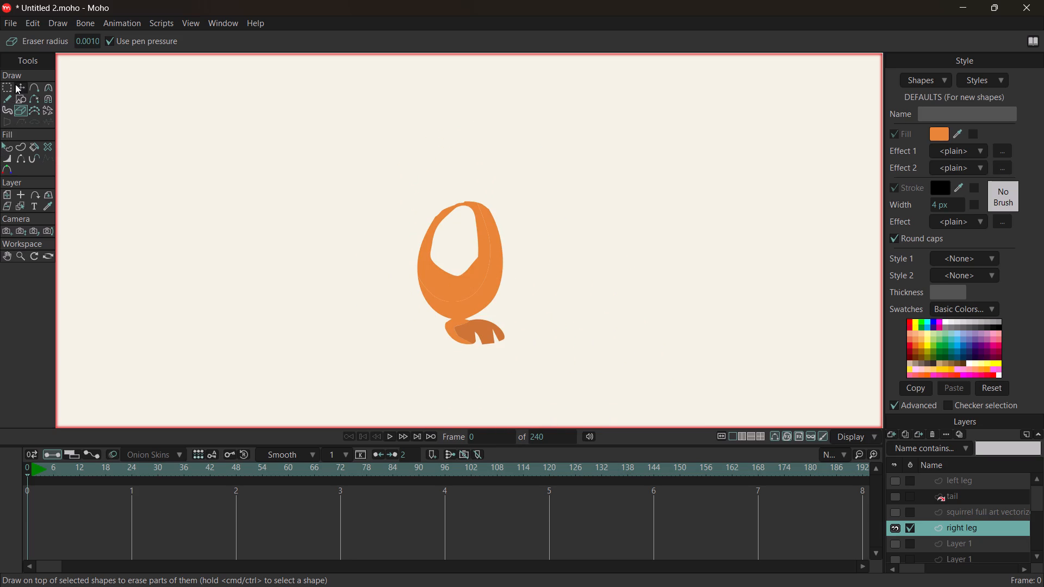
left_click(6, 86)
left_click(16, 84)
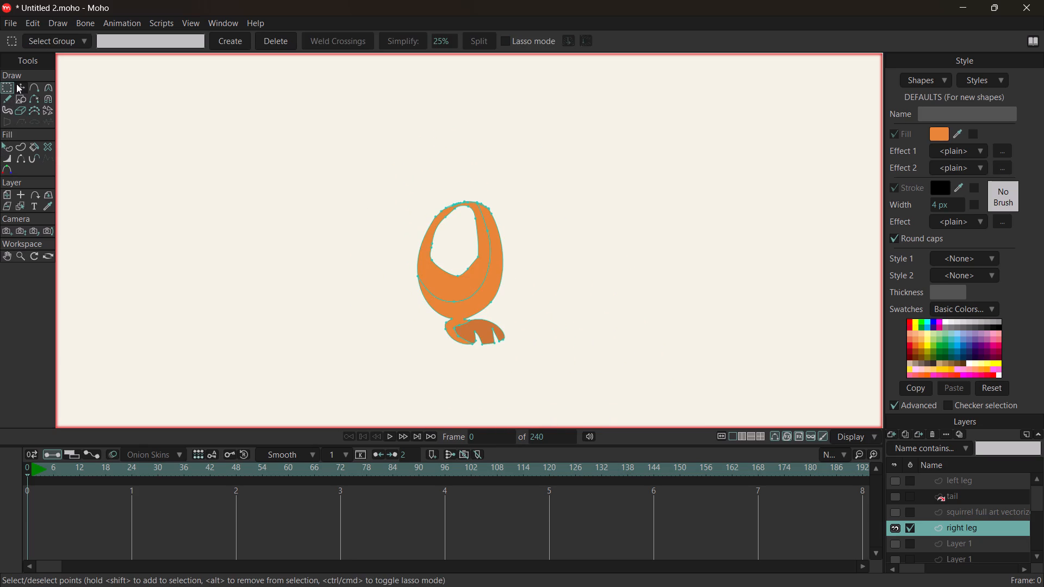
scroll(500, 199, "up", 3)
left_click(428, 269)
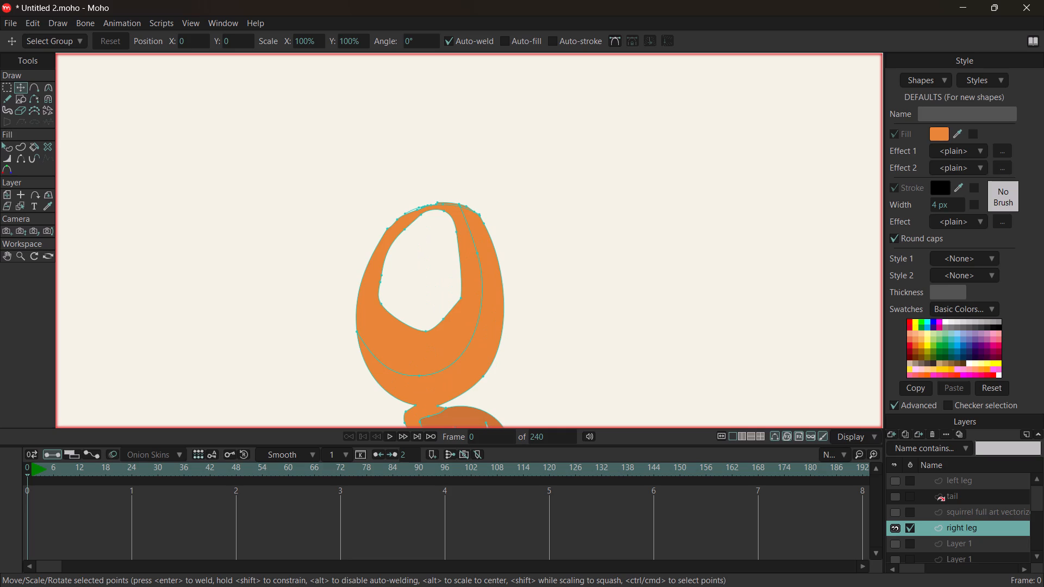
double_click(428, 269)
scroll(407, 217, "up", 13)
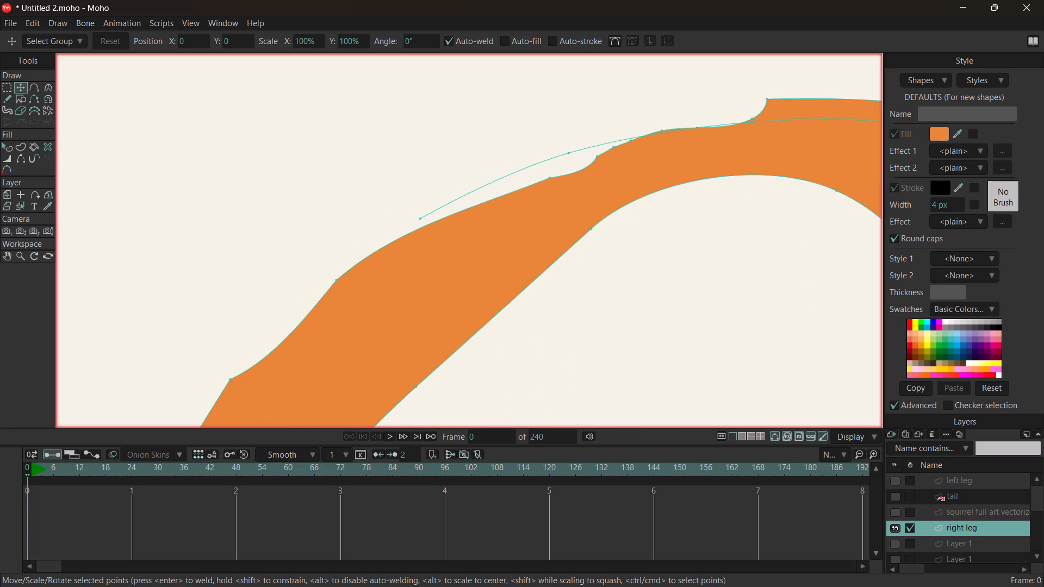
left_click_drag(550, 179, 550, 163)
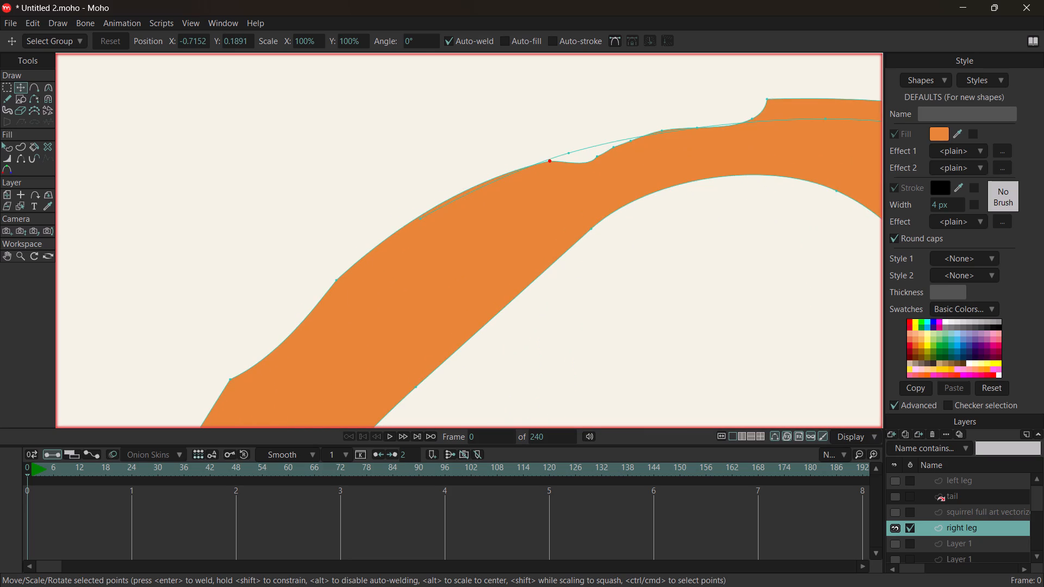
left_click_drag(597, 157, 605, 139)
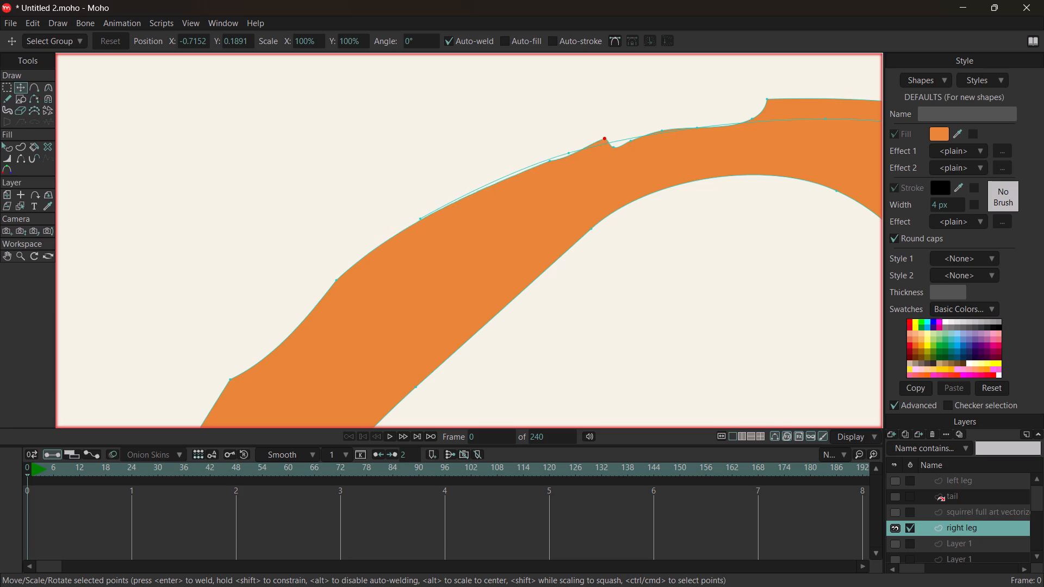
left_click_drag(605, 139, 608, 138)
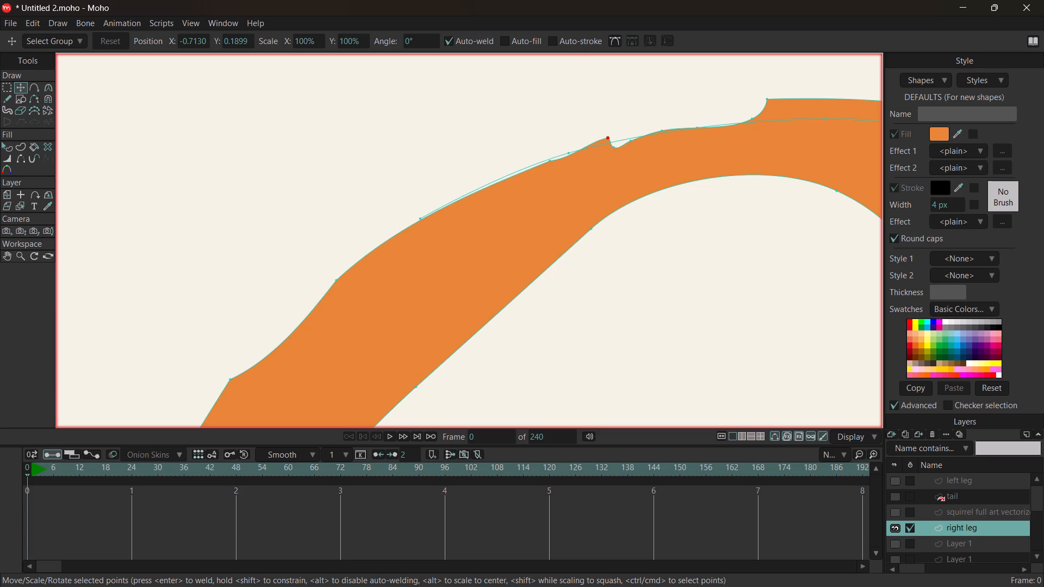
left_click(614, 146)
key("Delete")
Shift the next outline point toward the thigh's peak, and delete it with the three other points forming the remaining notch.
left_click_drag(630, 141, 688, 124)
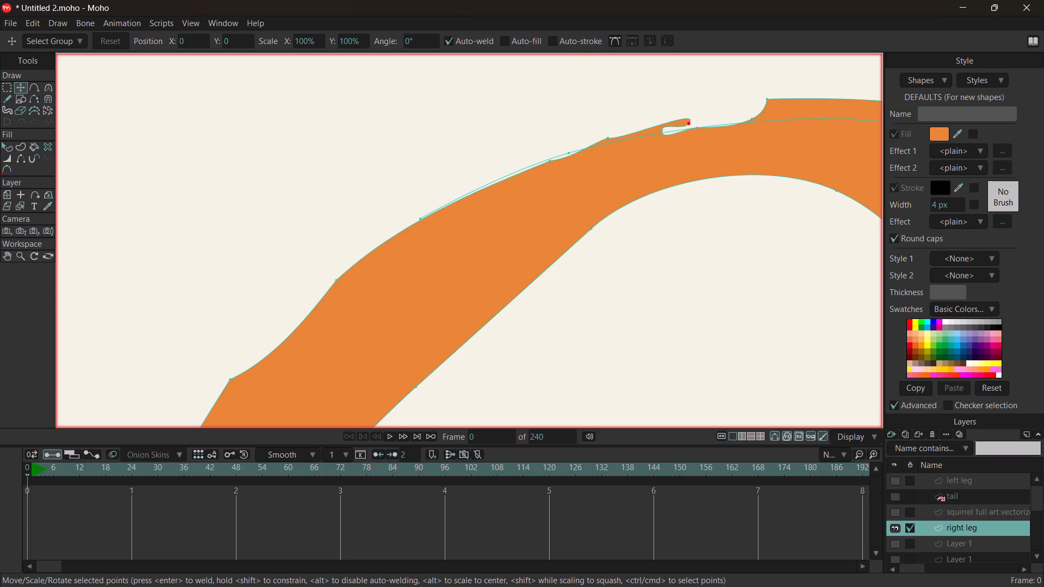
left_click_drag(688, 124, 688, 120)
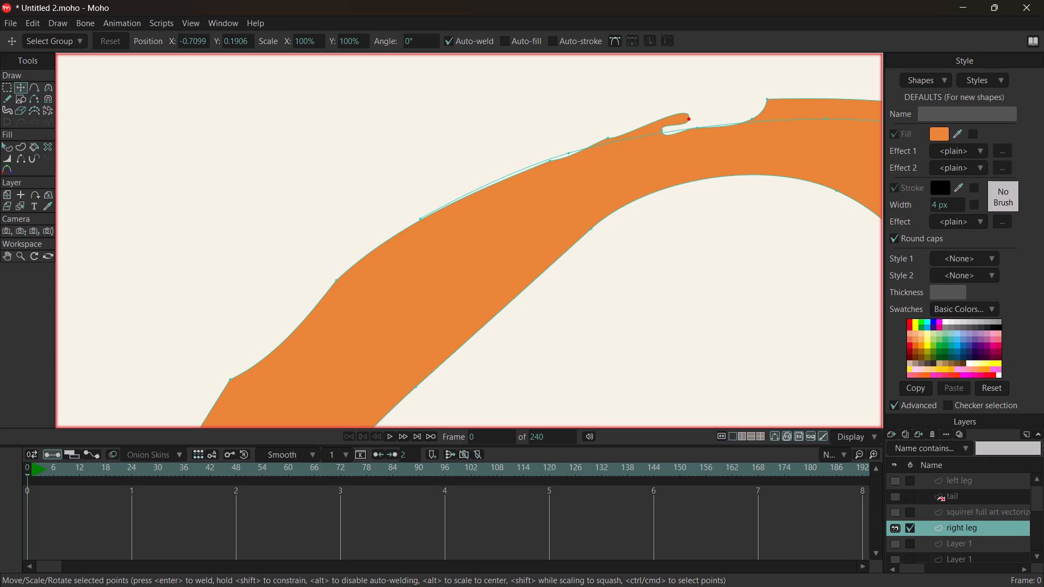
left_click(661, 131)
key("Delete")
left_click(697, 127)
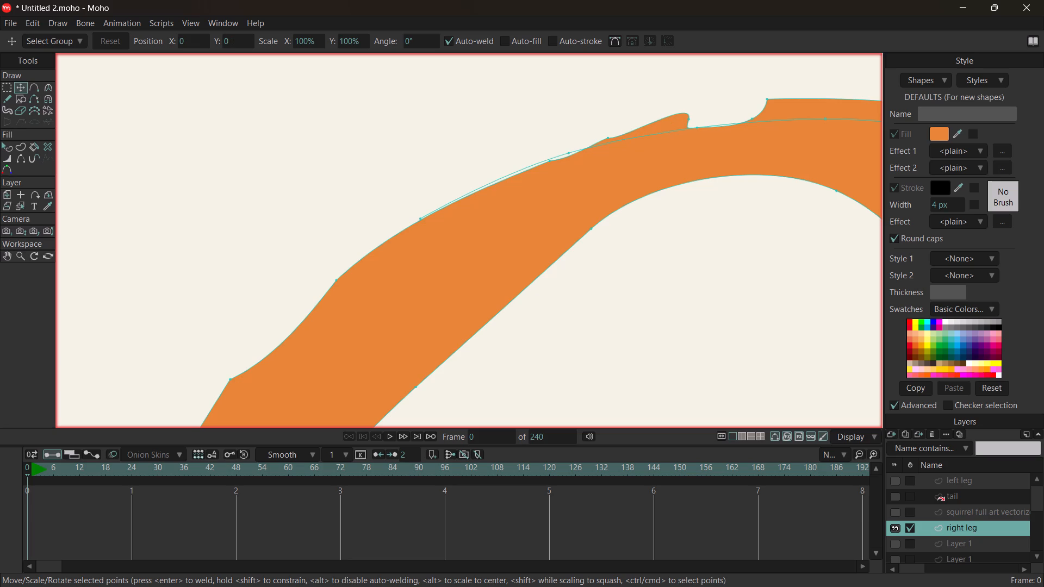
key("Delete")
left_click(754, 119)
key("Delete")
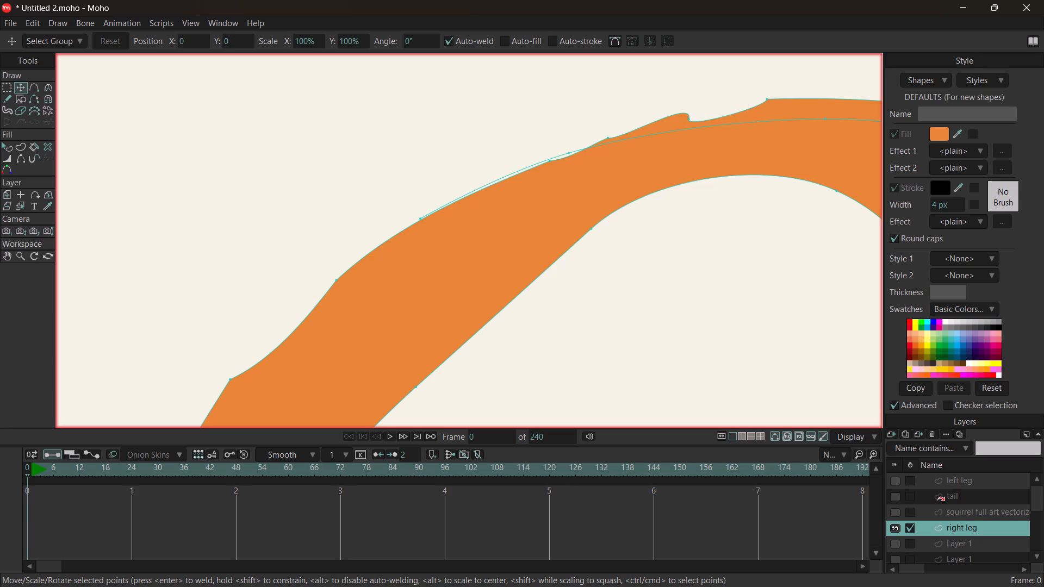
left_click(689, 119)
key("Delete")
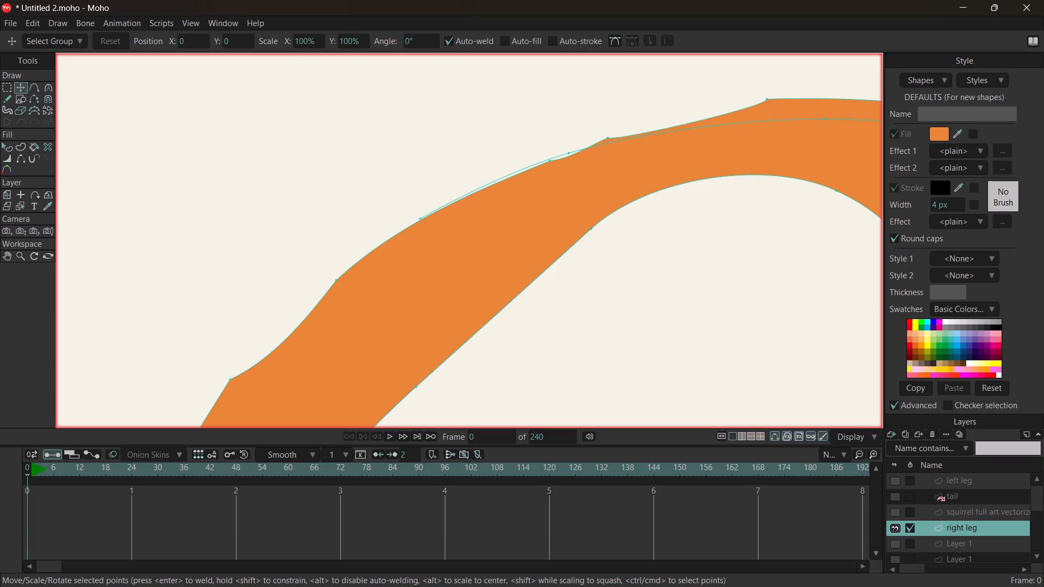
Spread apart the two remaining points on the upper slope of the thigh outline to smooth its curve.
left_click_drag(551, 158, 527, 164)
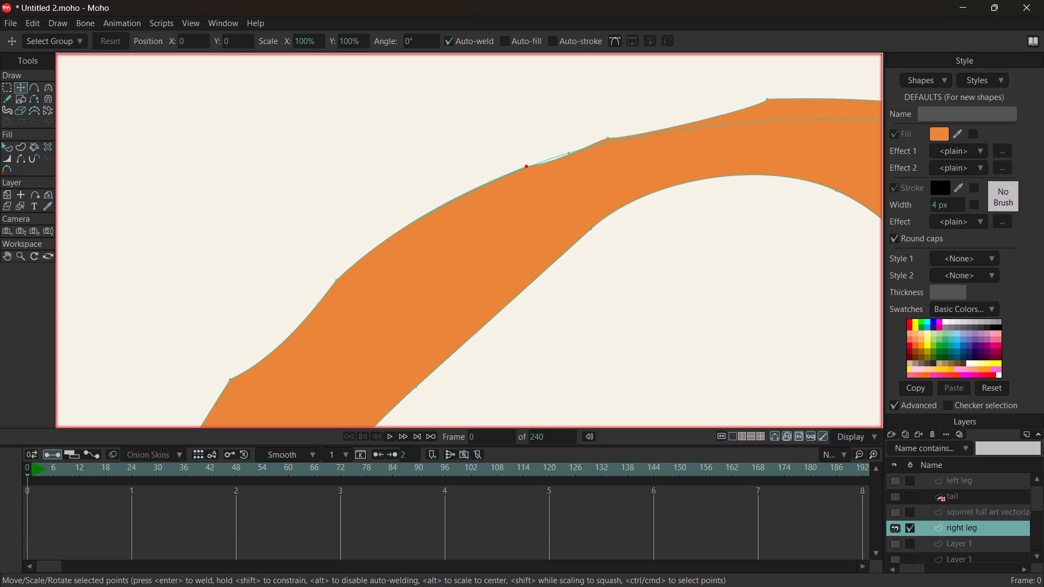
left_click_drag(527, 164, 526, 164)
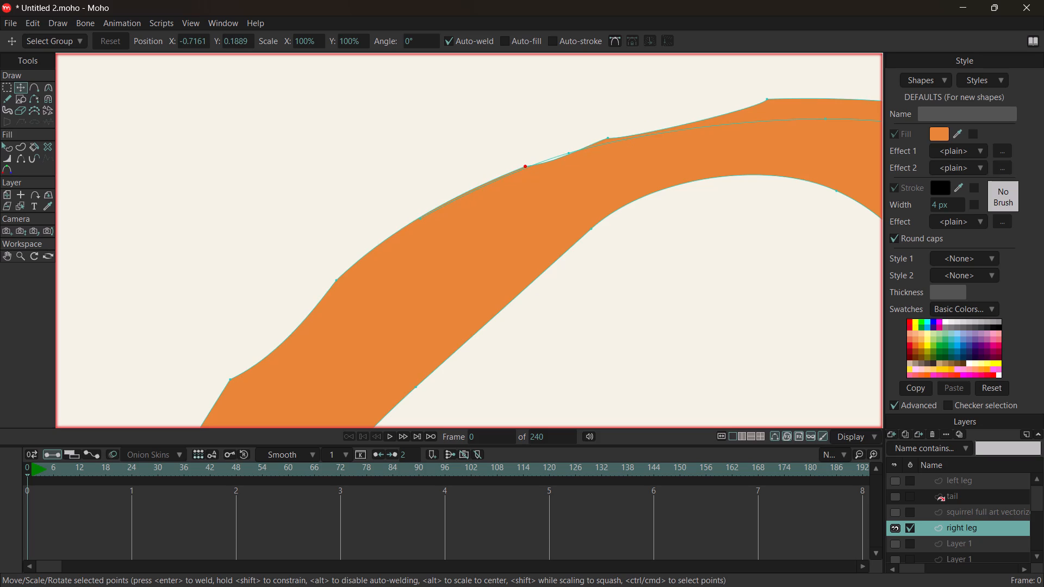
left_click_drag(606, 136, 663, 121)
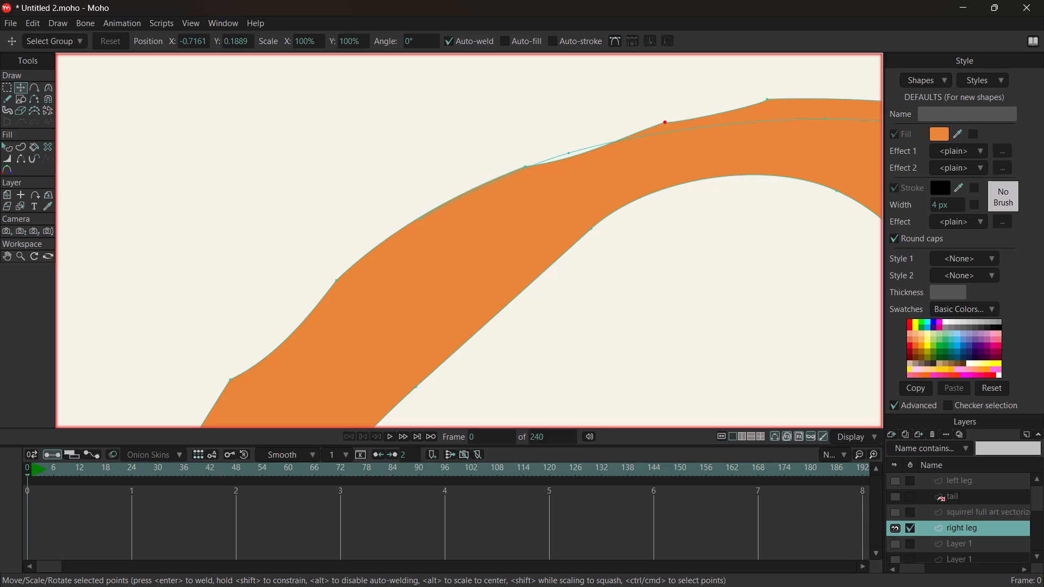
left_click_drag(663, 121, 668, 118)
Add a point to the thigh's upper outline midway between the two repositioned points.
left_click(32, 88)
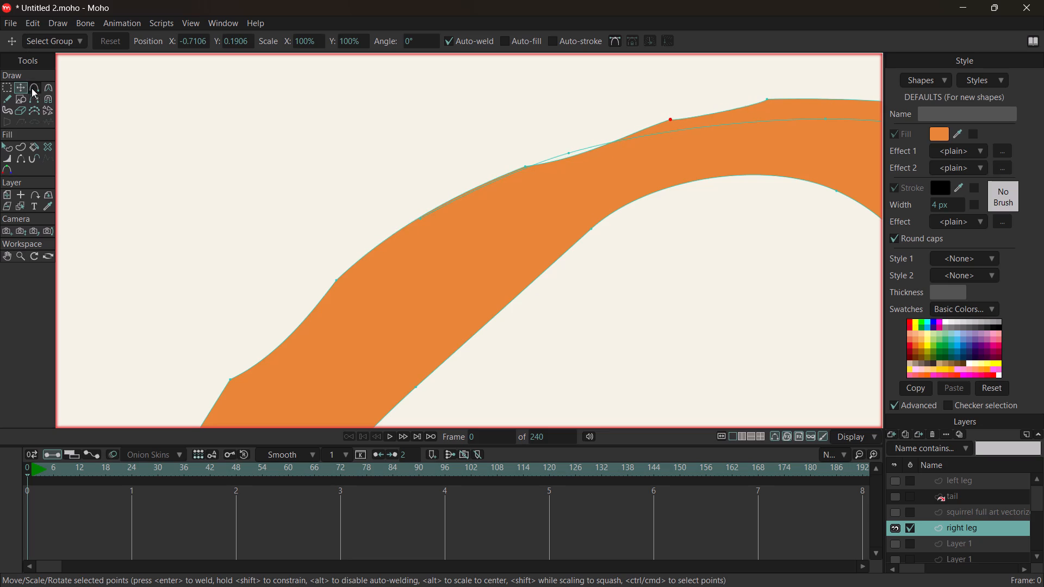
left_click(592, 153)
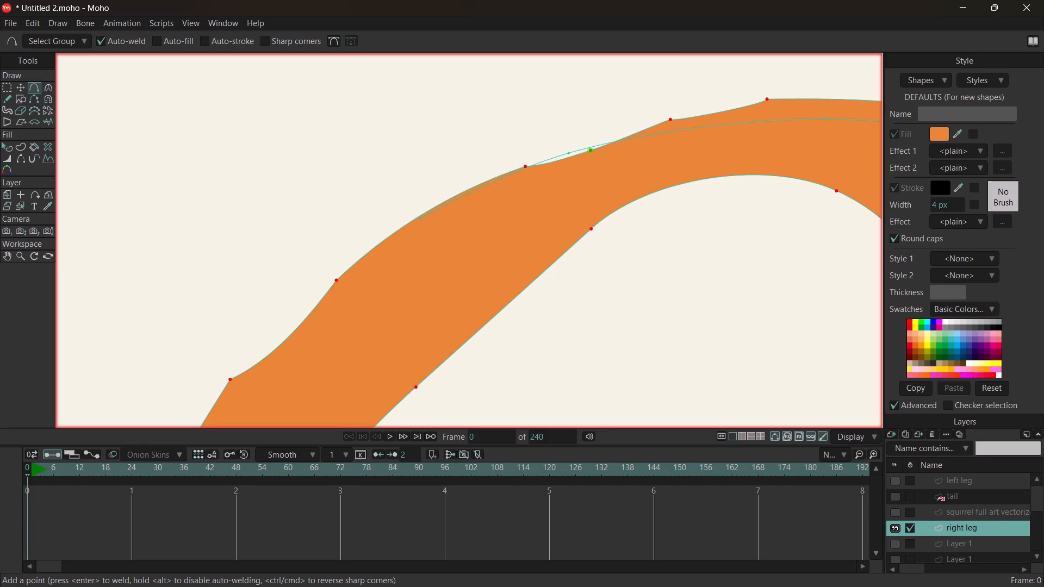
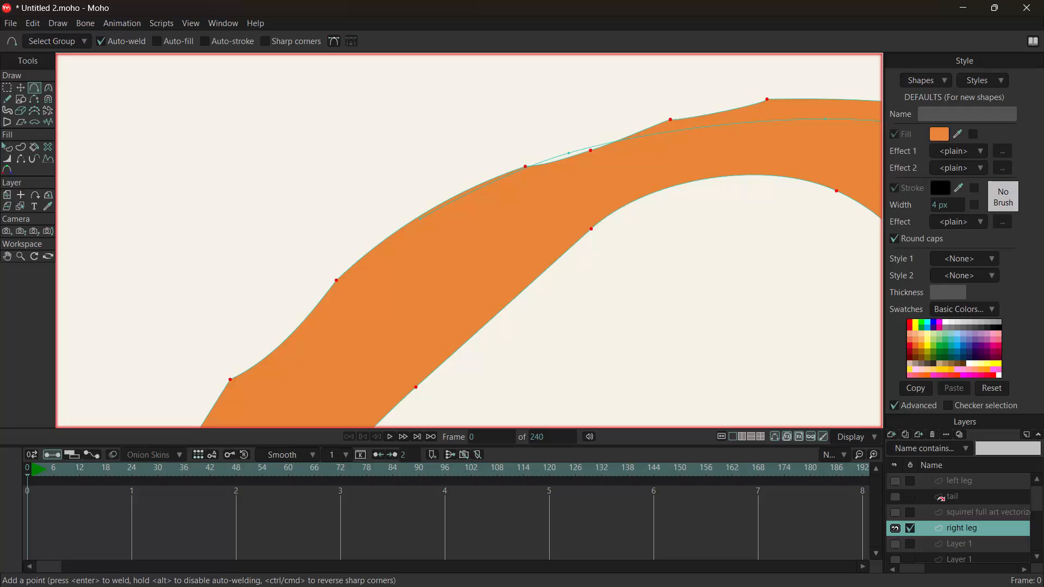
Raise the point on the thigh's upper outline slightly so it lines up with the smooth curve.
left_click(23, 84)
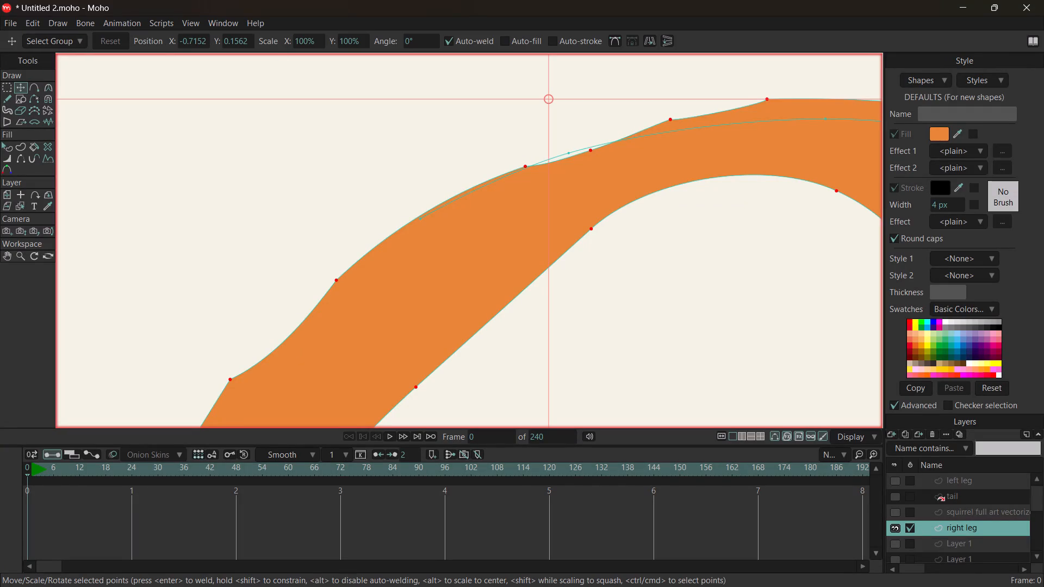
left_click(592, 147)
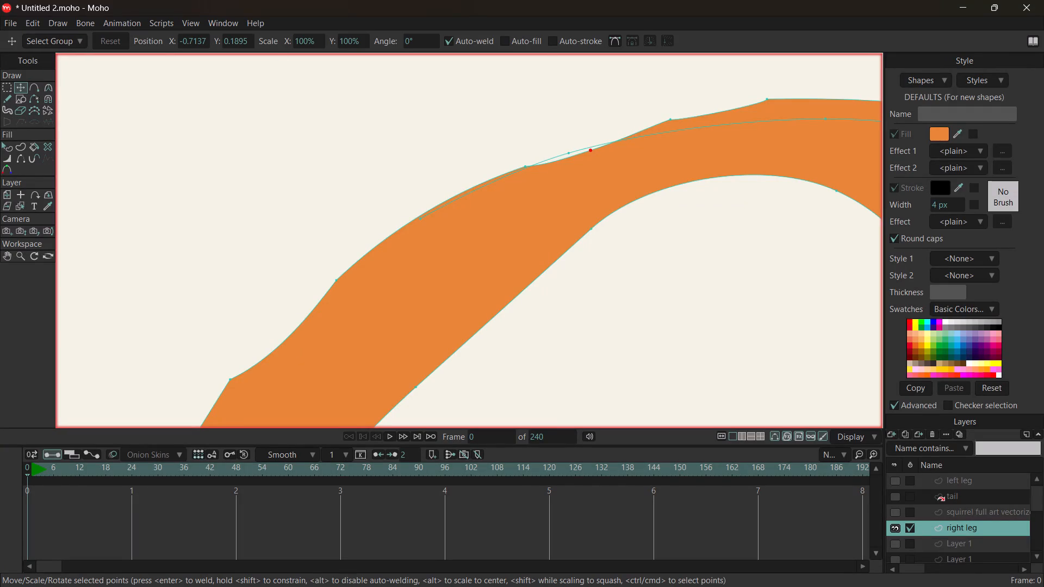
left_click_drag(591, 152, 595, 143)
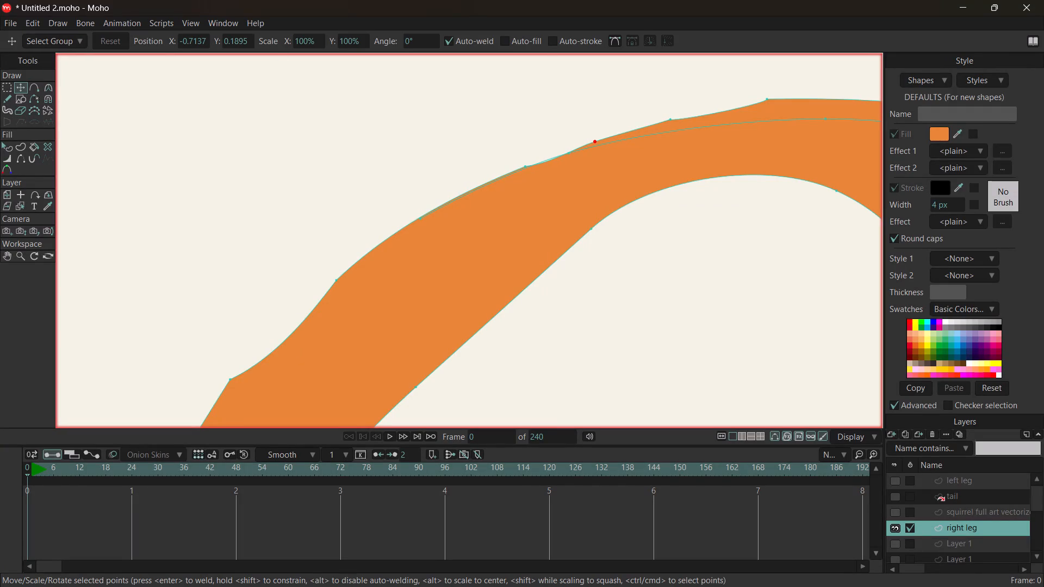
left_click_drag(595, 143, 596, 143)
Select the ring-shaped inner thigh piece and move it up and away from the rest of the right leg.
scroll(686, 297, "down", 6)
scroll(756, 291, "down", 4)
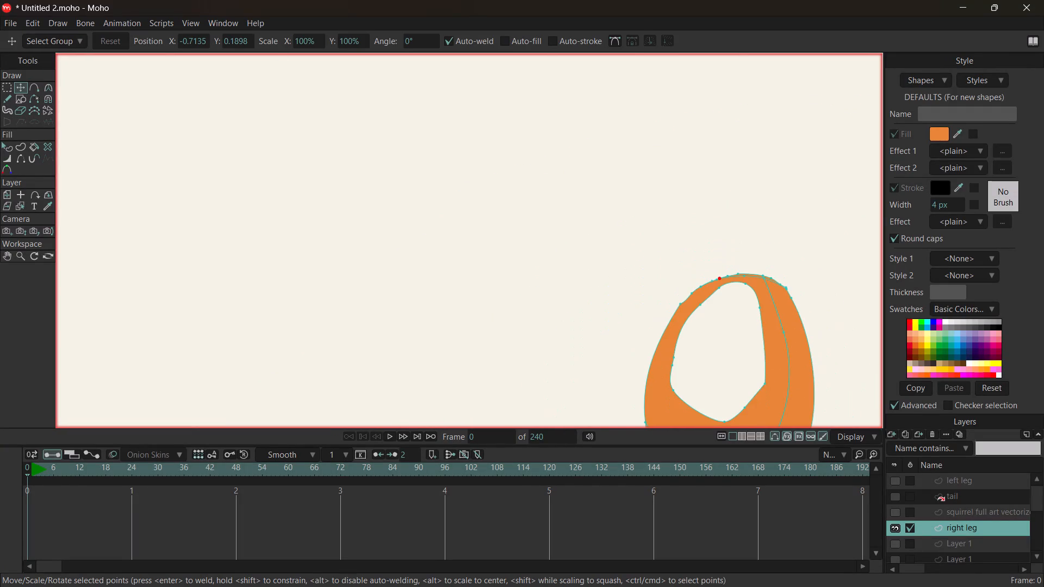
scroll(807, 367, "down", 7)
scroll(824, 392, "up", 4)
left_click_drag(824, 393, 722, 316)
right_click_drag(824, 393, 722, 316)
scroll(931, 335, "up", 5)
scroll(765, 321, "up", 5)
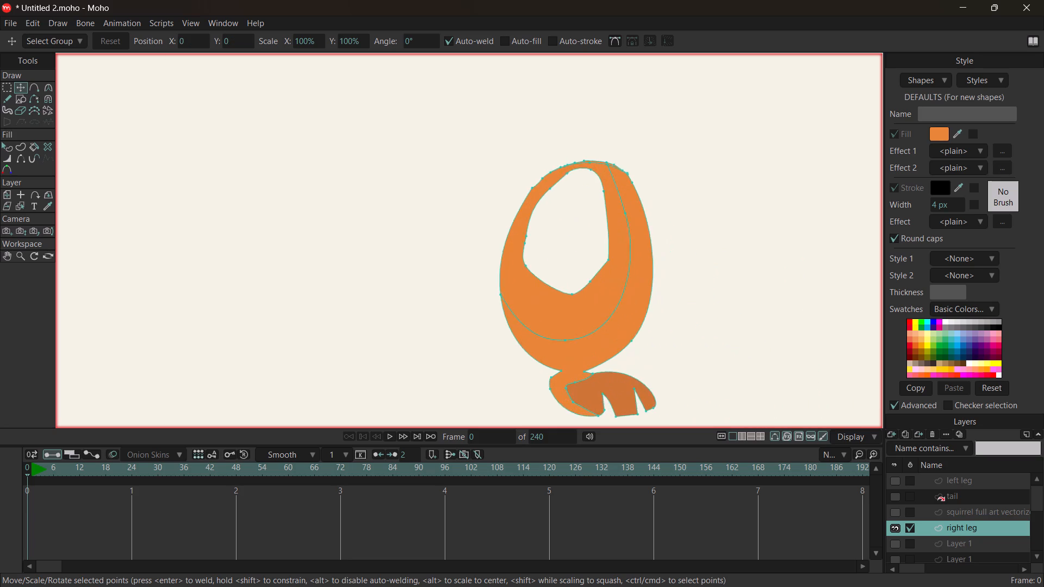
scroll(738, 317, "up", 3)
left_click(425, 276)
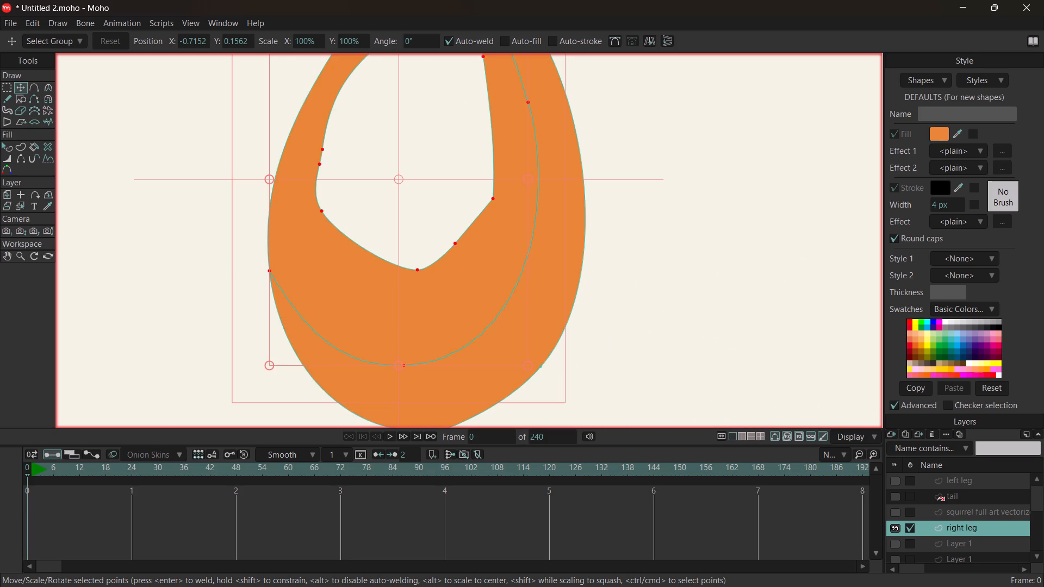
scroll(450, 342, "down", 3)
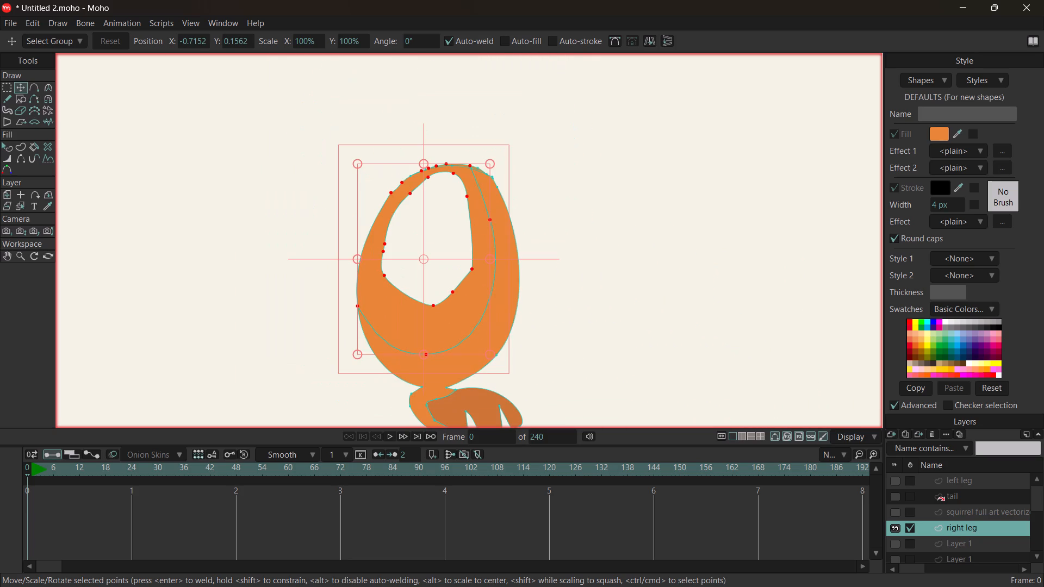
left_click(454, 365)
left_click_drag(461, 346, 227, 282)
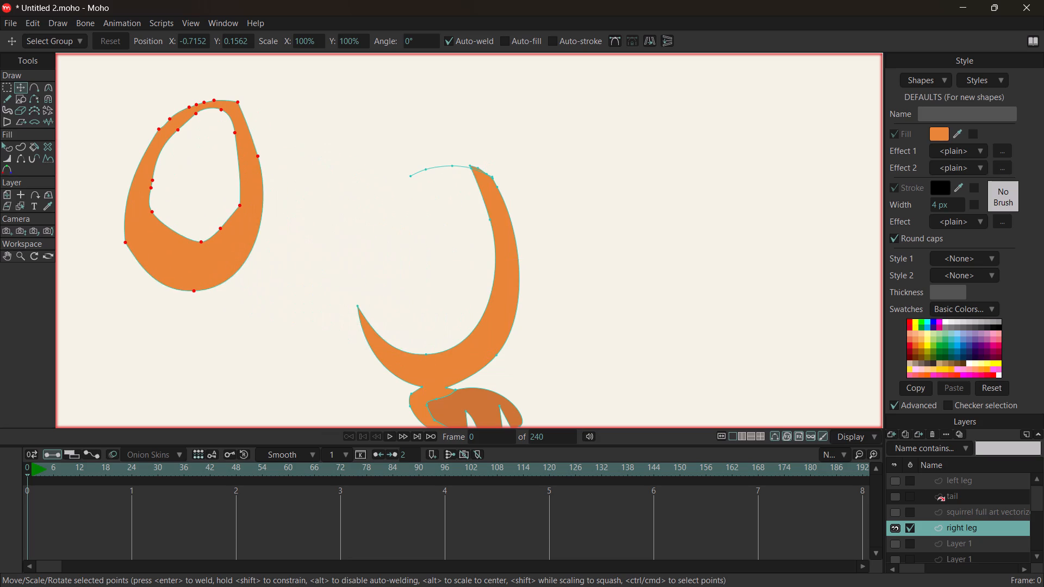
left_click_drag(227, 282, 228, 272)
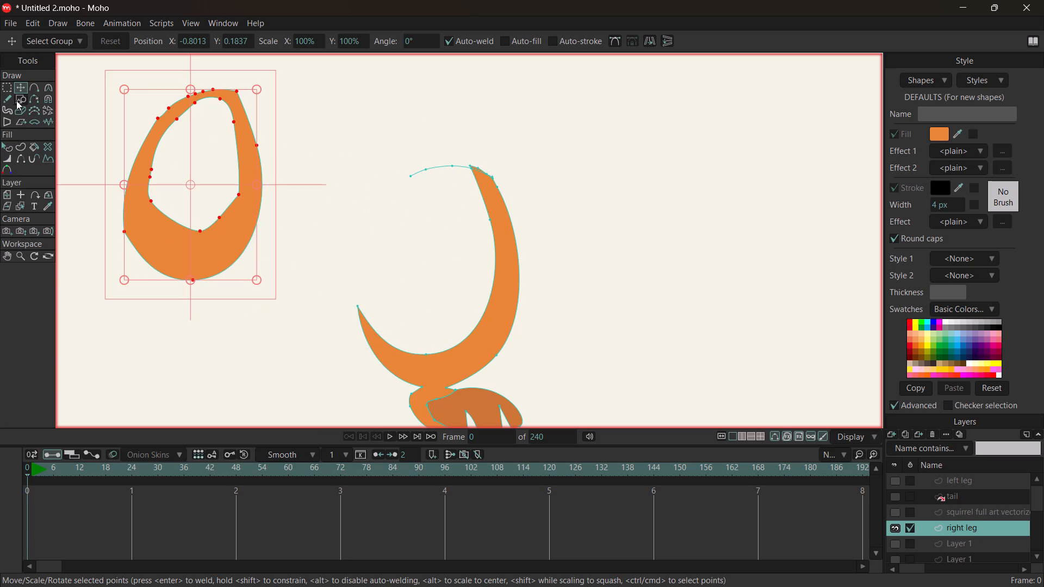
Draw a new curved thigh outline from the crescent's pointed tip up to the open end of the top curve, welding both ends.
left_click(35, 89)
scroll(455, 385, "up", 4)
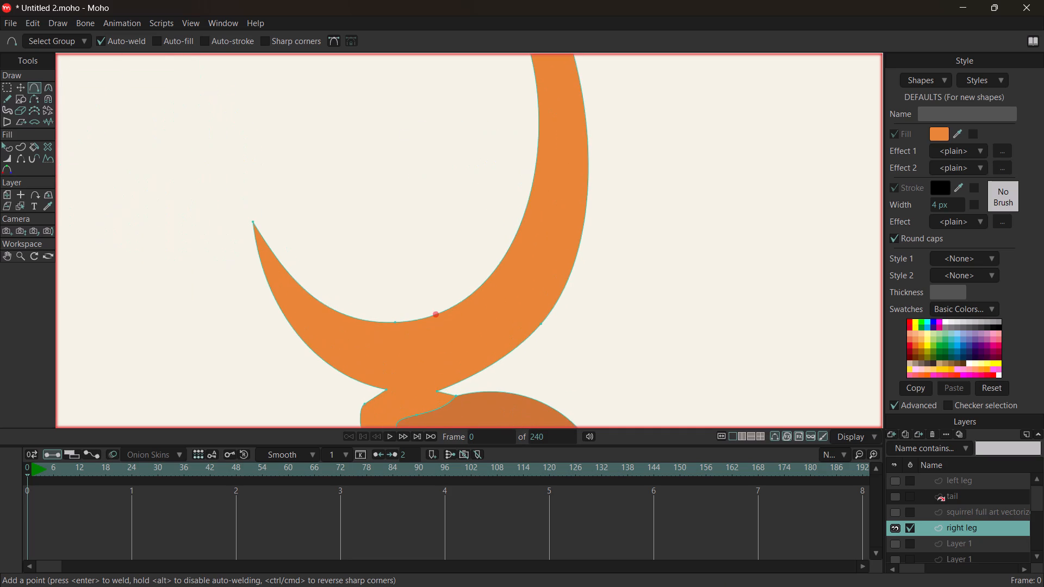
scroll(372, 303, "down", 3)
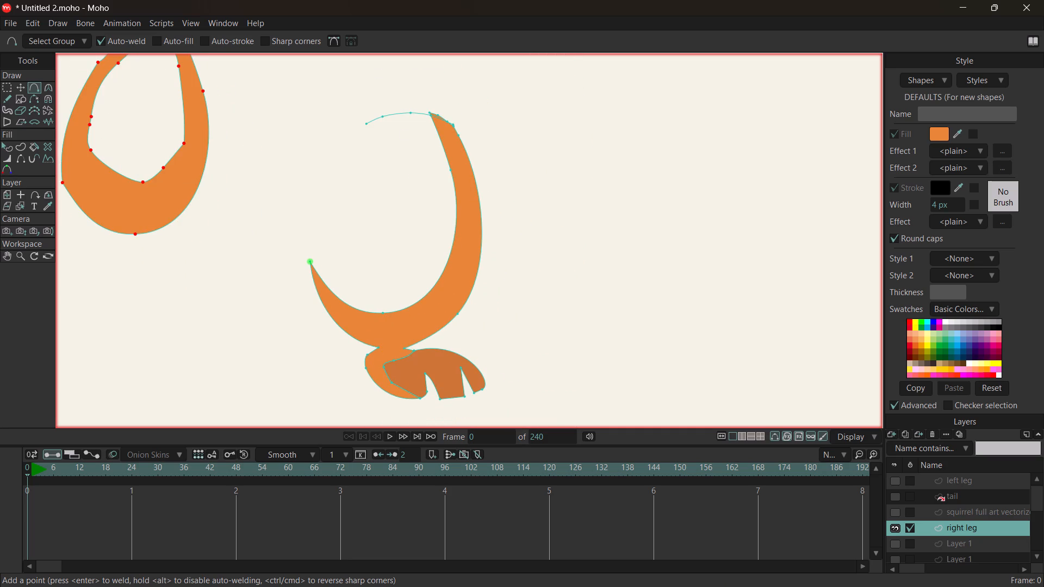
left_click(312, 260)
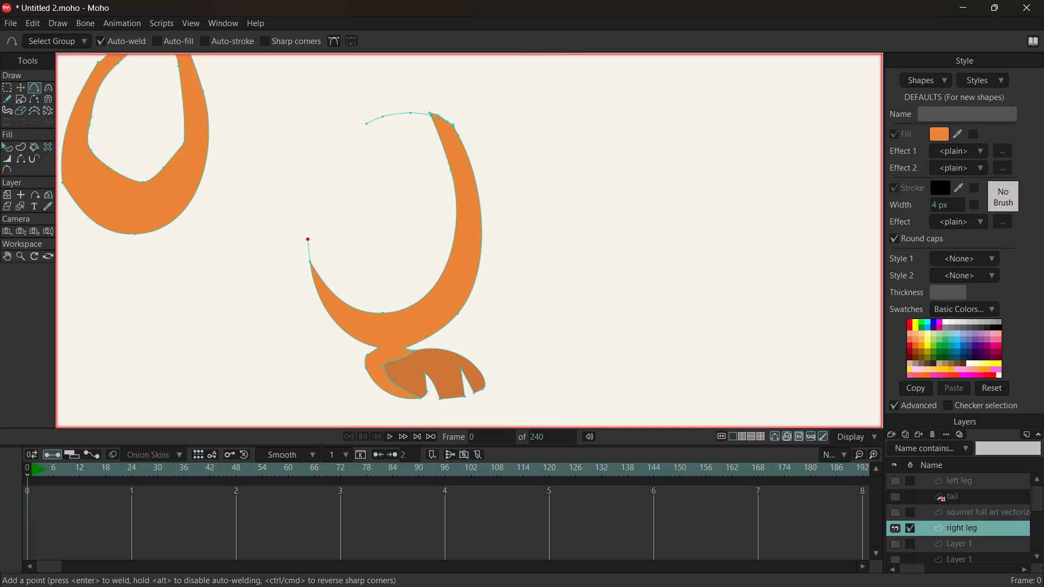
left_click(308, 239)
left_click(313, 204)
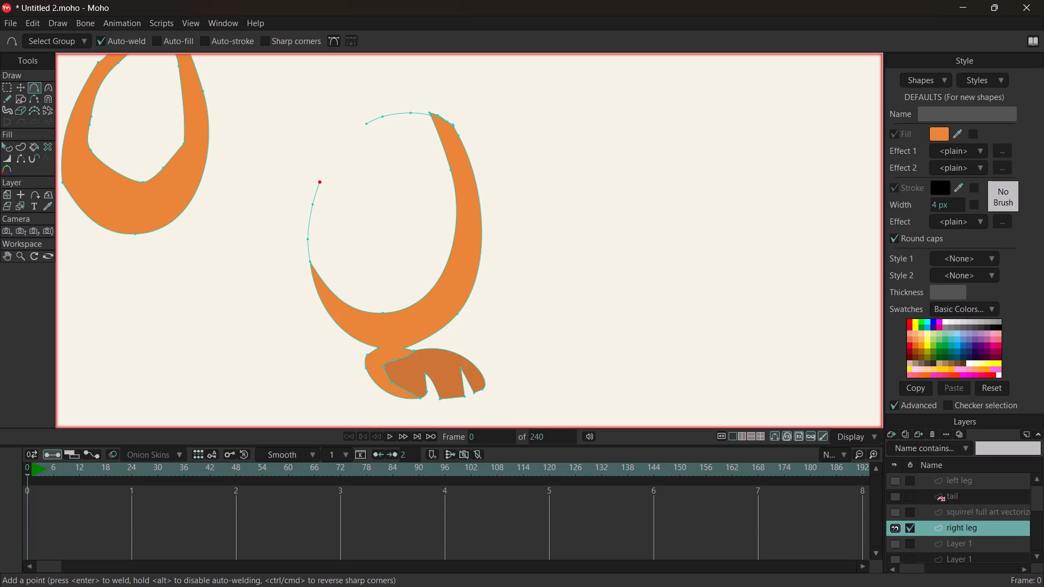
left_click(325, 174)
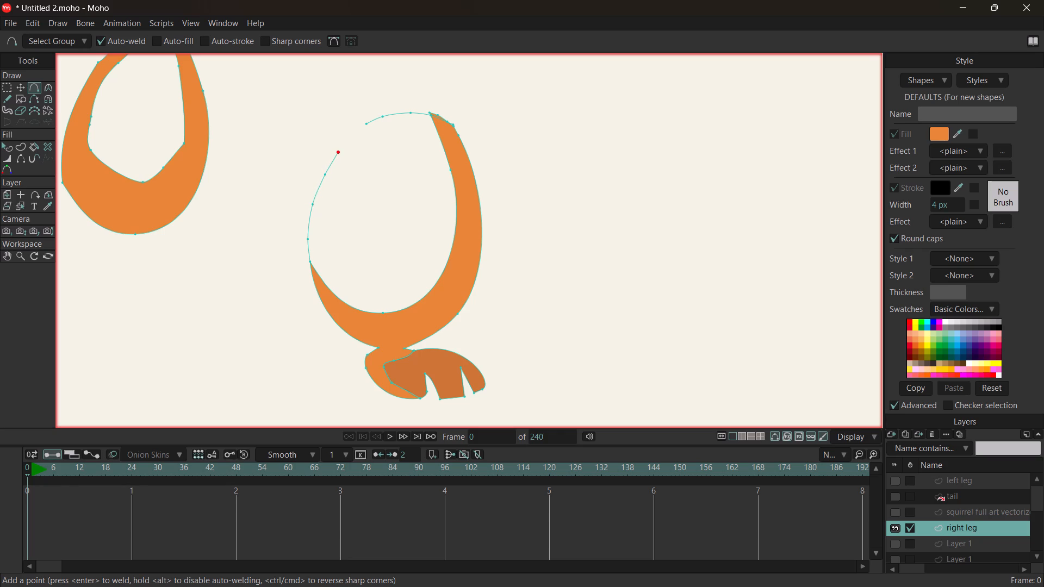
left_click(338, 152)
left_click(352, 133)
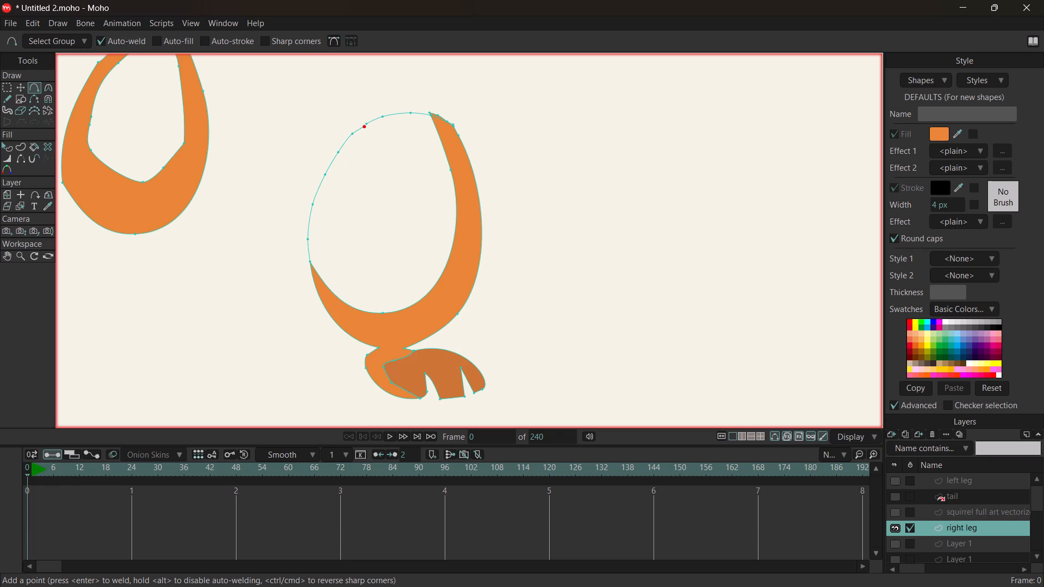
left_click(367, 123)
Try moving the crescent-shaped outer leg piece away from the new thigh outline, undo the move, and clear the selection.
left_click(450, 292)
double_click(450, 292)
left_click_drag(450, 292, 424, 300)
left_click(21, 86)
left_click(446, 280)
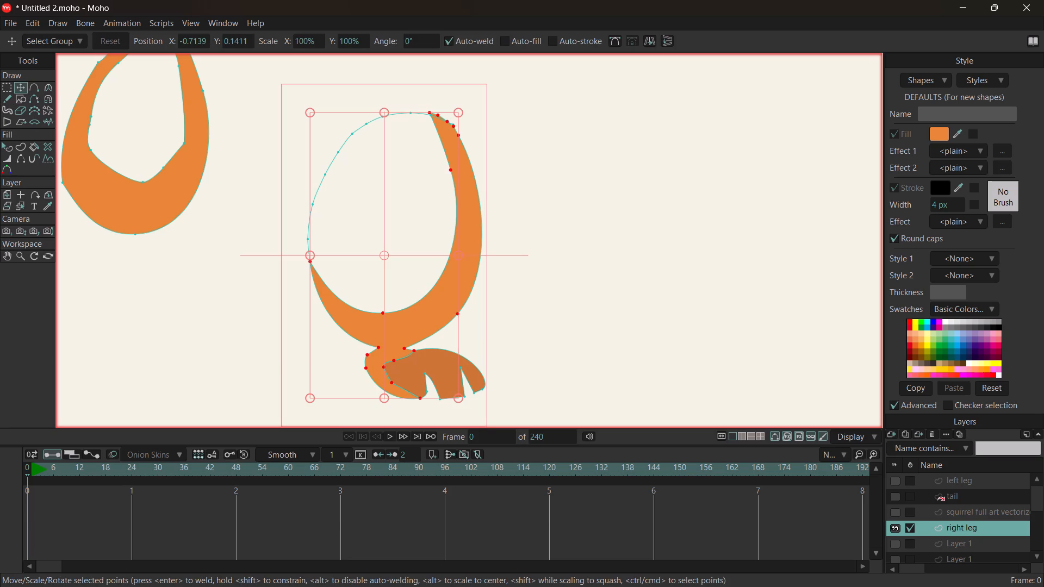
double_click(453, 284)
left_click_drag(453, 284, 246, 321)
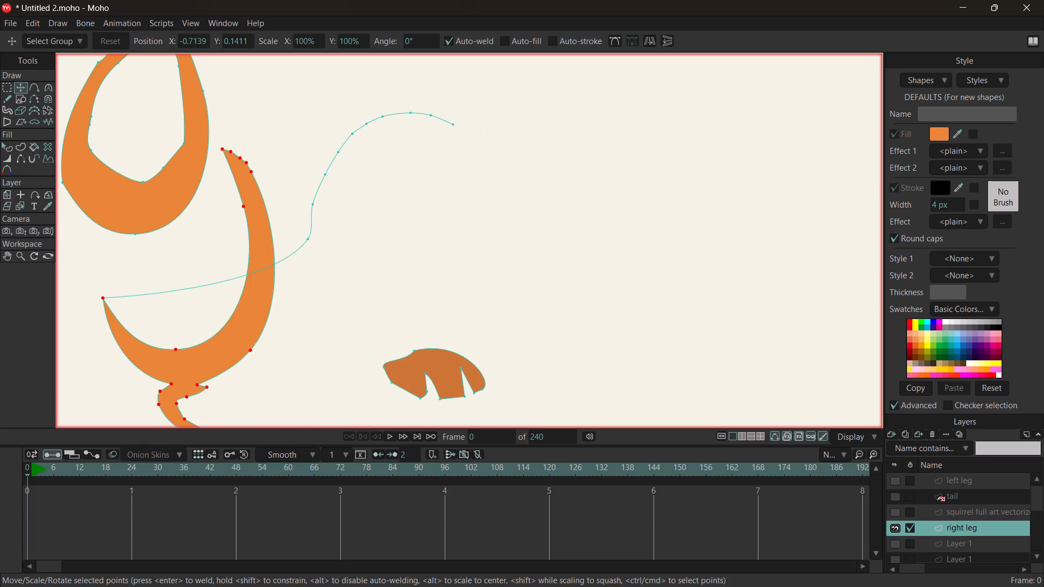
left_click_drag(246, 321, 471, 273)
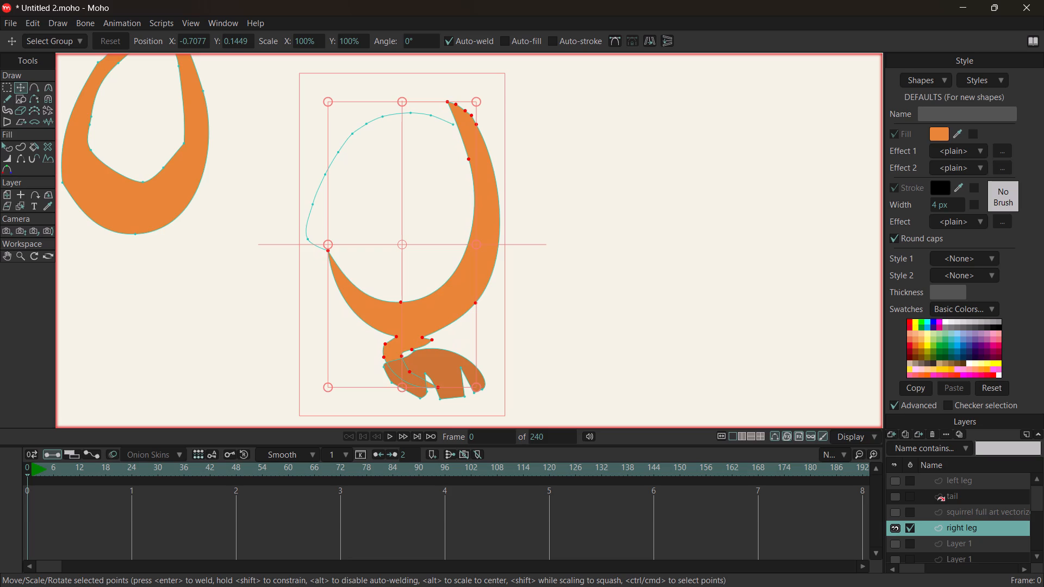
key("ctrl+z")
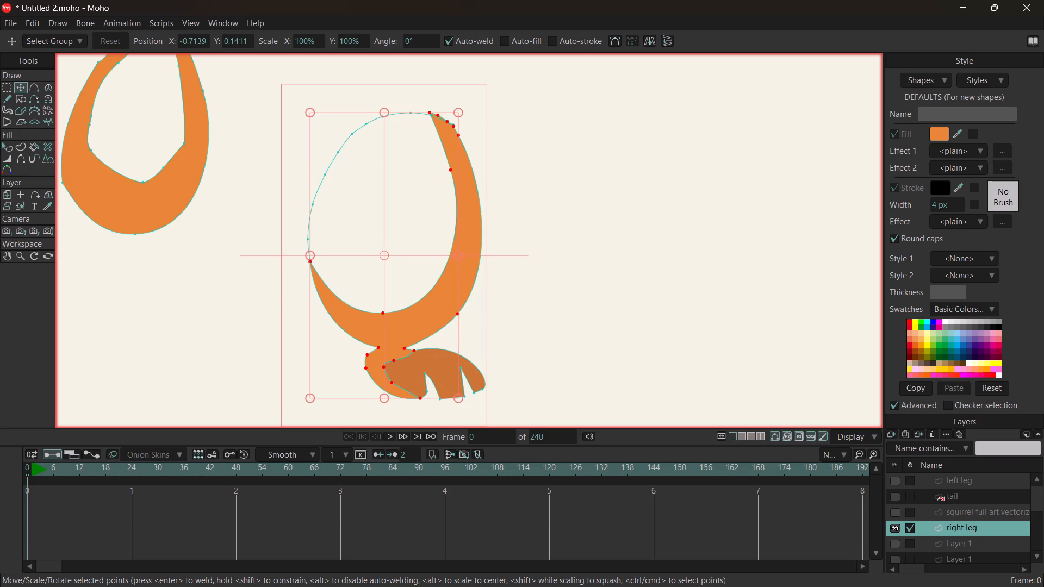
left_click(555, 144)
Fill the closed thigh outline with the current orange using the Paint Bucket.
scroll(475, 147, "up", 5)
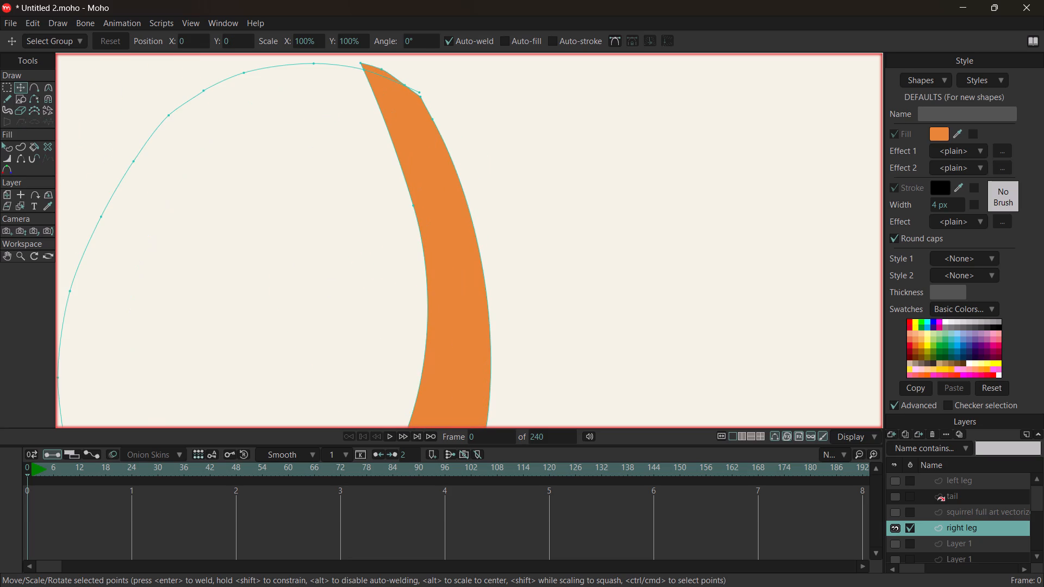
scroll(401, 86, "up", 3)
scroll(401, 86, "down", 3)
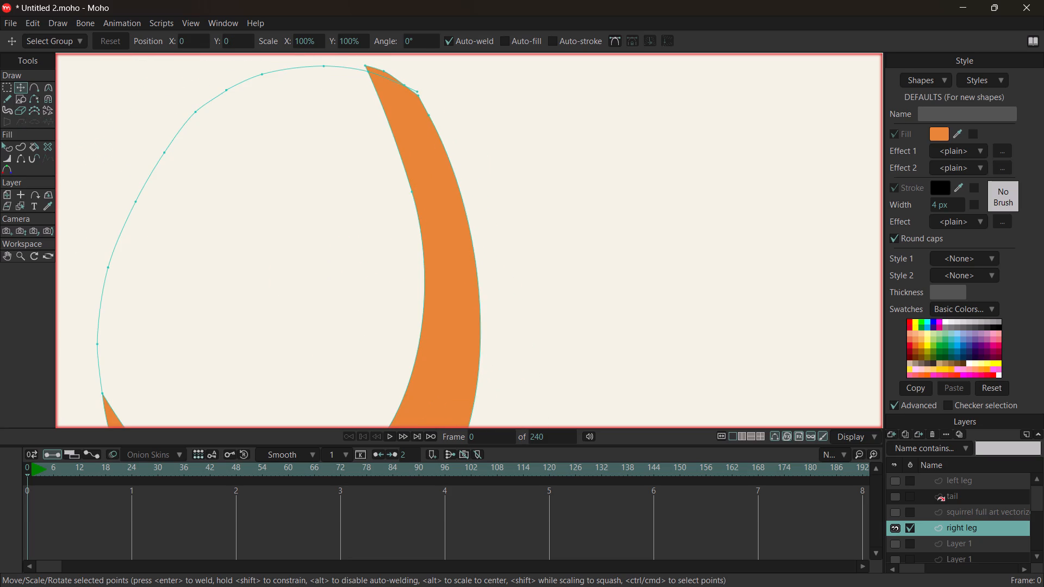
left_click(29, 145)
left_click(304, 205)
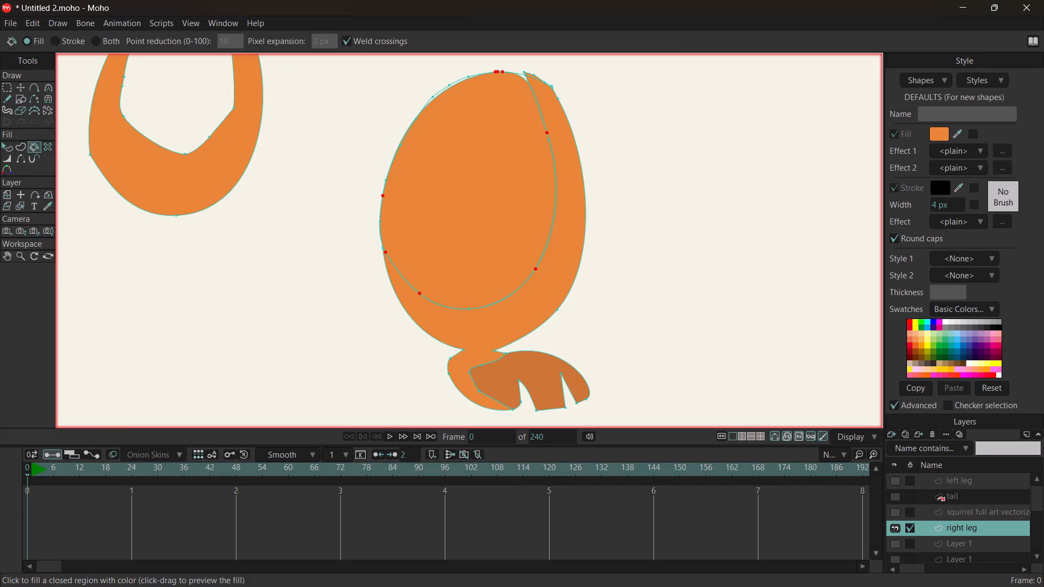
Select all points of the detached old thigh ring and delete them.
scroll(500, 171, "down", 4)
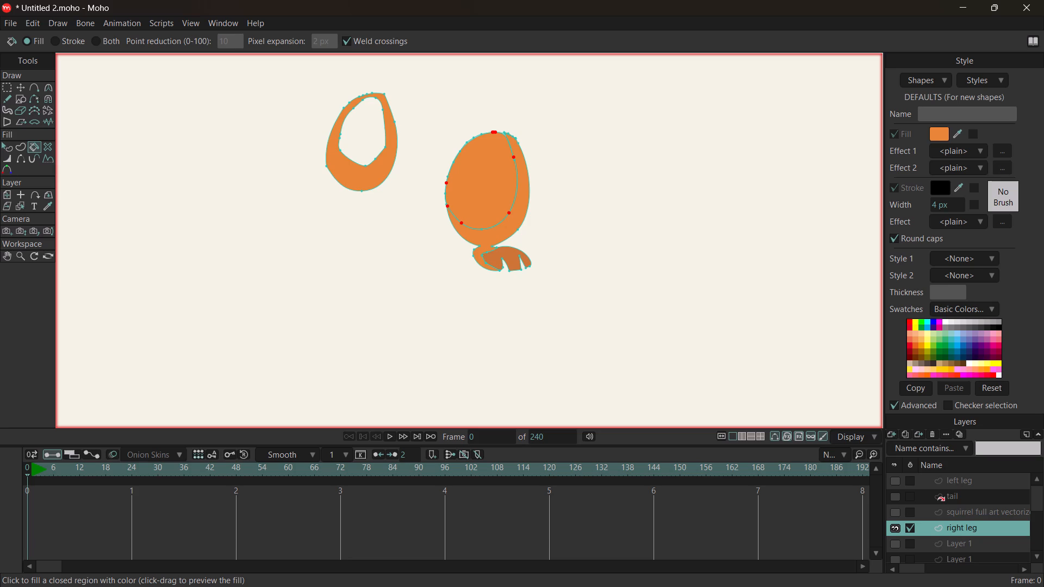
left_click(9, 85)
left_click_drag(318, 89, 384, 154)
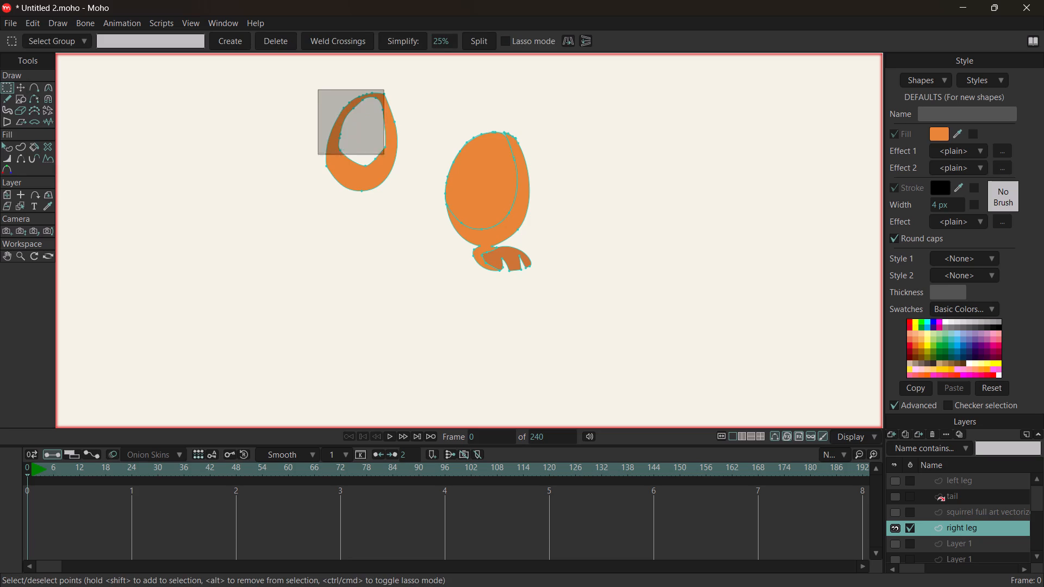
left_click_drag(384, 154, 400, 212)
key("Delete")
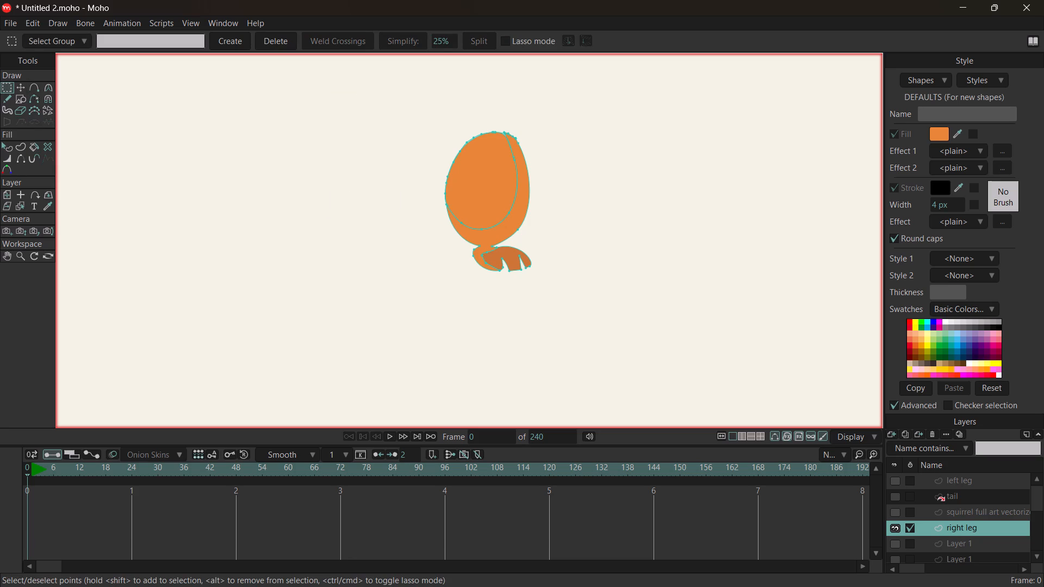
Briefly show the full squirrel artwork, left leg and tail layers to review the rebuilt right leg alongside them.
left_click(896, 510)
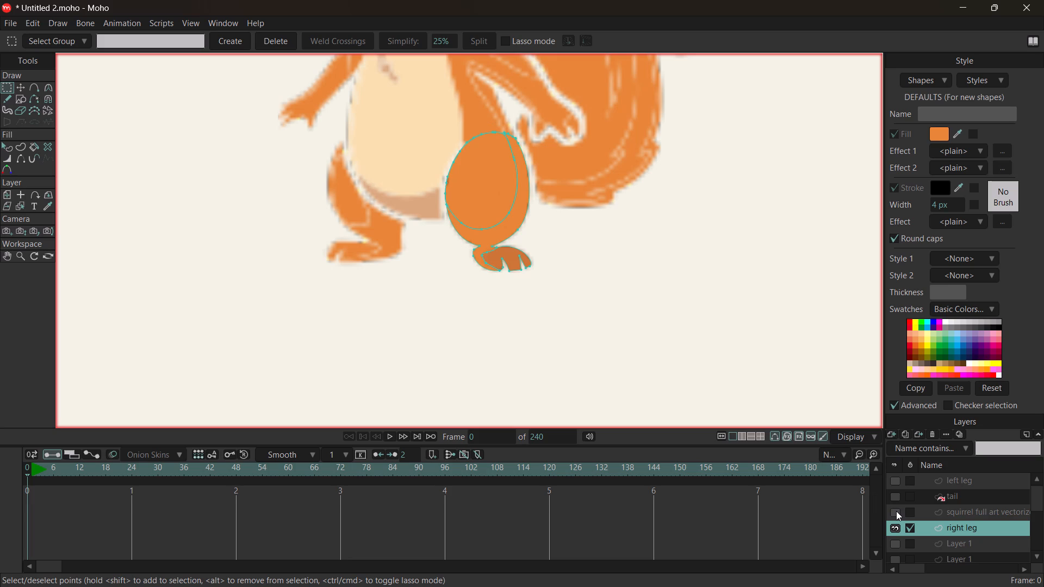
left_click(896, 511)
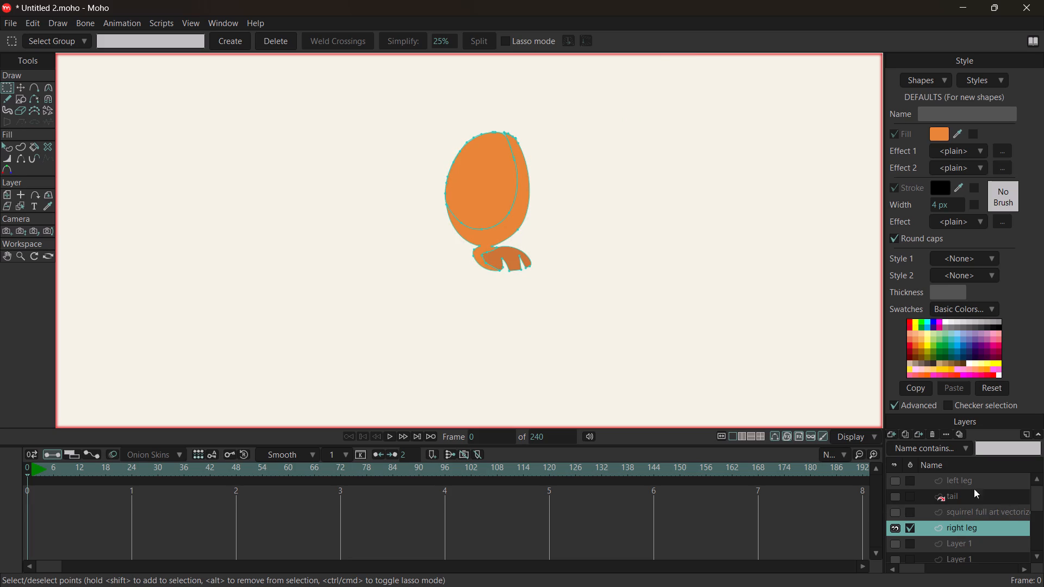
left_click(894, 478)
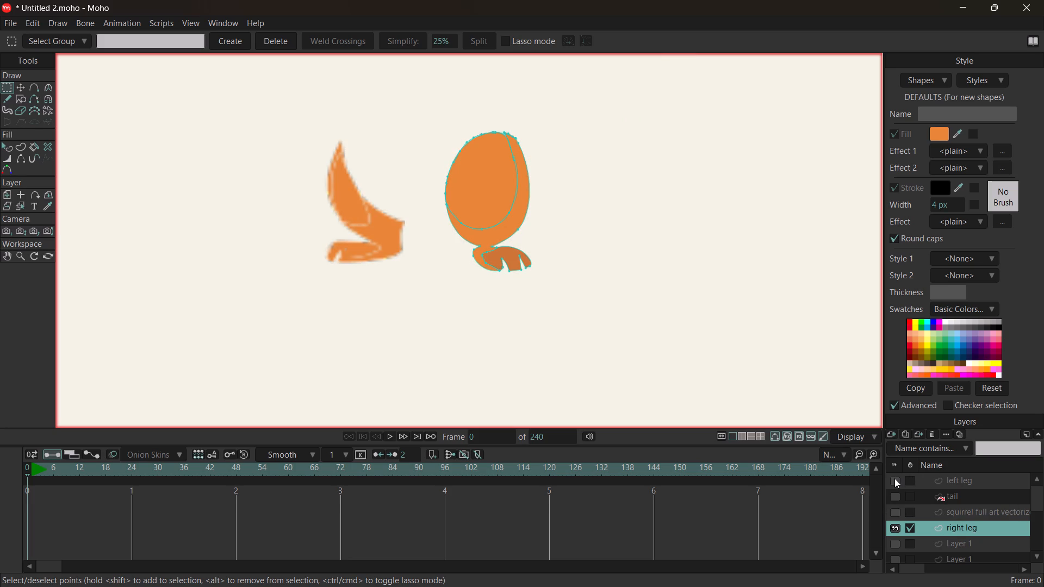
left_click(910, 481)
left_click(945, 480)
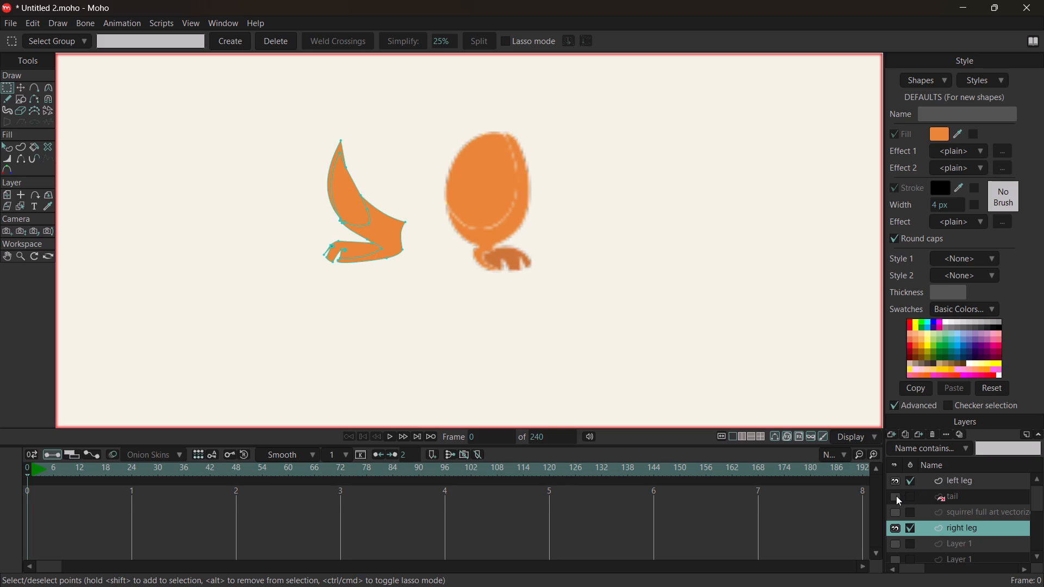
scroll(692, 357, "down", 3)
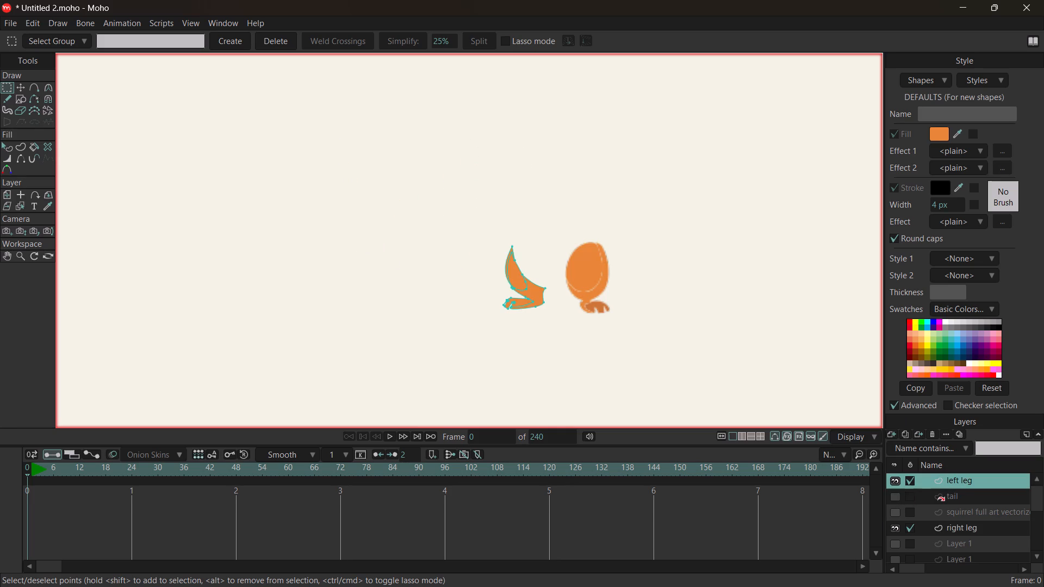
left_click(929, 496)
left_click(892, 496)
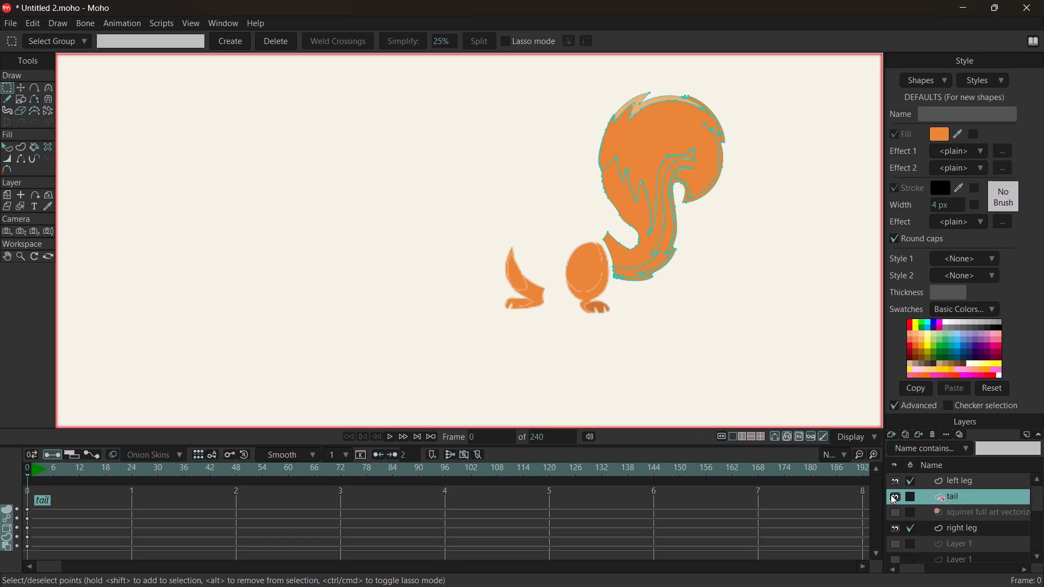
left_click(896, 492)
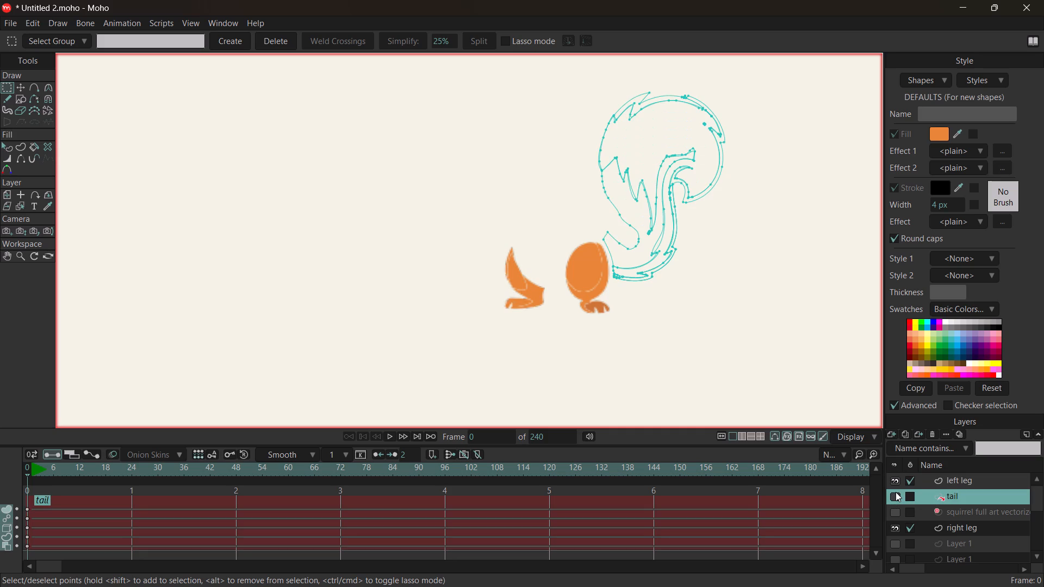
left_click(892, 476)
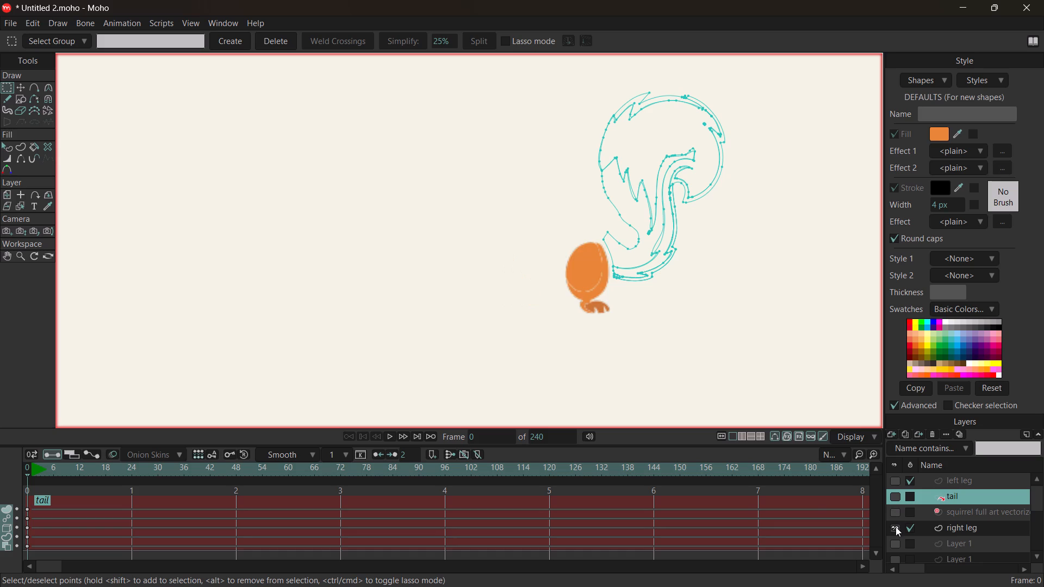
Hide the right leg layer and turn on the check mark beside the tail layer.
left_click(894, 527)
left_click(913, 496)
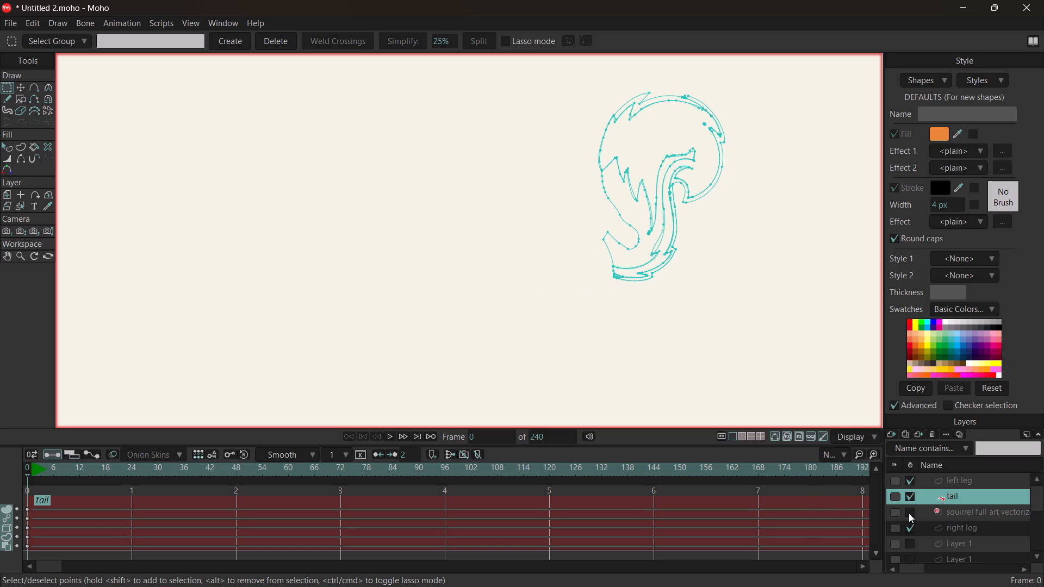
left_click(942, 499)
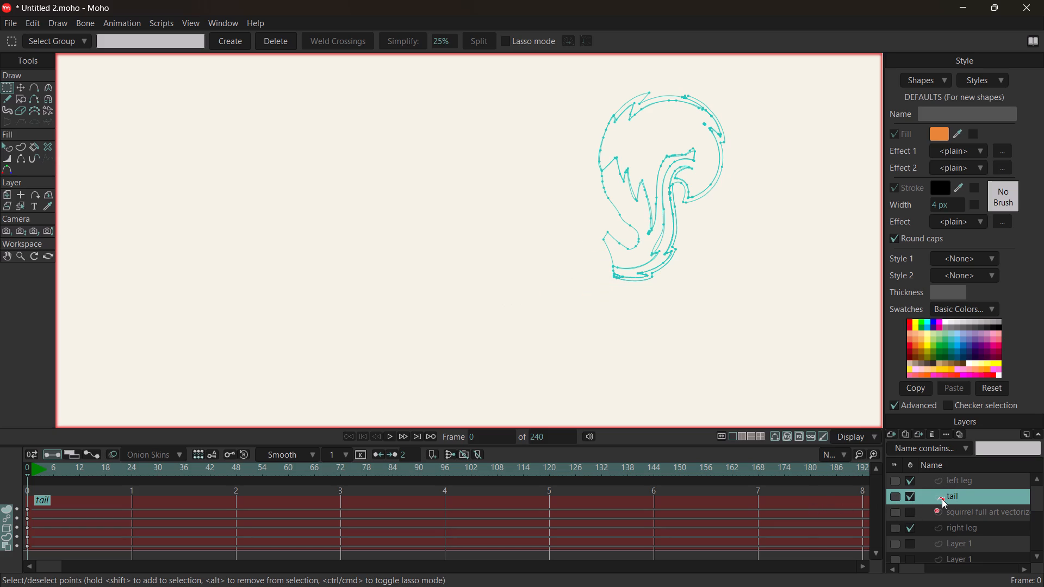
Show the full squirrel artwork layer and copy all of its points.
scroll(942, 497, "up", 2)
left_click(951, 507)
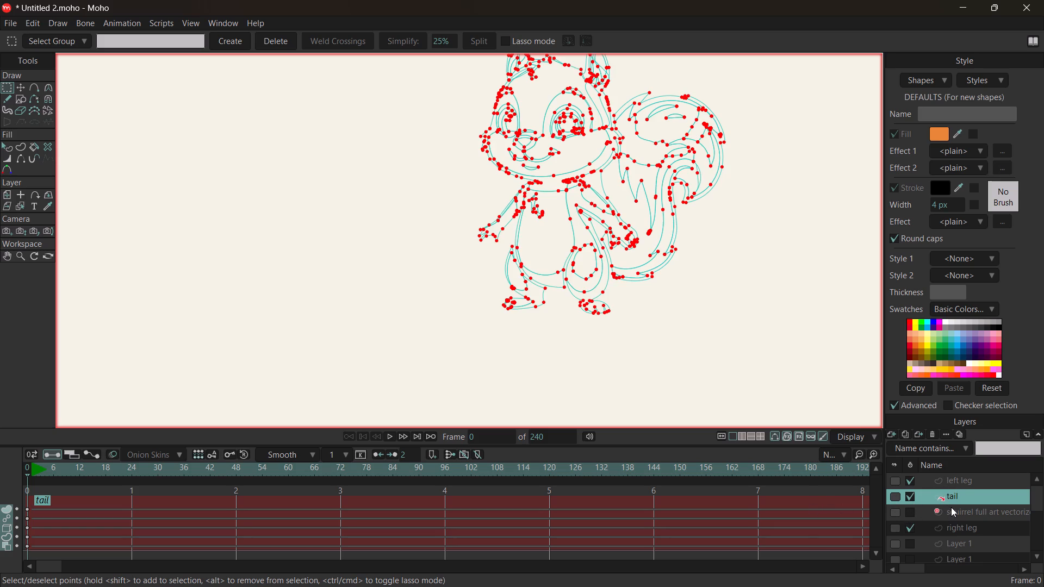
left_click(897, 515)
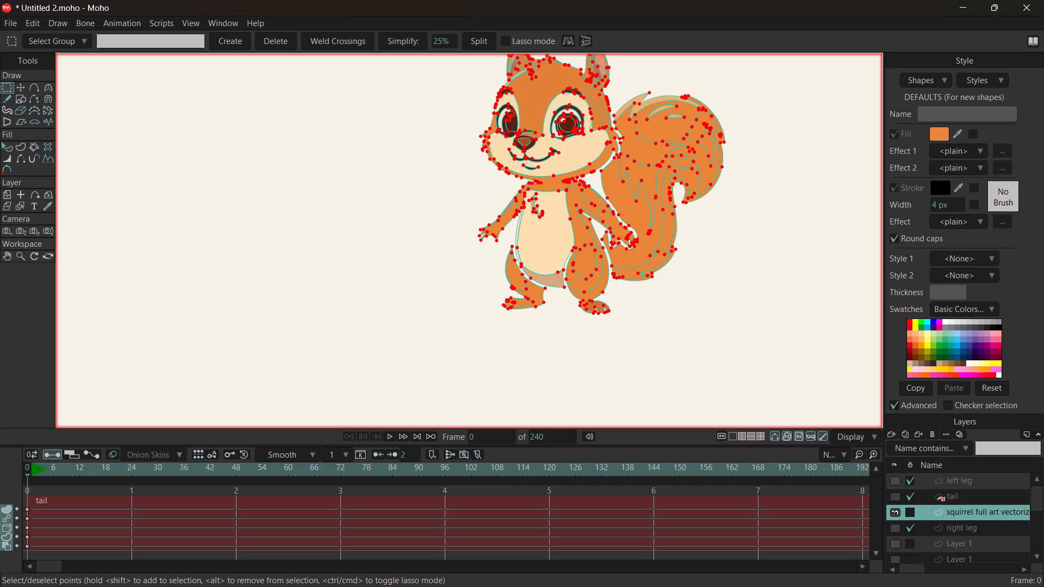
key("ctrl+c")
key("ctrl+c")
key("ctrl+c")
Rename the Layer 1 directly below the right leg layer as left hand.
scroll(915, 519, "down", 2)
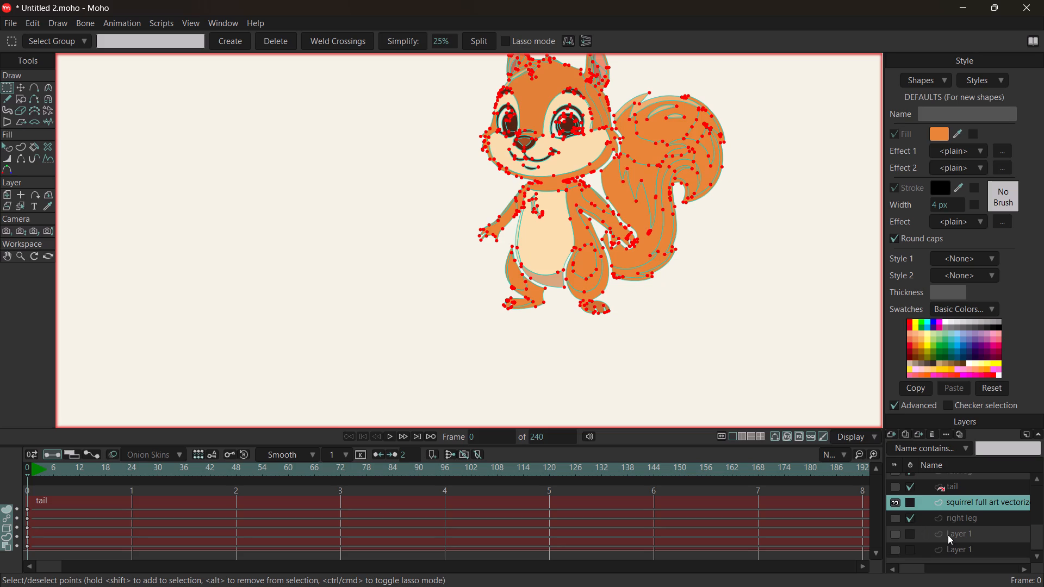
scroll(948, 535, "down", 2)
right_click(947, 533)
double_click(947, 532)
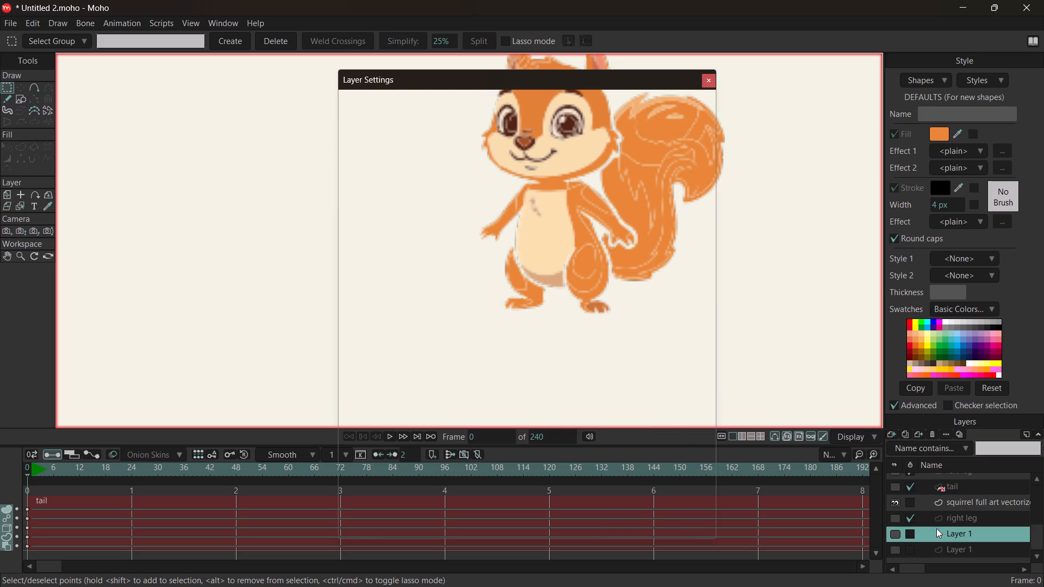
key("BackSpace")
key("BackSpace")
type("left hand")
key("Return")
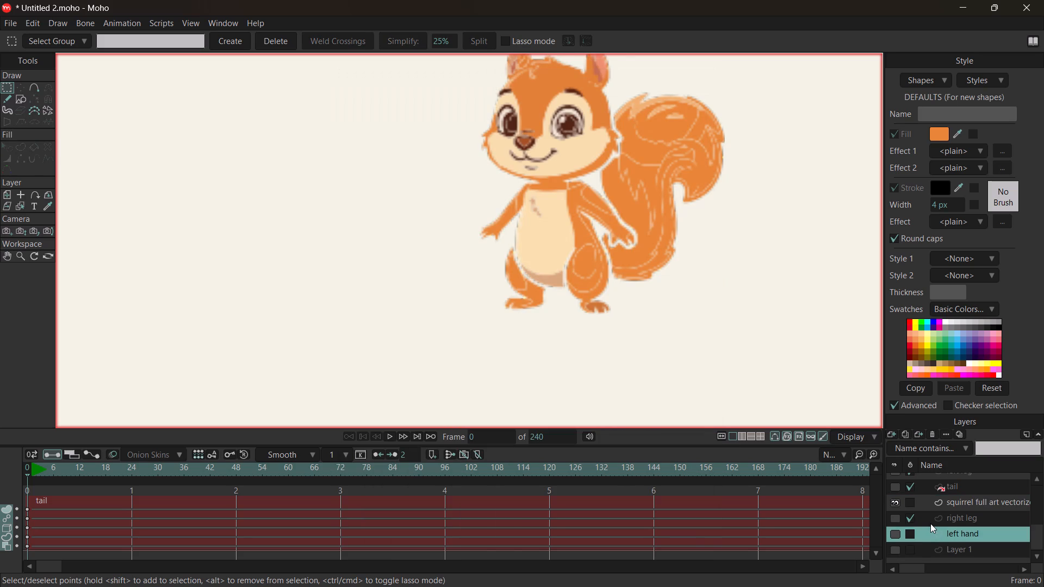
Paste the copied squirrel artwork into the left hand layer.
scroll(495, 89, "down", 4)
scroll(496, 140, "up", 3)
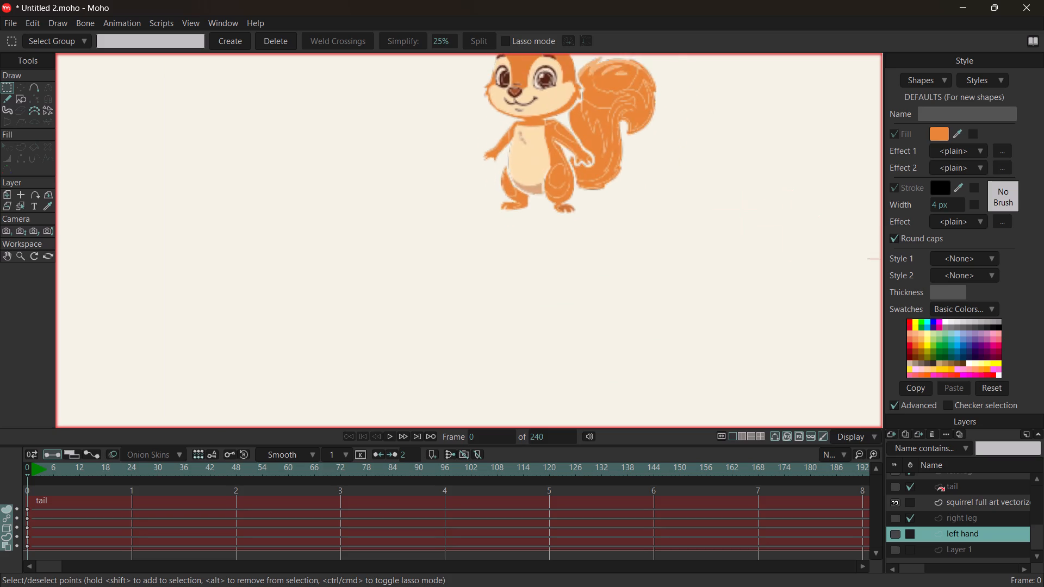
scroll(496, 141, "up", 9)
scroll(499, 127, "down", 4)
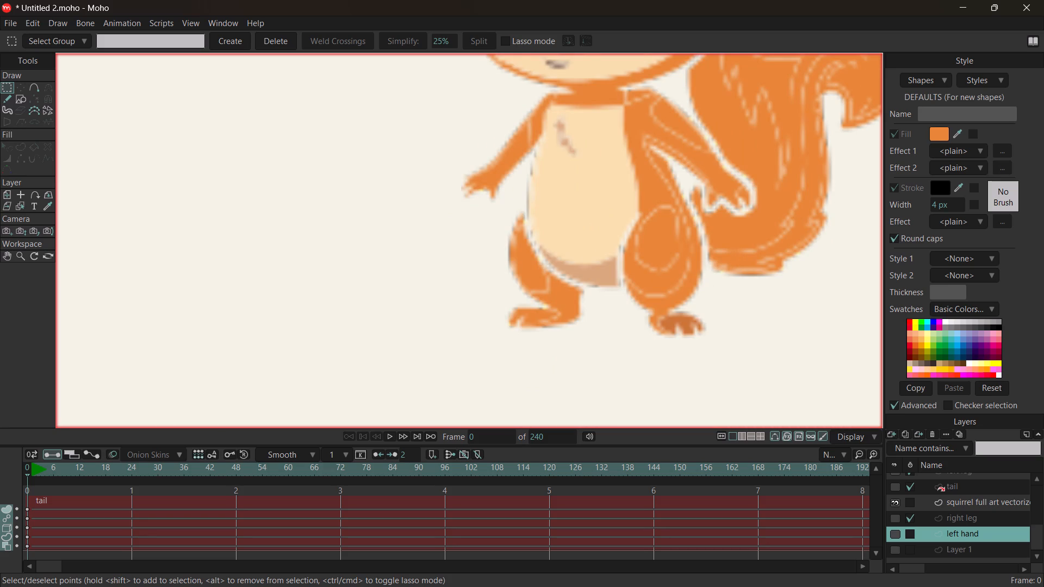
key("ctrl+v")
Show the left hand layer and hide the full squirrel artwork layer.
scroll(519, 146, "up", 3)
scroll(519, 146, "down", 5)
left_click(892, 529)
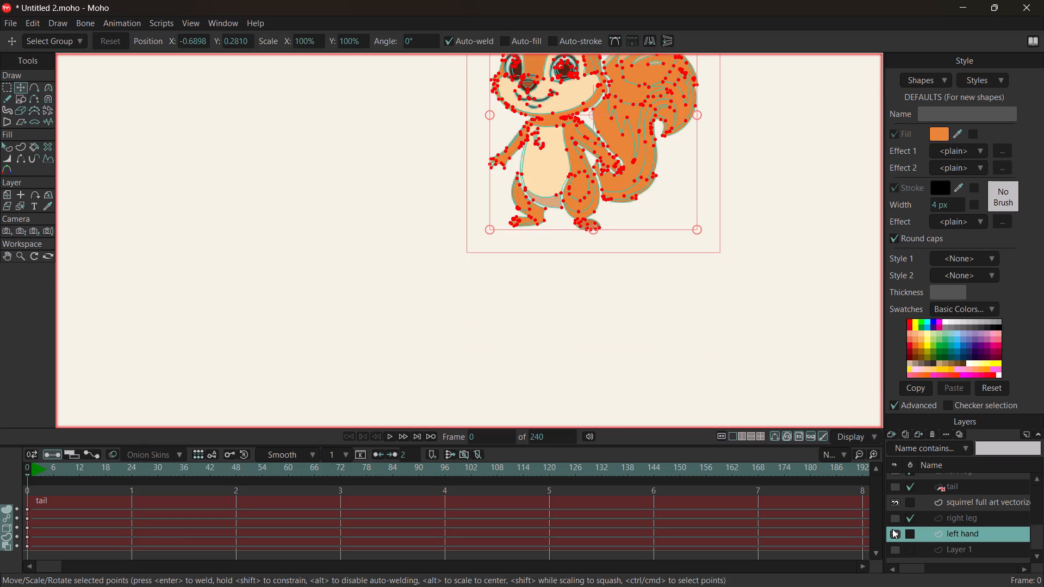
scroll(594, 148, "up", 8)
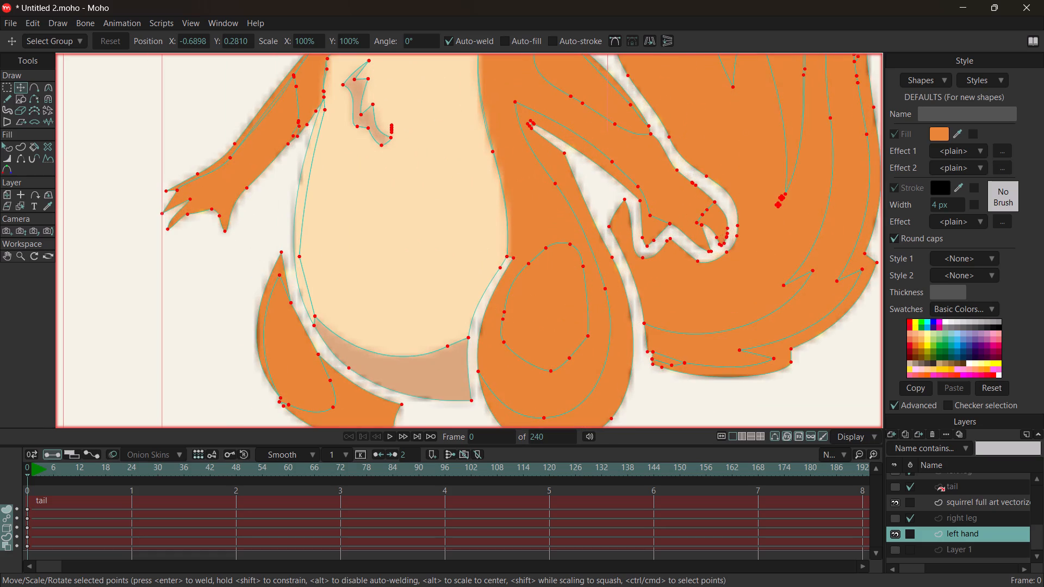
scroll(343, 147, "down", 4)
scroll(388, 214, "down", 3)
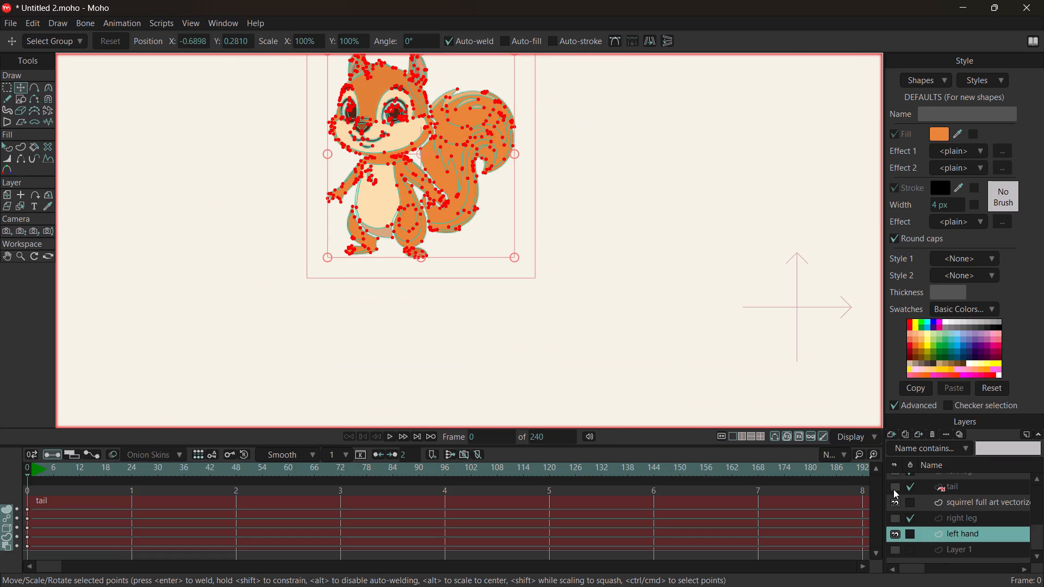
left_click(895, 499)
Examine the hand, forearm and shoulder outlines of the squirrel's left arm up close.
scroll(388, 223, "up", 5)
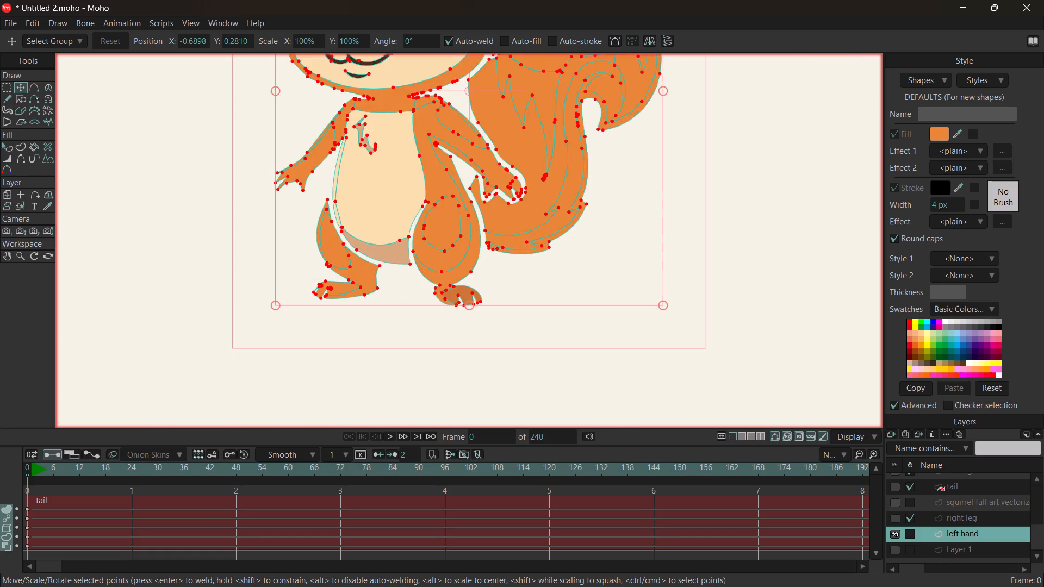
scroll(304, 170, "up", 14)
scroll(301, 197, "down", 4)
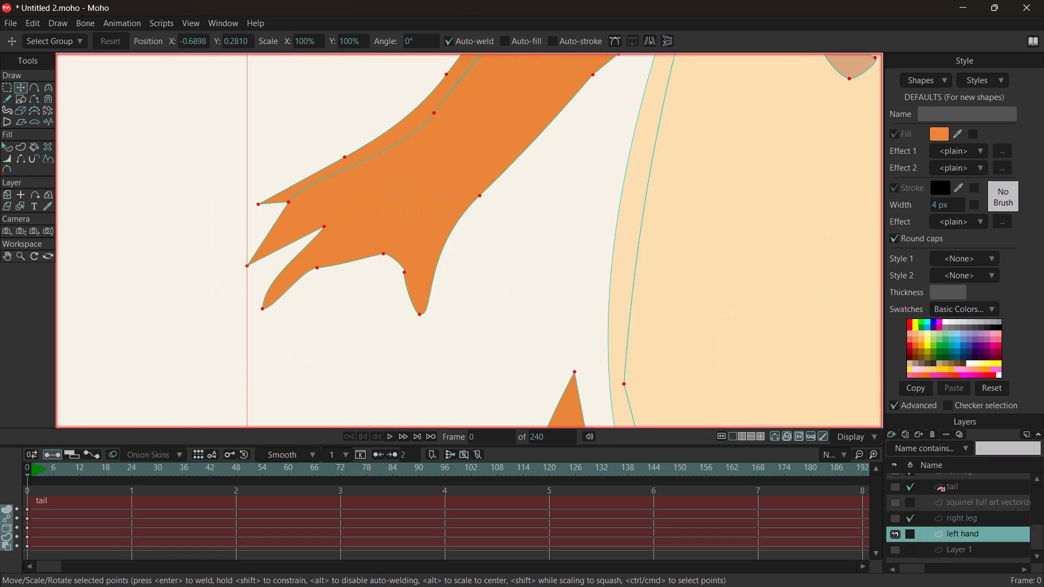
scroll(301, 197, "down", 4)
scroll(302, 191, "up", 8)
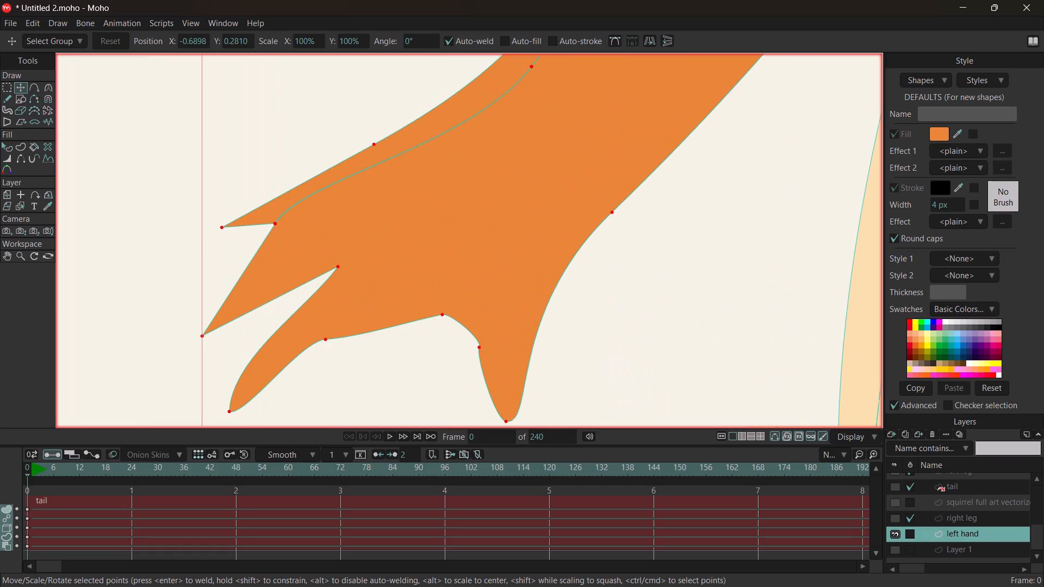
scroll(363, 214, "down", 10)
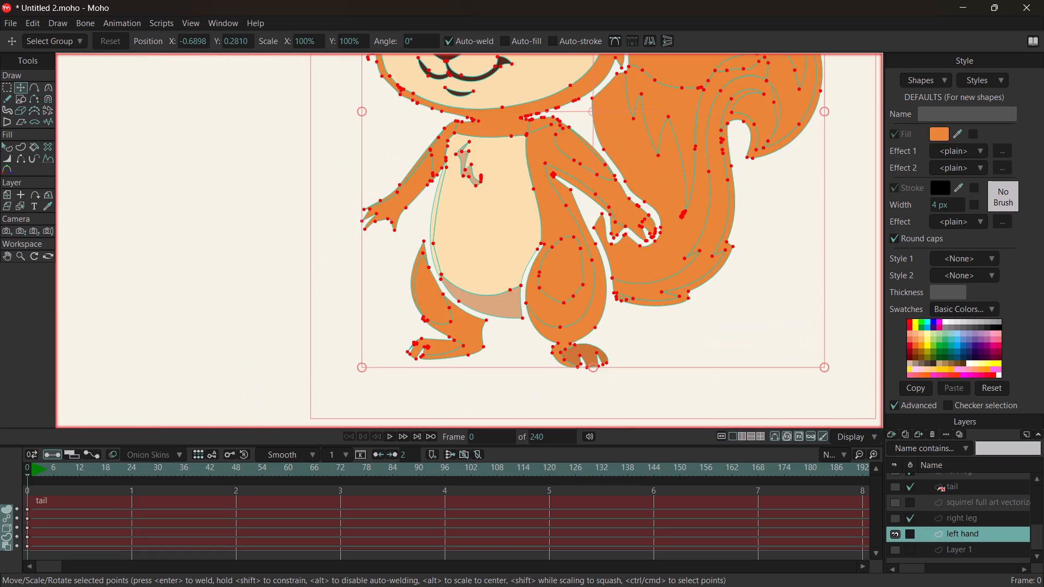
scroll(454, 135, "up", 9)
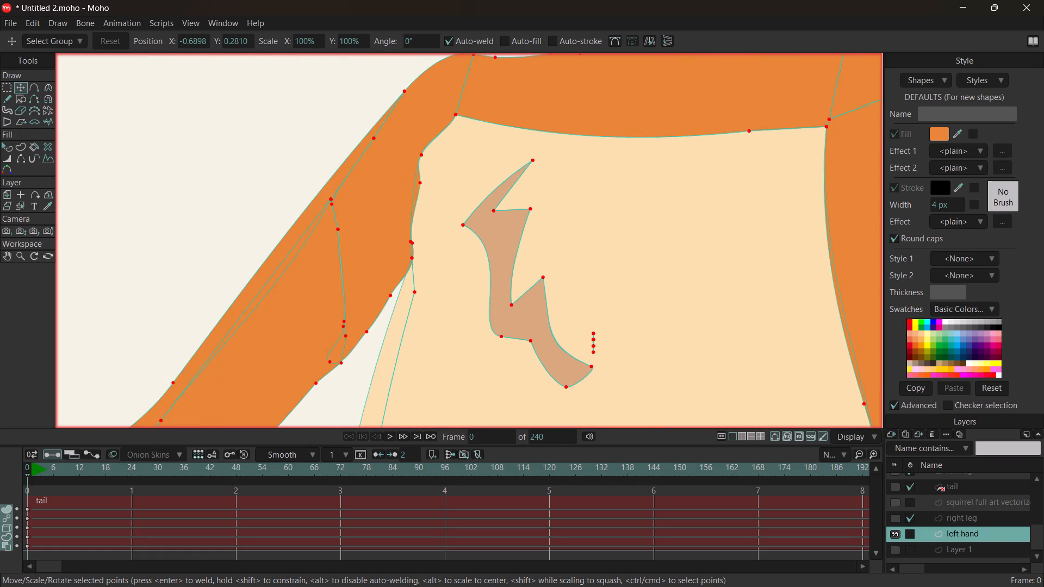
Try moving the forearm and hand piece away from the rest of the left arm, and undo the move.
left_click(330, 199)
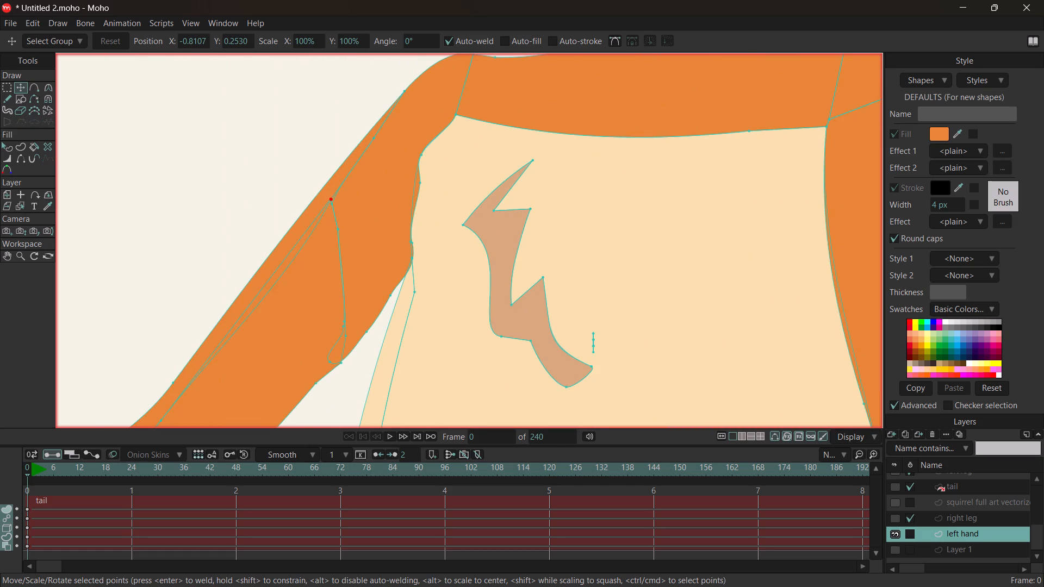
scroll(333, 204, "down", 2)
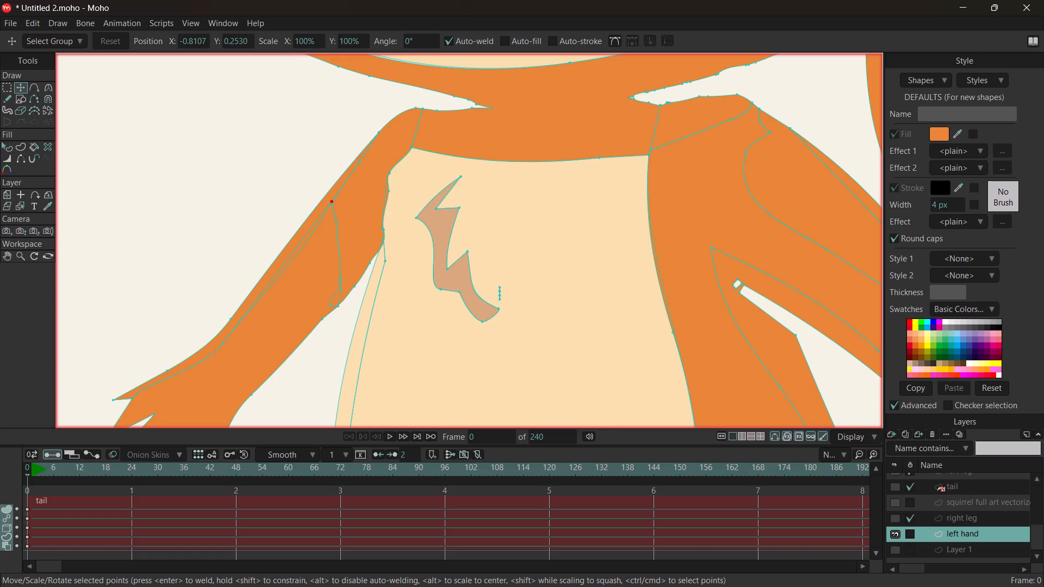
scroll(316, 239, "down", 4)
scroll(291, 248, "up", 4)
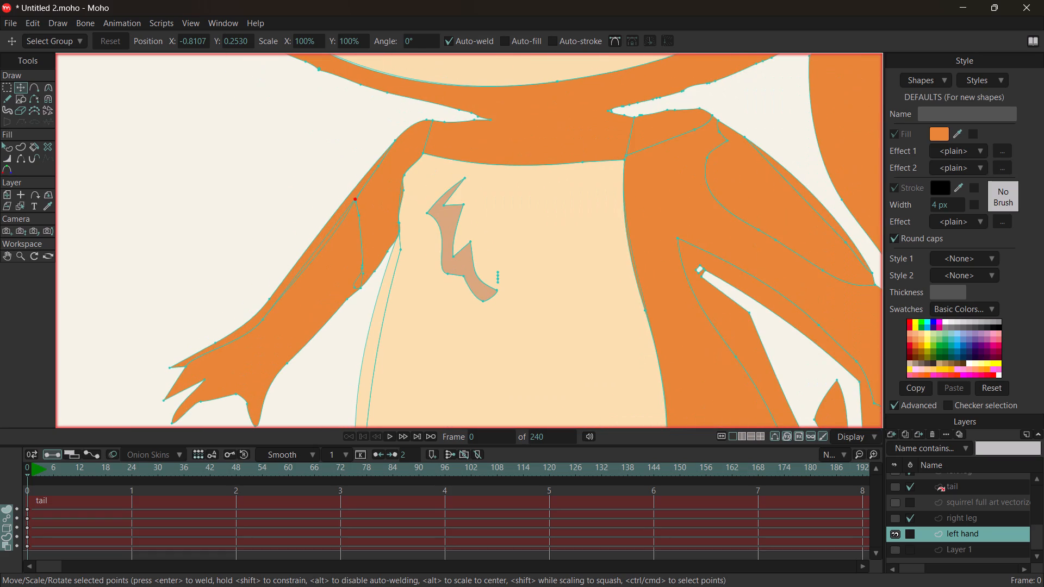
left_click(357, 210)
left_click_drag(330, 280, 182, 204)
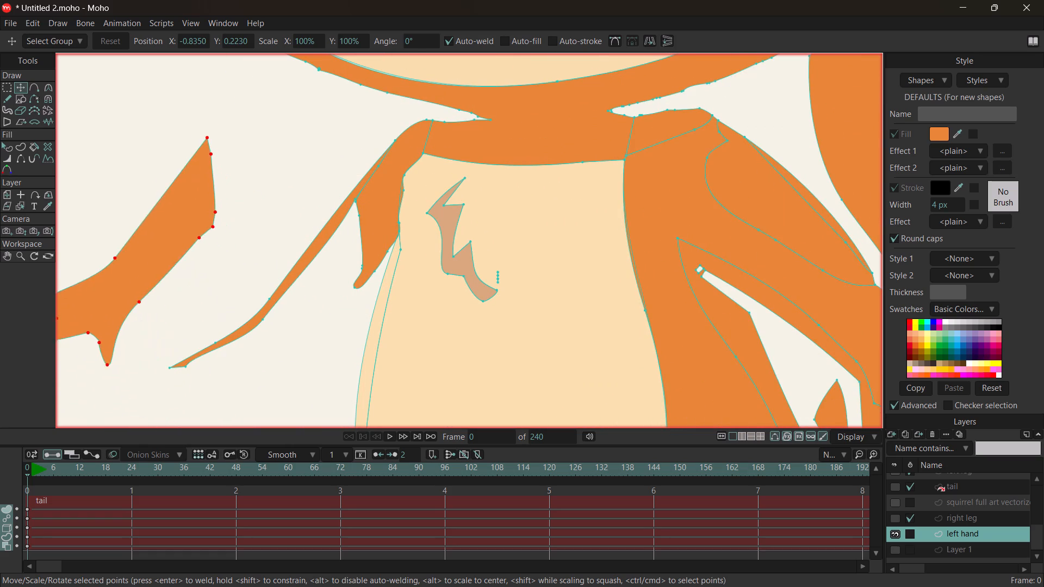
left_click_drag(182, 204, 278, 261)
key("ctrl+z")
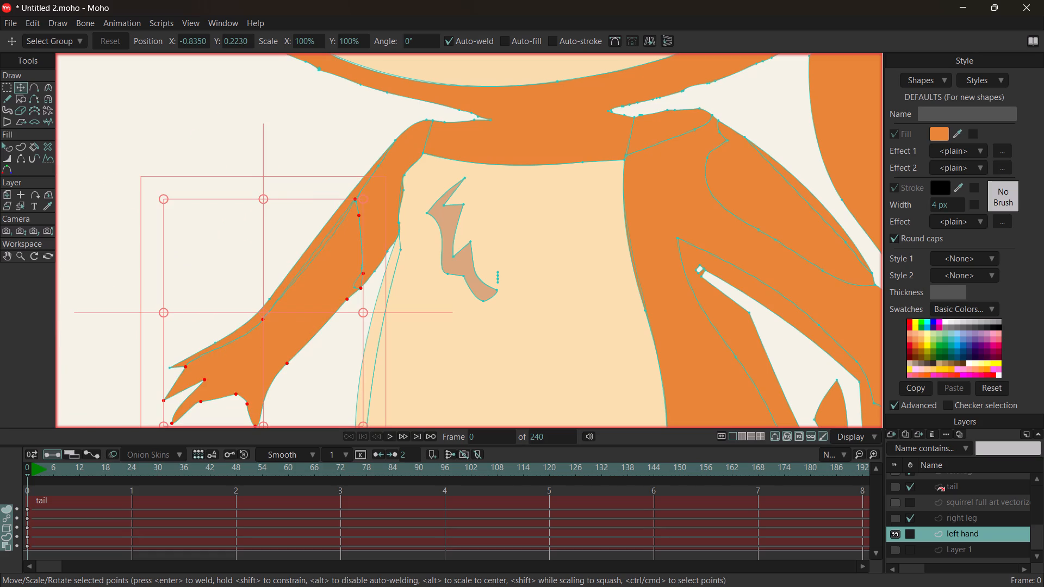
Select the points of the head and upper tail on the left hand layer and delete them.
scroll(459, 217, "down", 3)
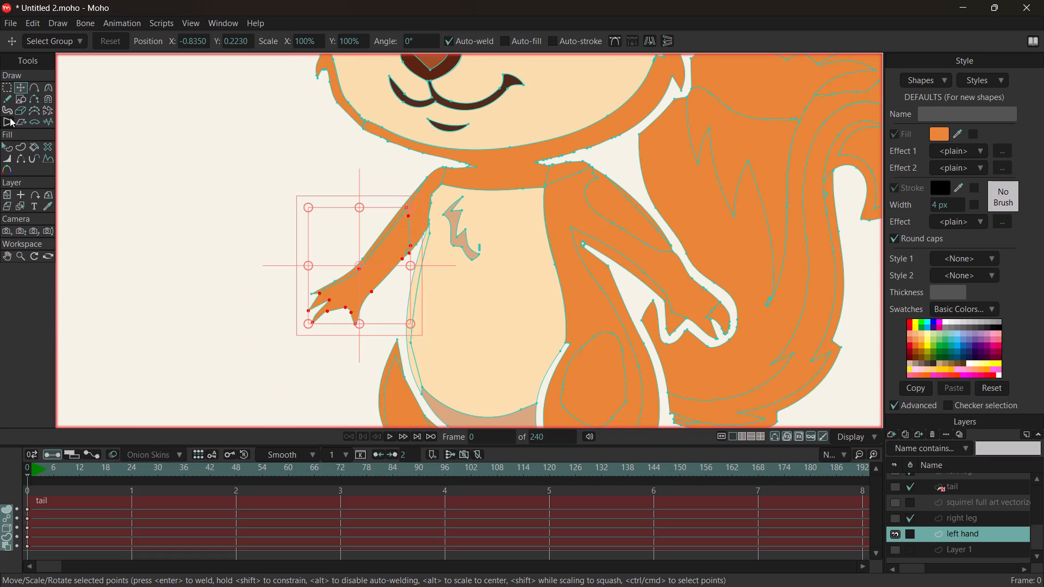
left_click(10, 89)
scroll(507, 183, "down", 3)
scroll(436, 119, "down", 6)
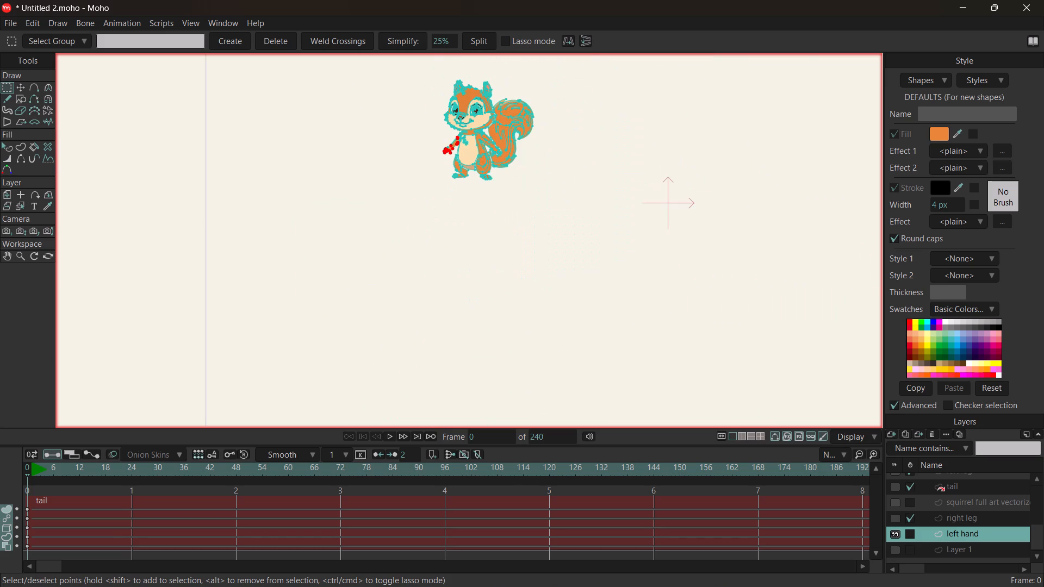
left_click_drag(442, 76, 531, 127)
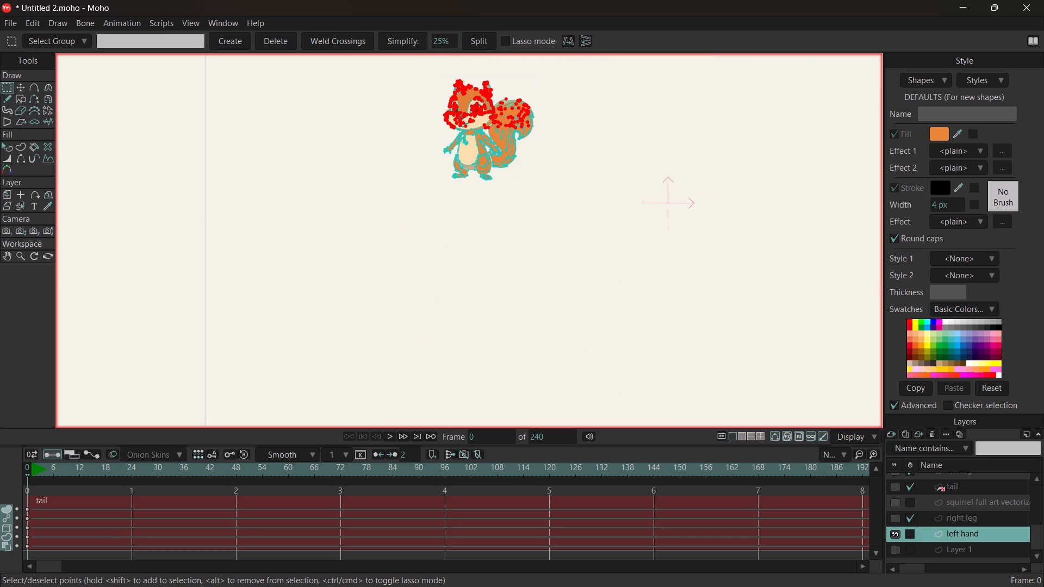
key("Delete")
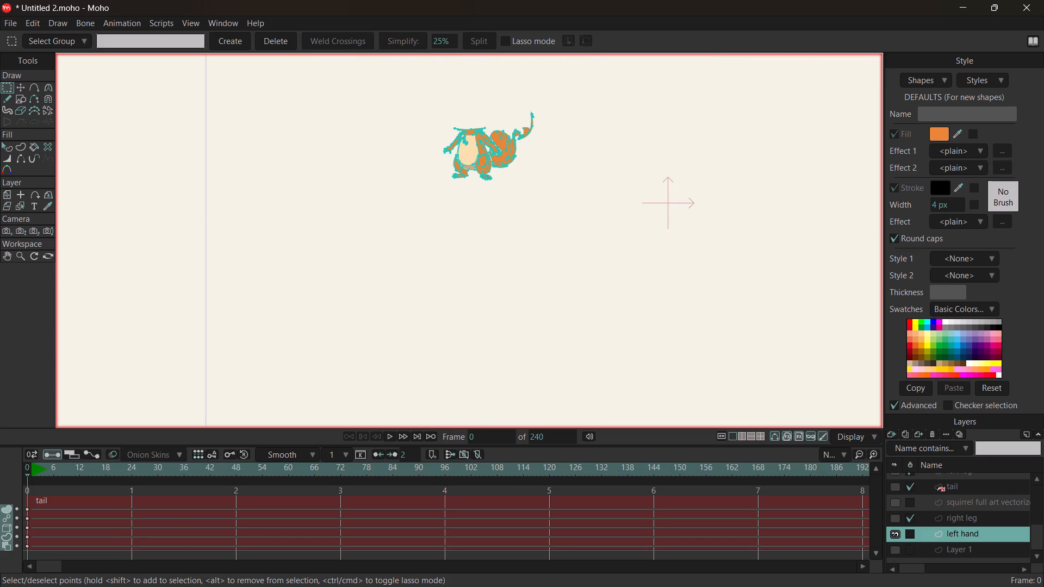
Delete the points of the remaining tail, the opposite arm, both legs and the lower belly.
left_click_drag(481, 103, 546, 201)
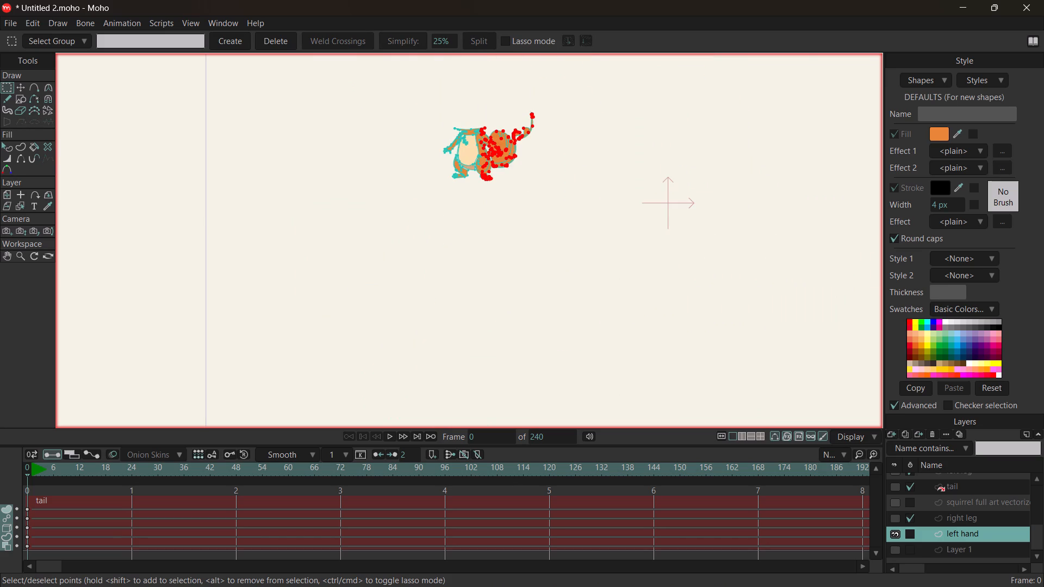
key("Delete")
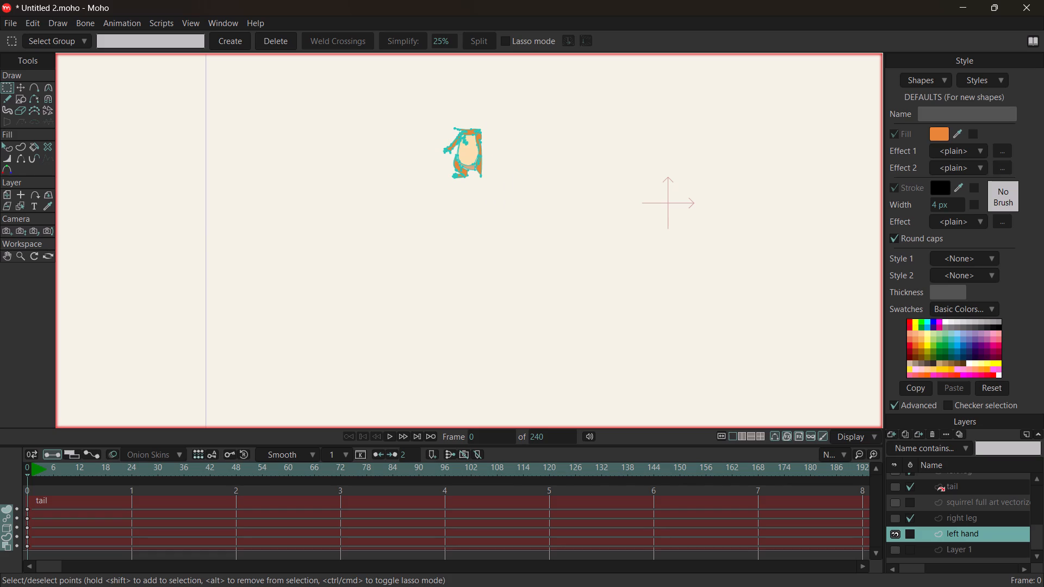
left_click_drag(535, 204, 452, 154)
key("Delete")
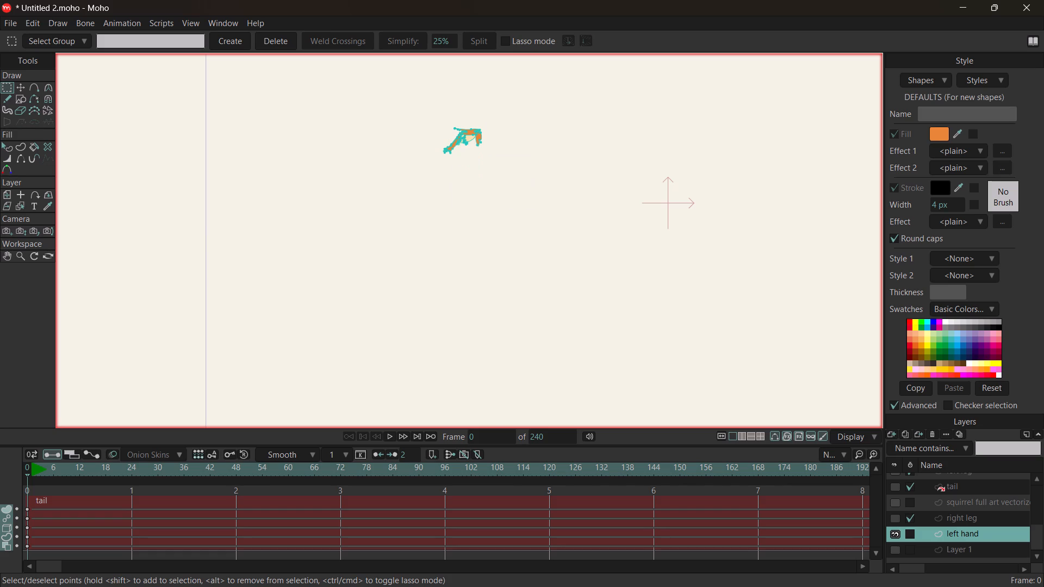
Delete the points of the leftover chin and neck strip above the shoulders.
scroll(499, 110, "up", 4)
scroll(451, 121, "up", 4)
scroll(389, 183, "up", 3)
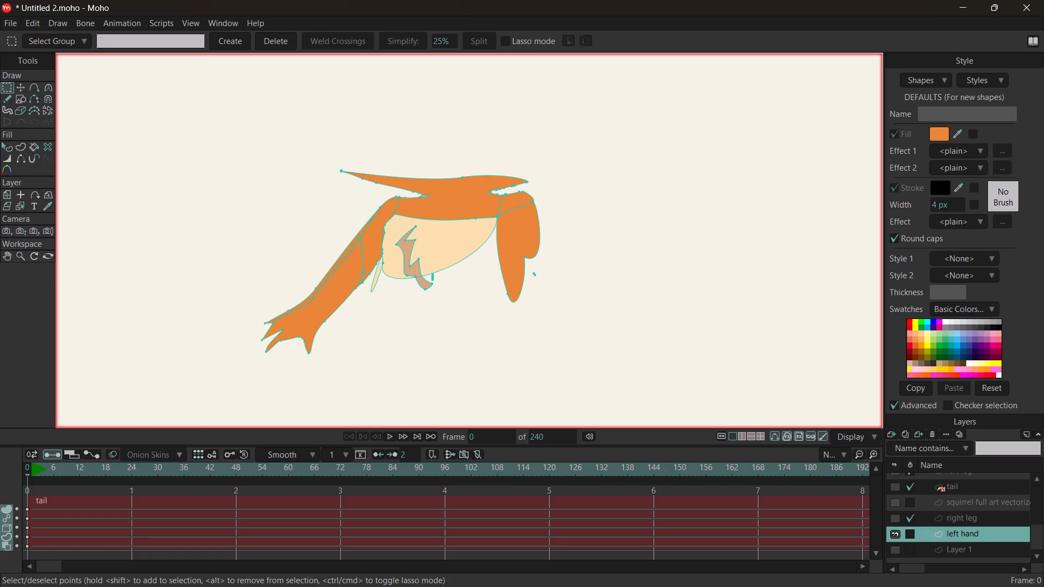
left_click(432, 249)
left_click_drag(432, 249, 455, 299)
left_click_drag(326, 155, 542, 192)
key("Delete")
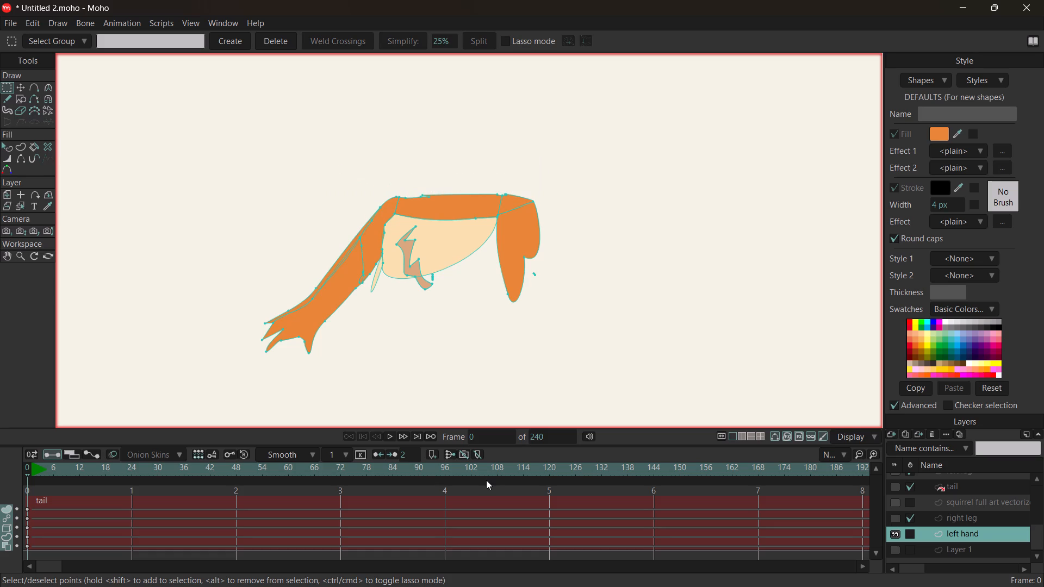
Delete the points of the shoulder strip, the opposite upper arm, the chest fur and most of the belly.
left_click_drag(634, 347, 489, 190)
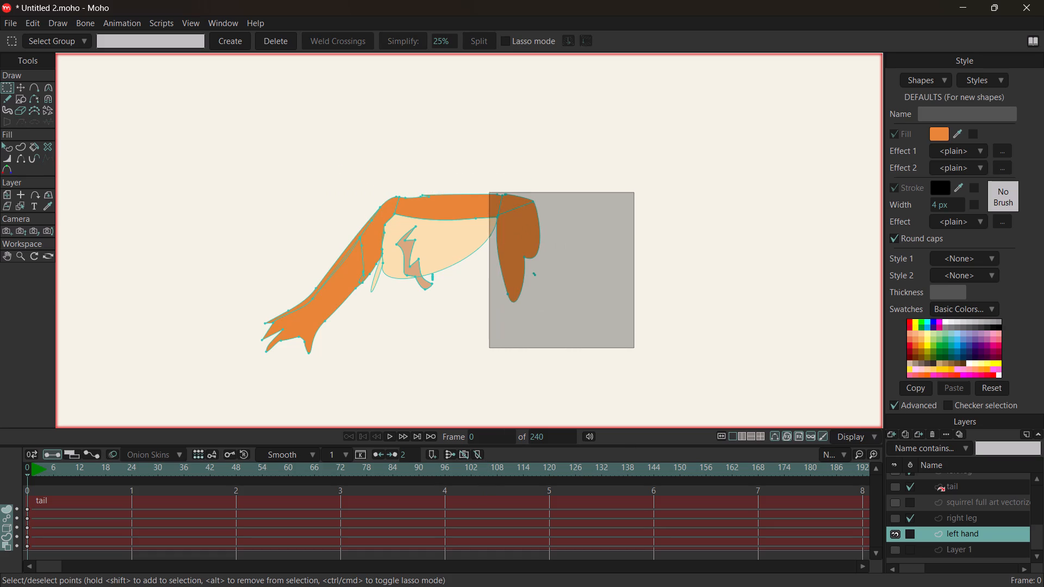
left_click_drag(489, 190, 391, 150)
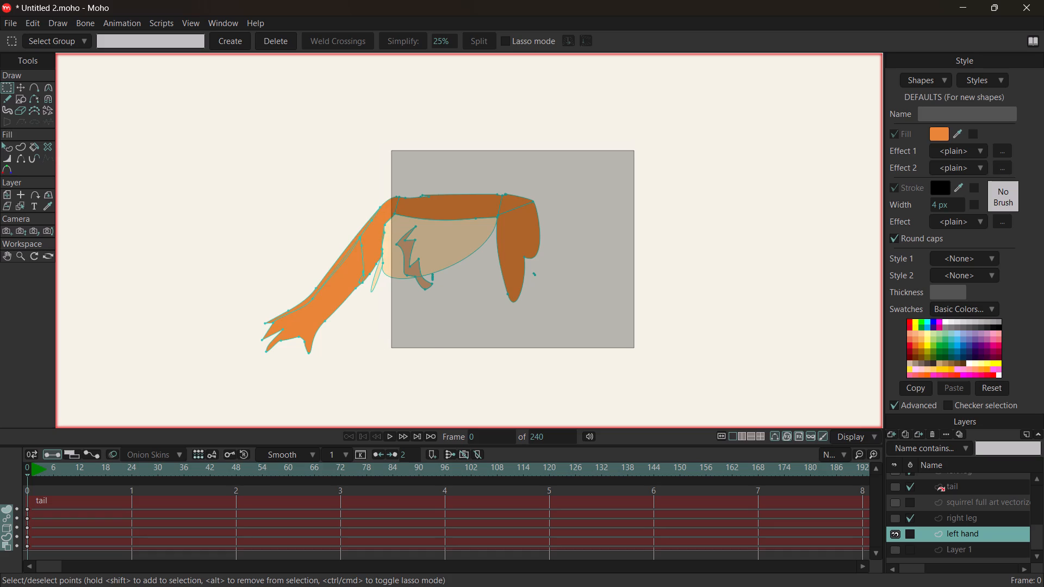
left_click_drag(391, 150, 403, 156)
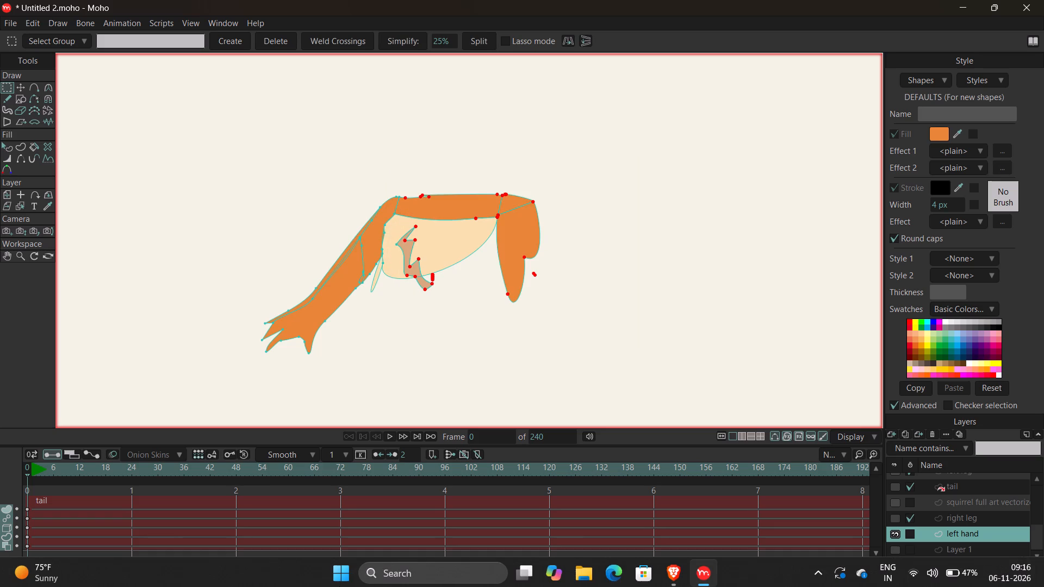
key("Delete")
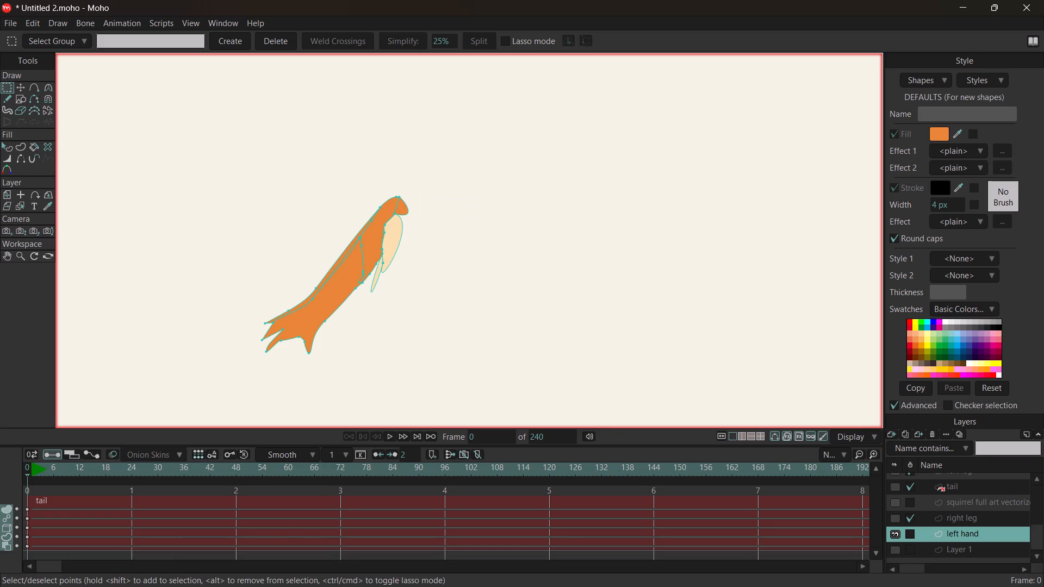
Delete the two leftover cream belly slivers beside the left arm.
left_click(393, 233)
left_click_drag(393, 233, 411, 256)
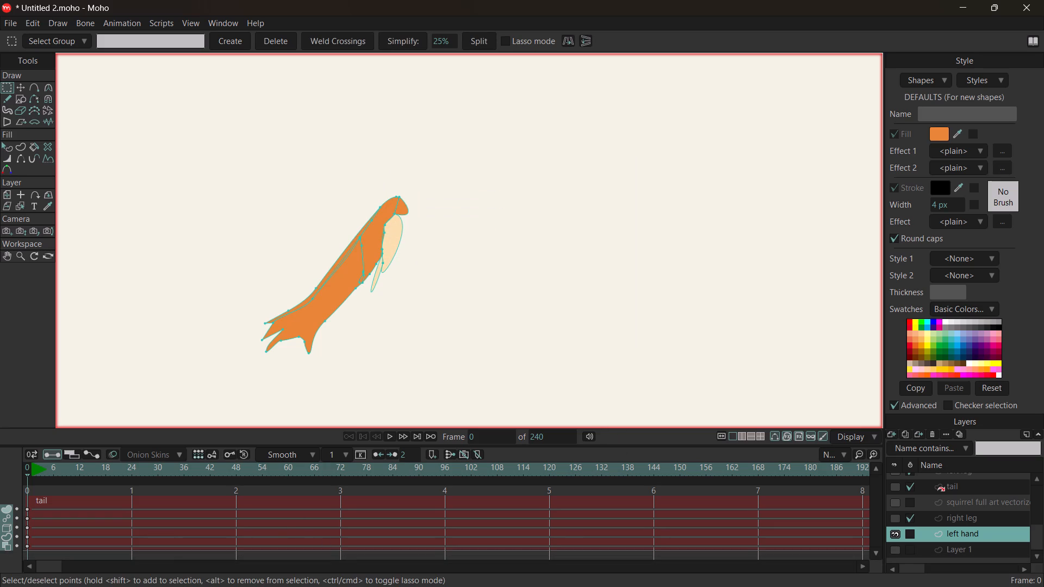
left_click(395, 248)
key("Delete")
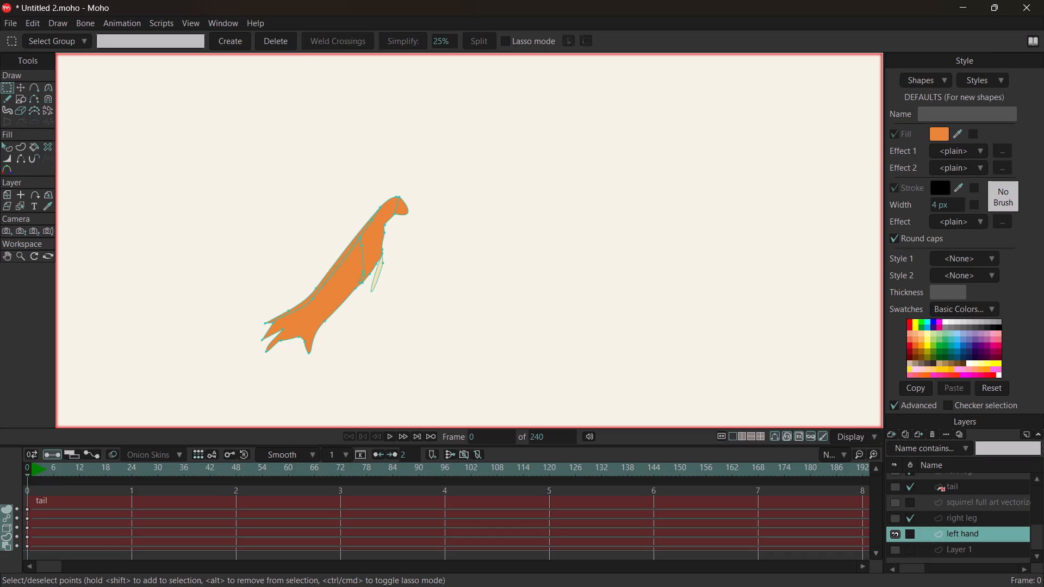
left_click(374, 282)
key("Delete")
Pull the points on the left arm's inner edge below the shoulder outward to widen the upper arm.
scroll(429, 269, "up", 6)
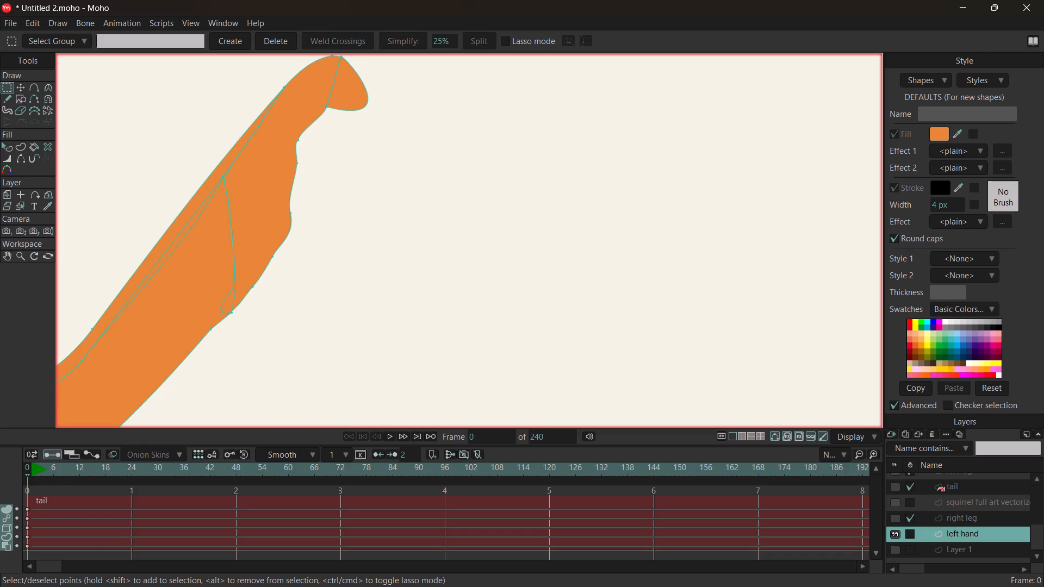
left_click(291, 211)
left_click_drag(290, 214, 295, 214)
left_click_drag(295, 214, 304, 213)
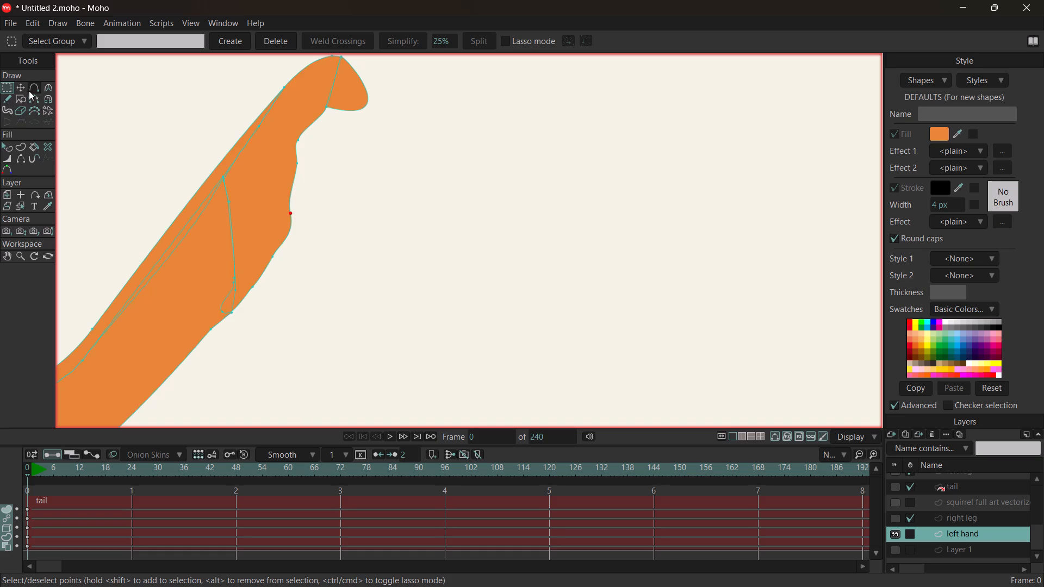
left_click(22, 91)
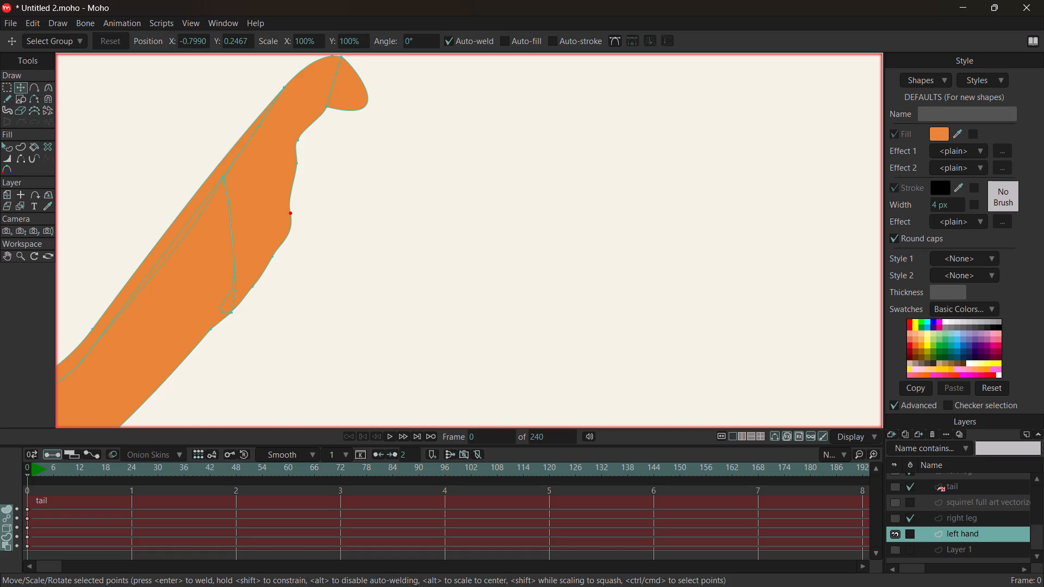
left_click(300, 141)
left_click(297, 138)
left_click_drag(300, 140, 333, 133)
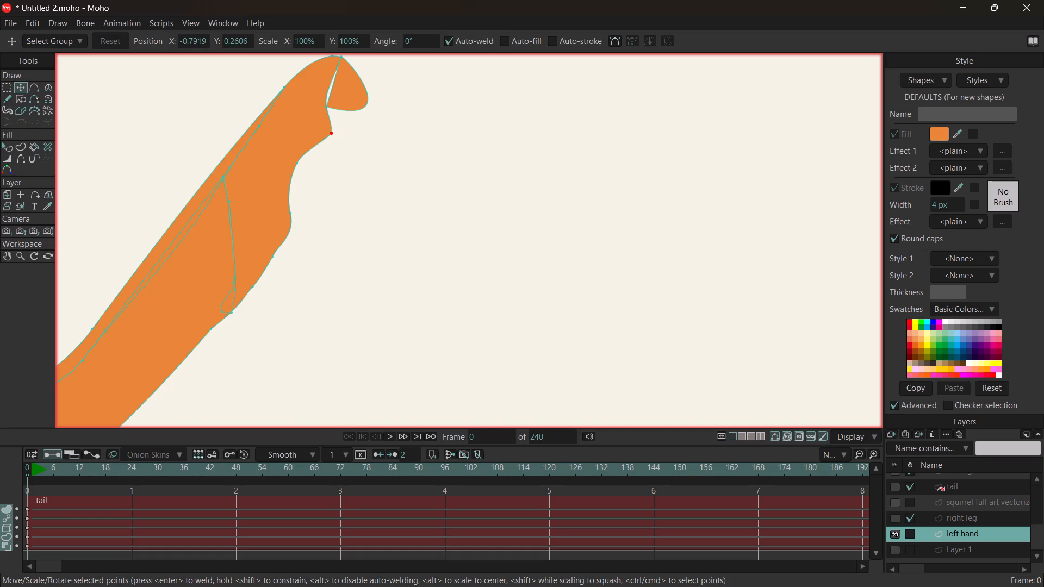
left_click_drag(298, 160, 369, 171)
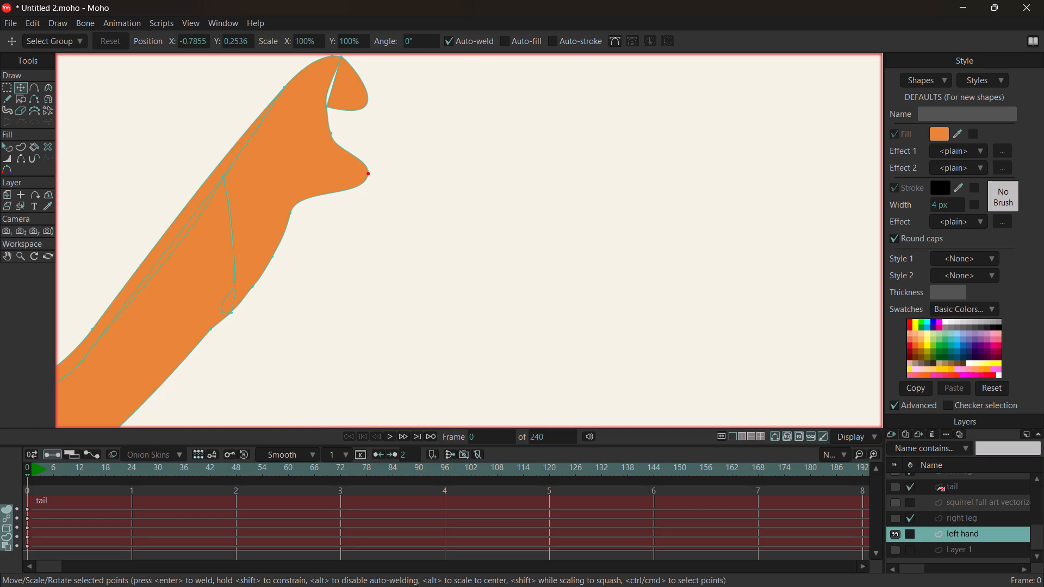
left_click_drag(291, 214, 303, 217)
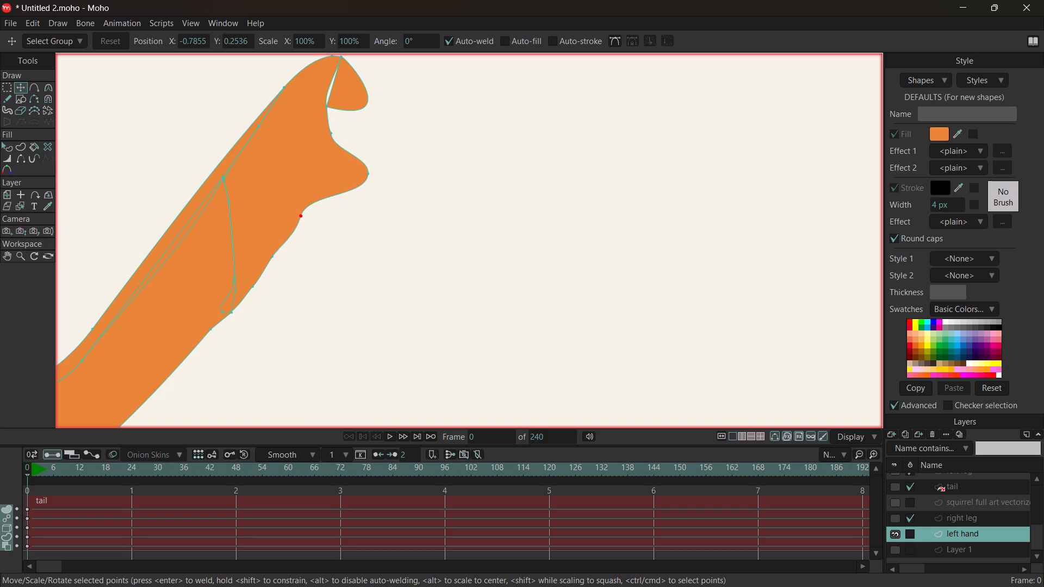
left_click_drag(303, 217, 297, 232)
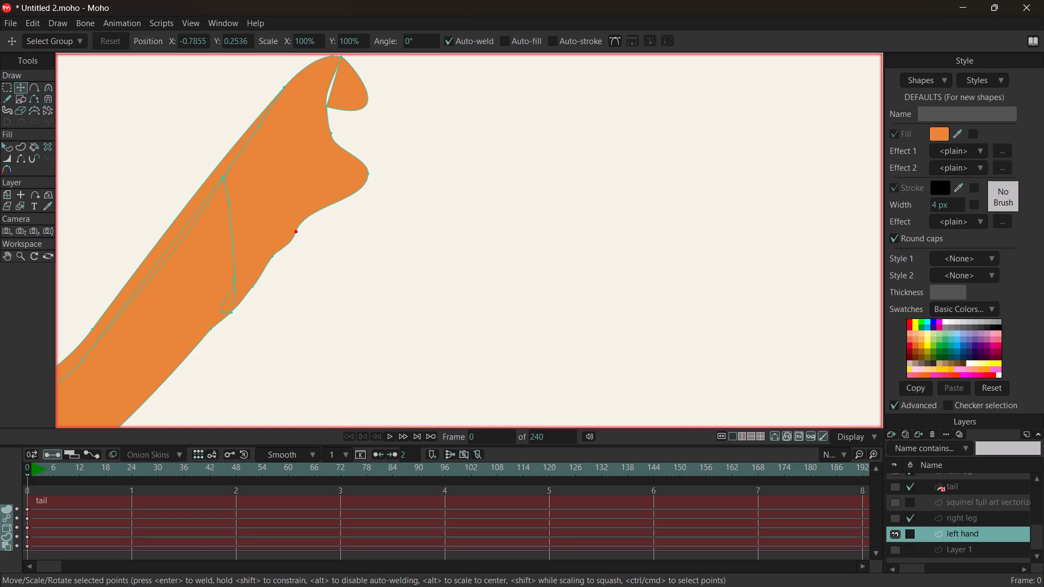
left_click_drag(297, 232, 290, 236)
Add extra points along both sides of the bulge on the upper arm's inner edge.
left_click(33, 86)
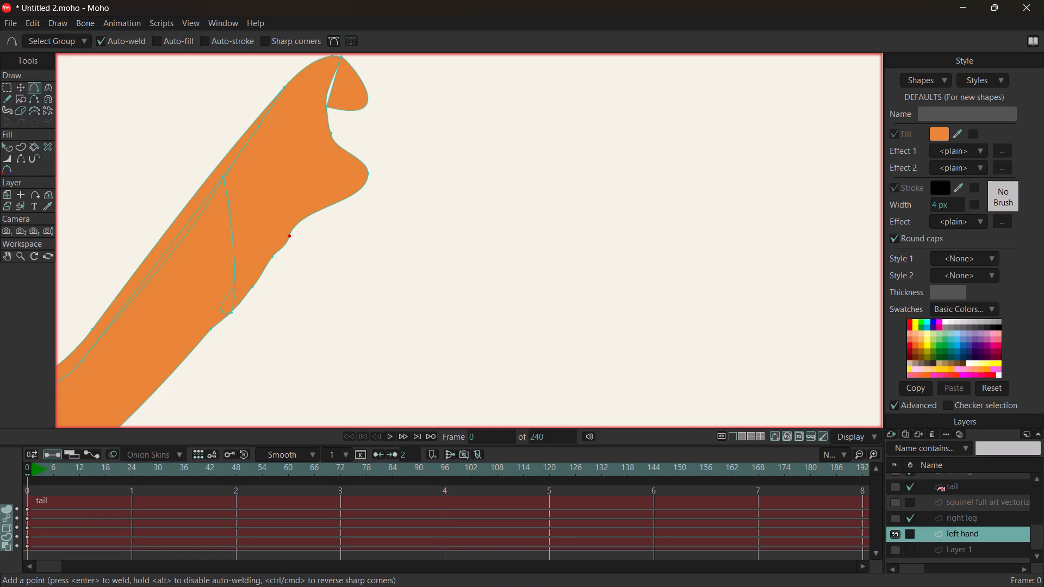
left_click(319, 206)
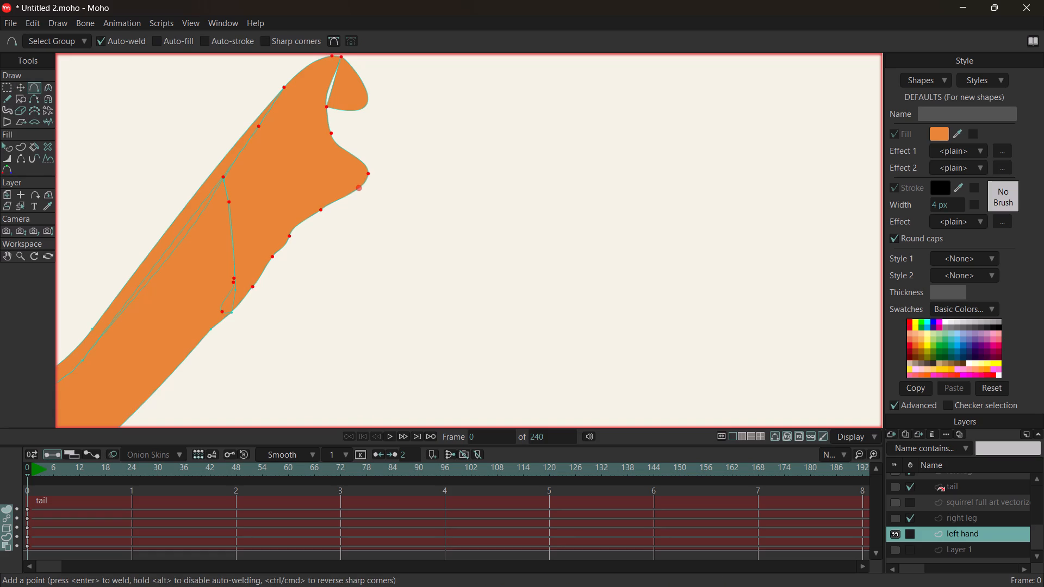
left_click(356, 190)
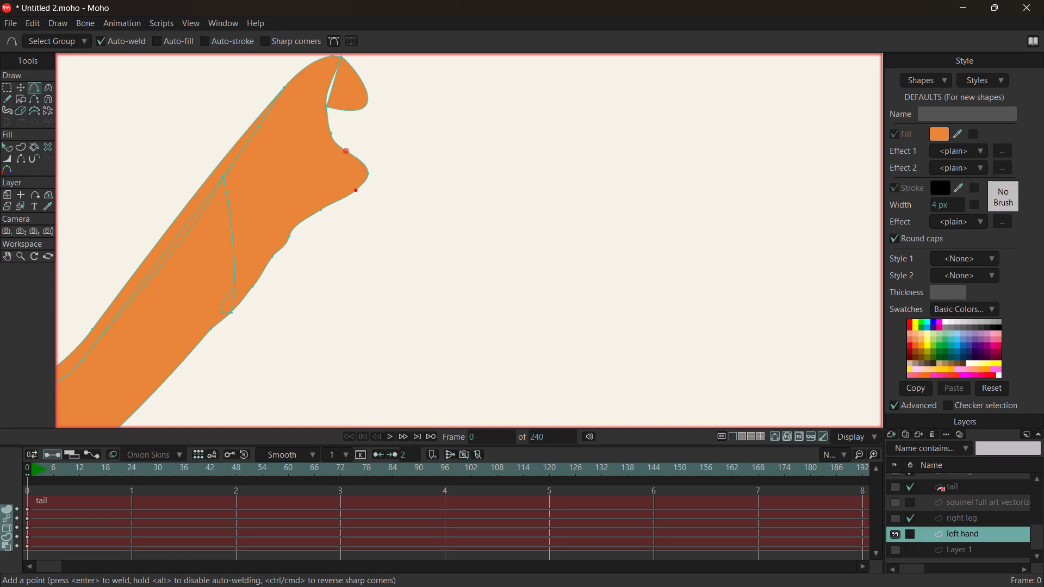
left_click(351, 153)
left_click(340, 147)
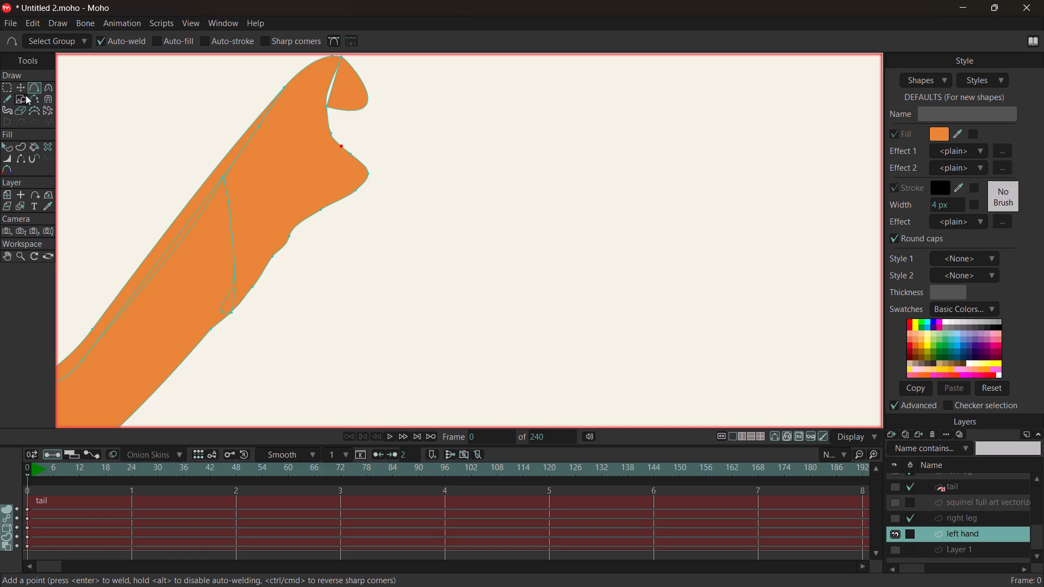
Pull the small leftover orange piece away from the shoulder tip and delete it.
left_click(24, 85)
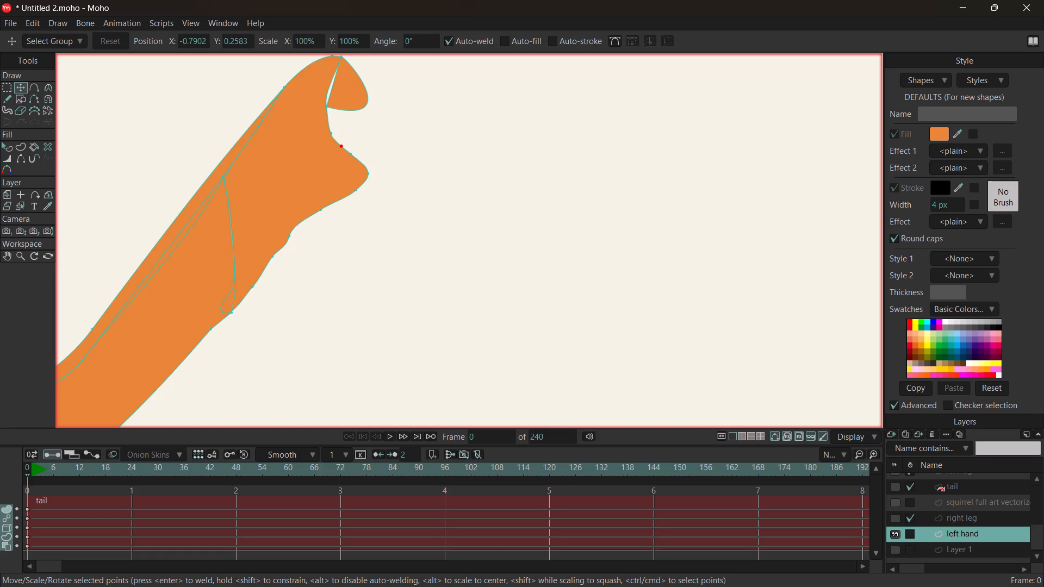
left_click(349, 101)
left_click(355, 100)
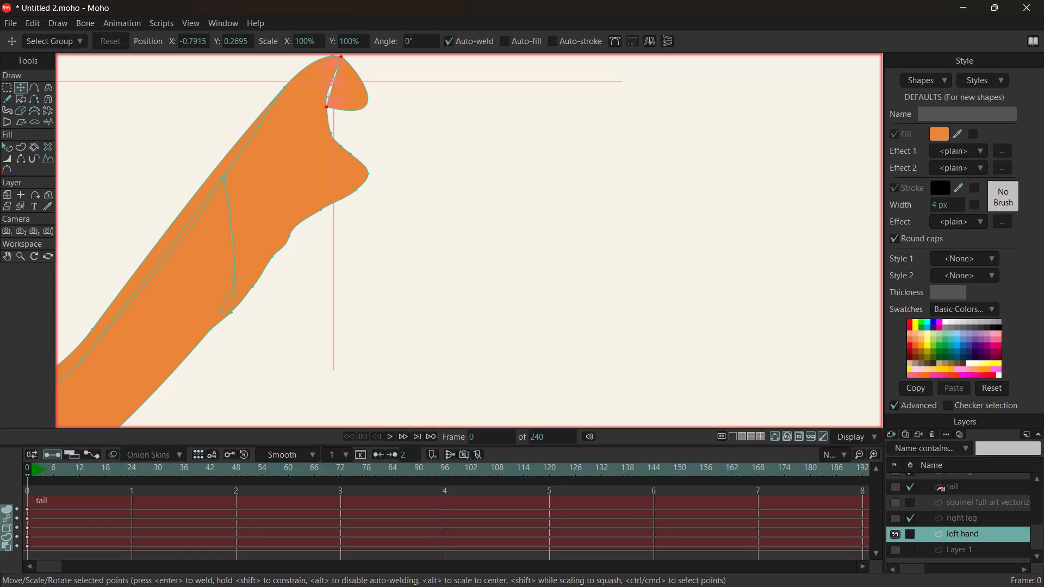
left_click(357, 98)
left_click_drag(357, 98, 465, 188)
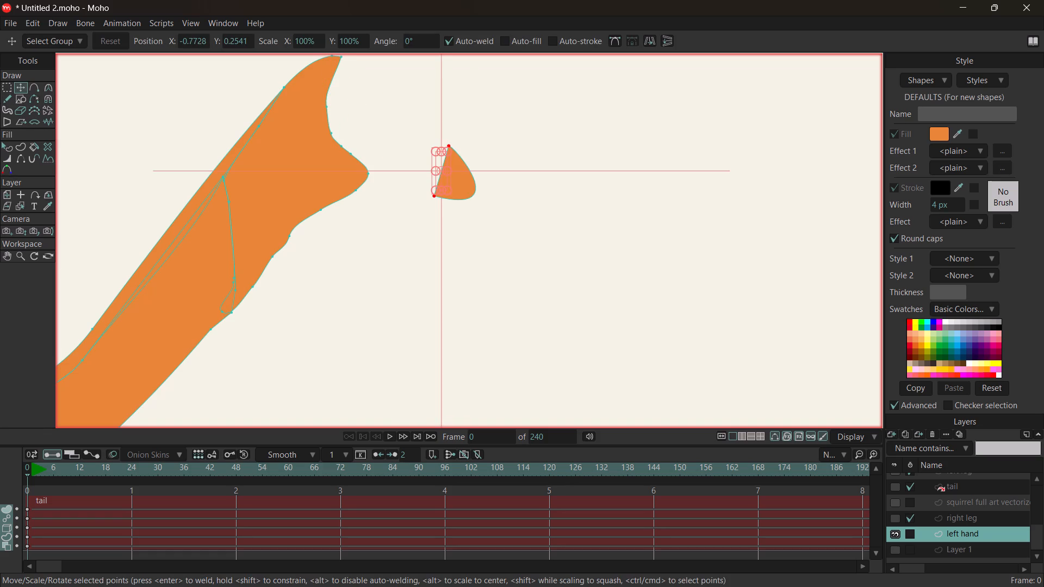
key("Delete")
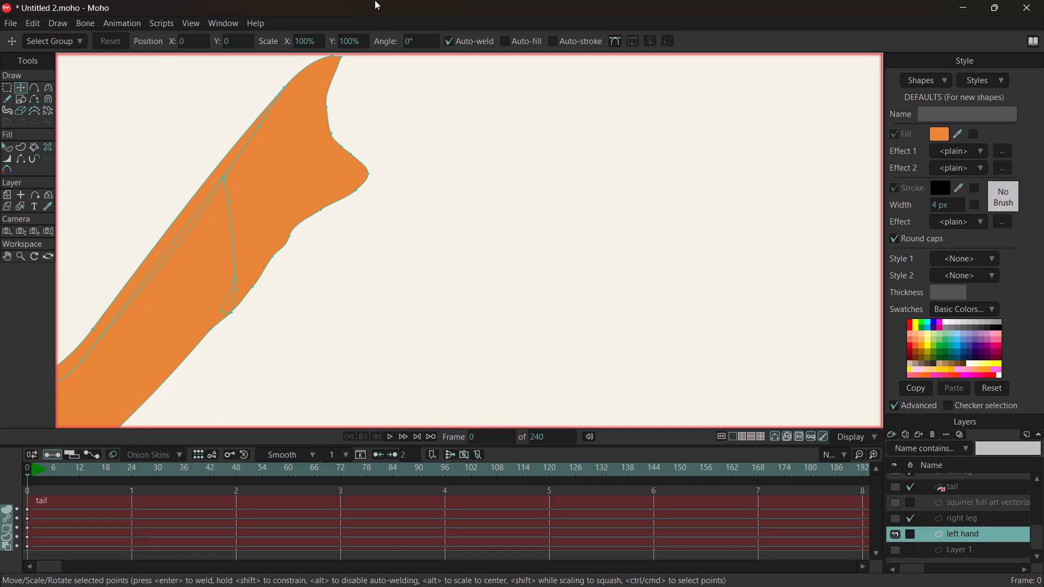
Move the points along the shoulder end of the arm outward to fill the notch and broaden the shoulder.
left_click_drag(326, 104, 343, 106)
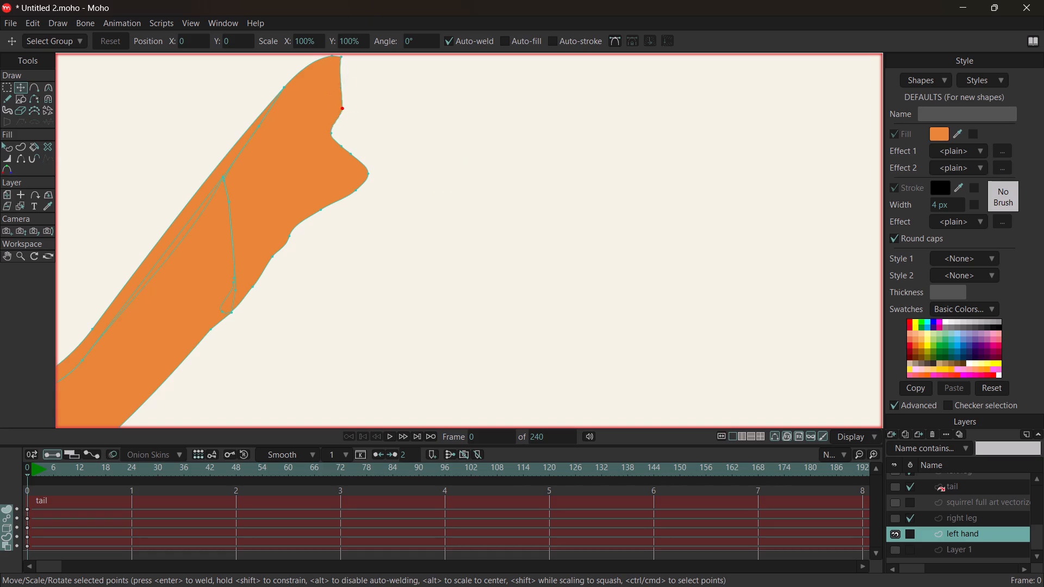
left_click_drag(343, 106, 376, 107)
left_click_drag(331, 133, 362, 132)
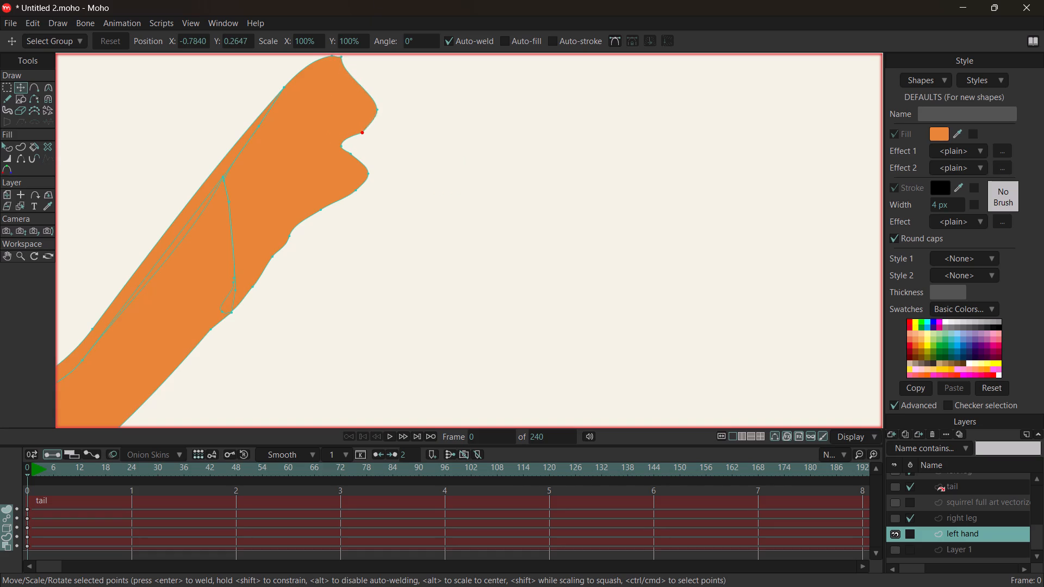
left_click_drag(362, 132, 373, 132)
left_click_drag(341, 146, 384, 142)
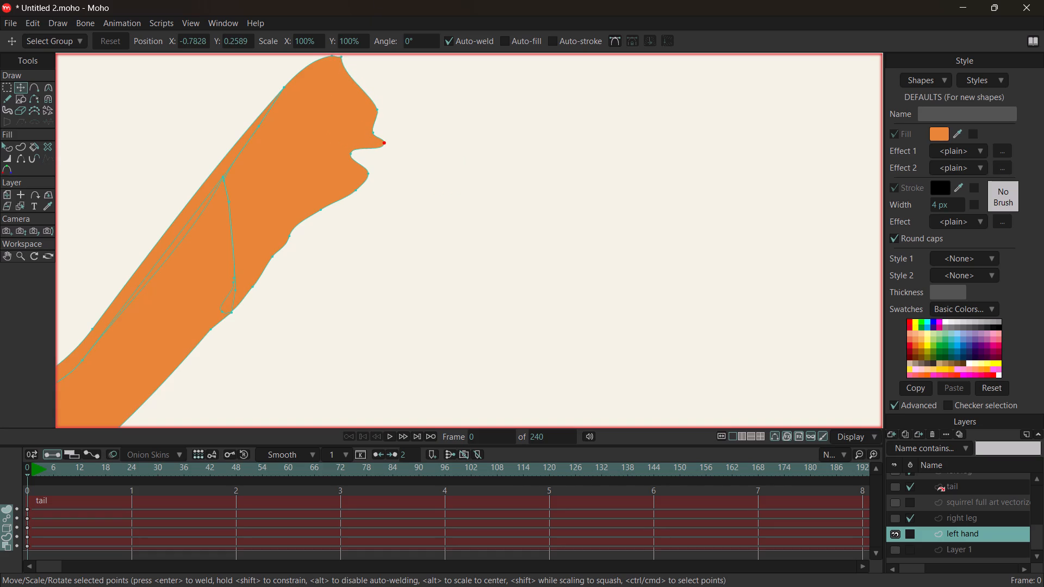
left_click_drag(351, 156, 390, 156)
Reposition the underarm point to smooth the dip in the upper arm's lower edge.
scroll(292, 234, "up", 6)
left_click_drag(284, 238, 295, 235)
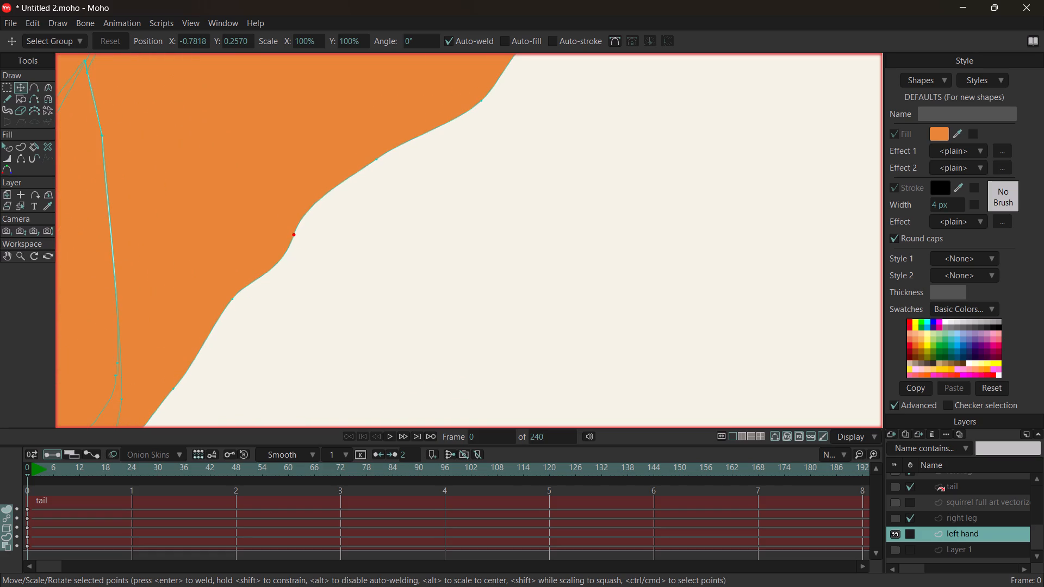
left_click_drag(295, 235, 252, 270)
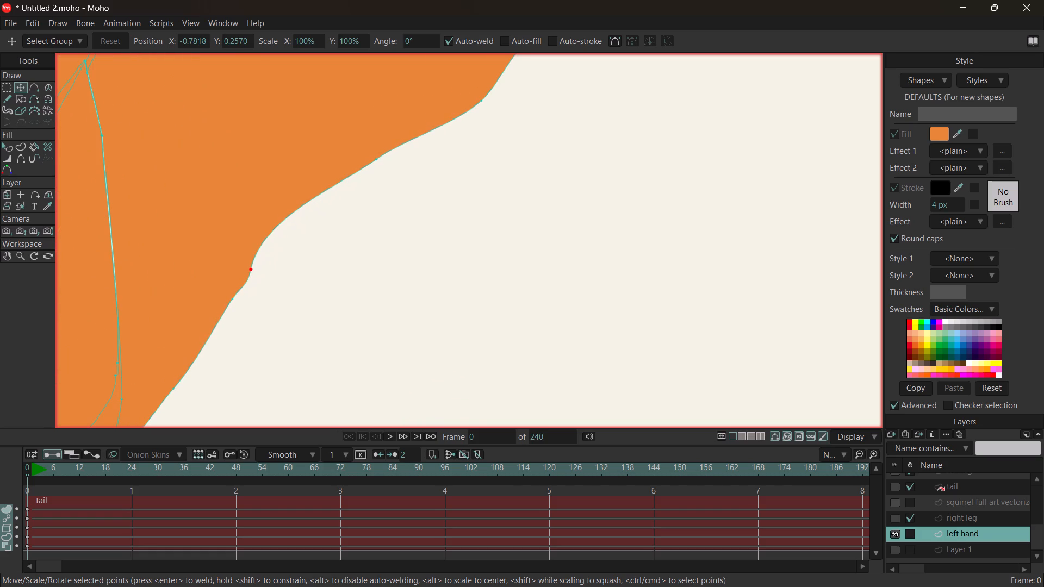
left_click_drag(252, 270, 260, 257)
scroll(337, 214, "down", 4)
scroll(442, 164, "up", 3)
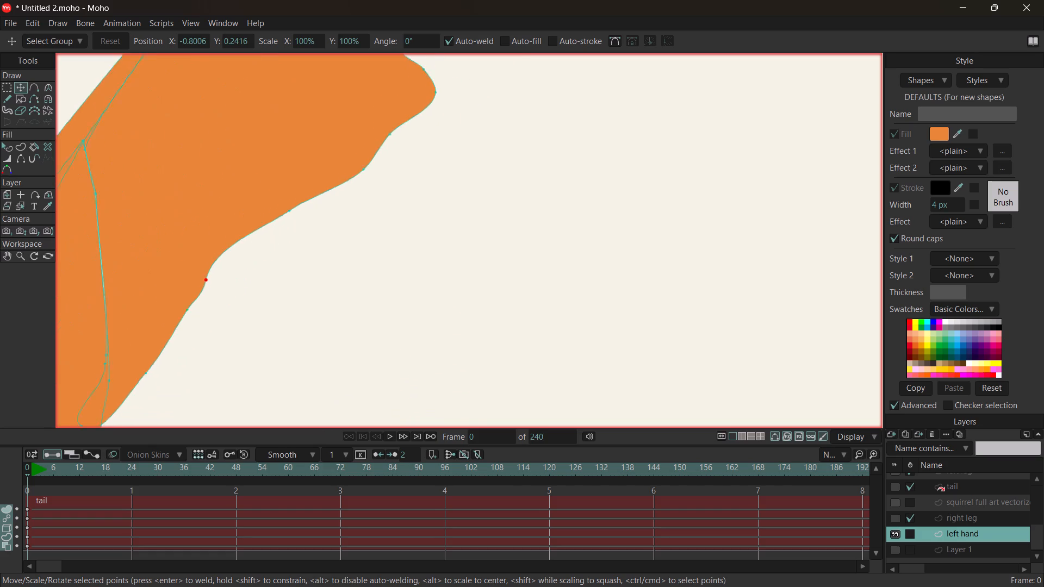
scroll(440, 164, "up", 1)
scroll(268, 169, "down", 5)
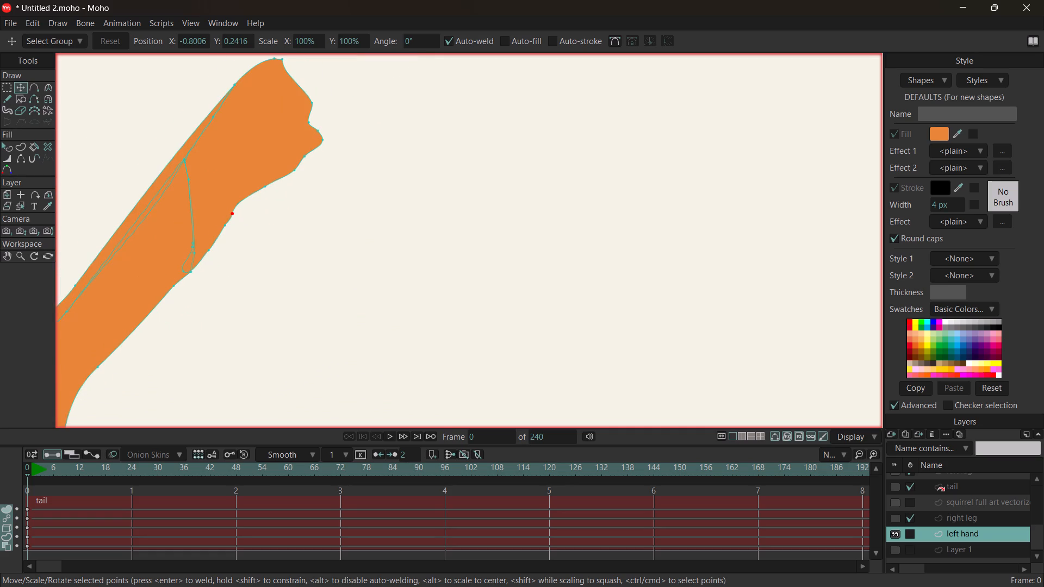
Move the remaining notch points at the shoulder end of the arm outward to form a single pointed corner.
left_click_drag(309, 123, 325, 118)
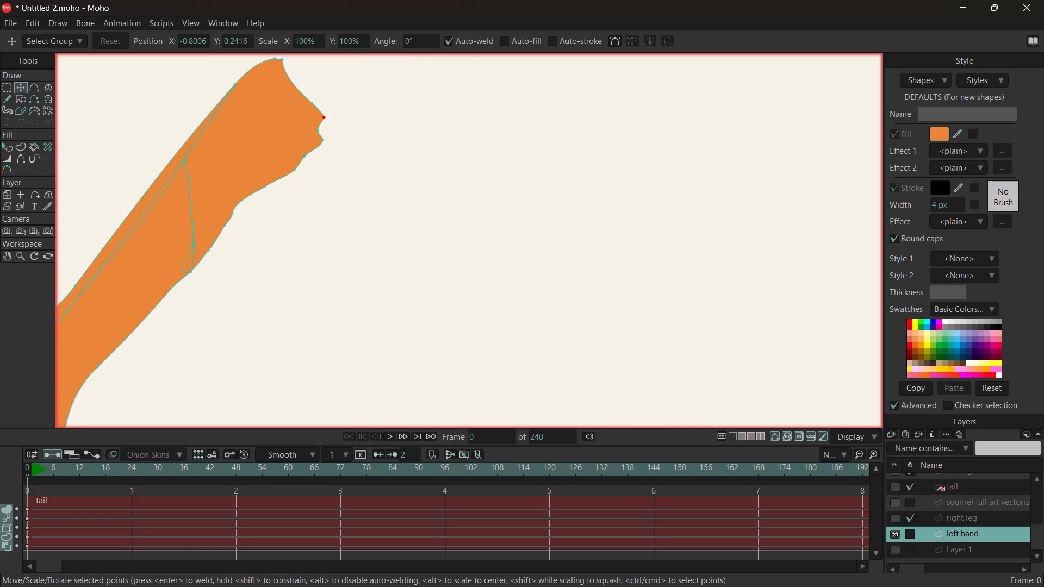
left_click_drag(319, 131, 330, 130)
left_click_drag(330, 130, 332, 129)
Add five extra points along the arm's lower edge between the underarm dip and the shoulder.
scroll(232, 205, "up", 8)
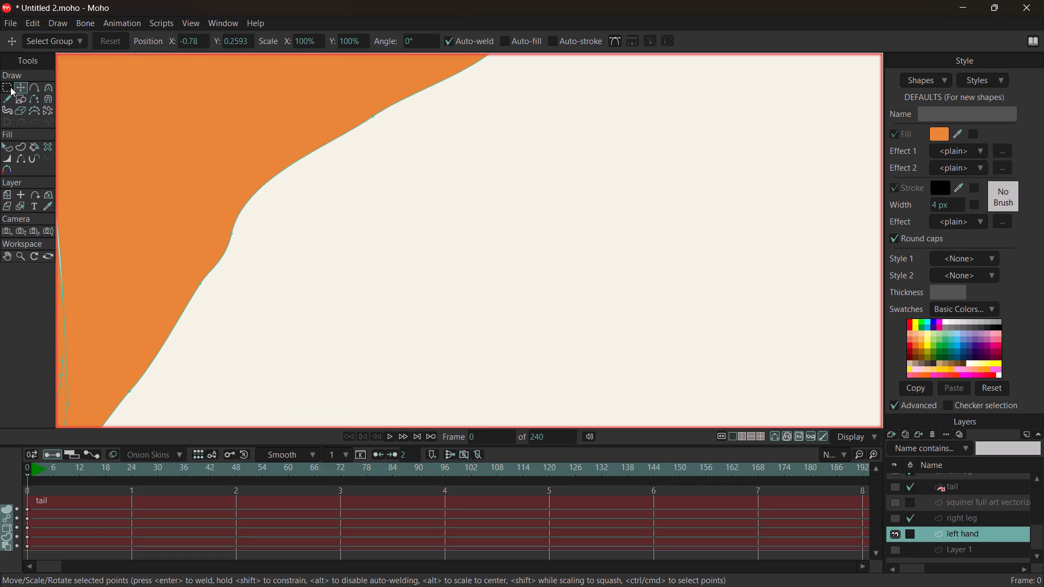
left_click(34, 87)
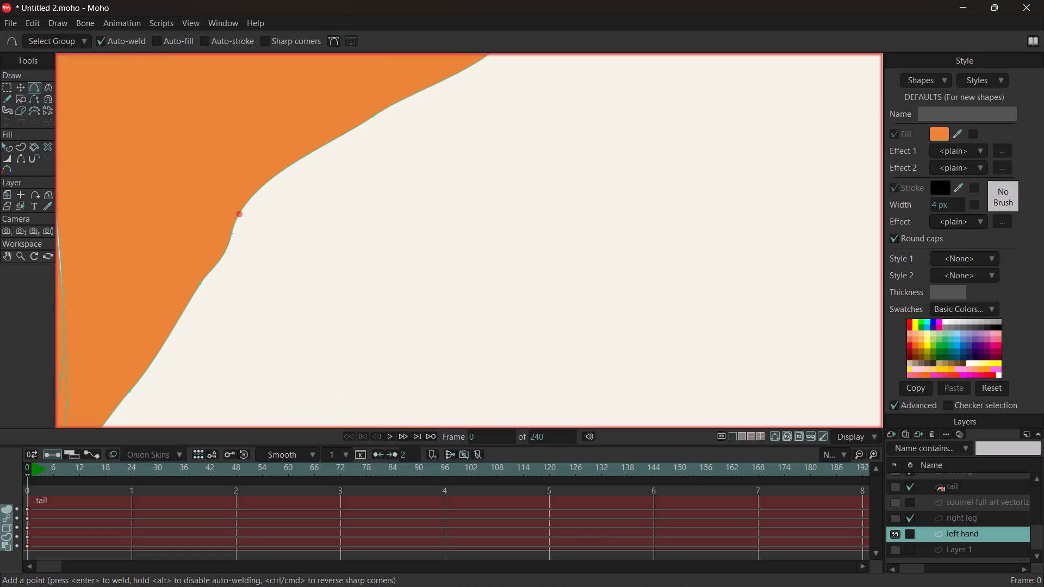
left_click(239, 214)
left_click(264, 193)
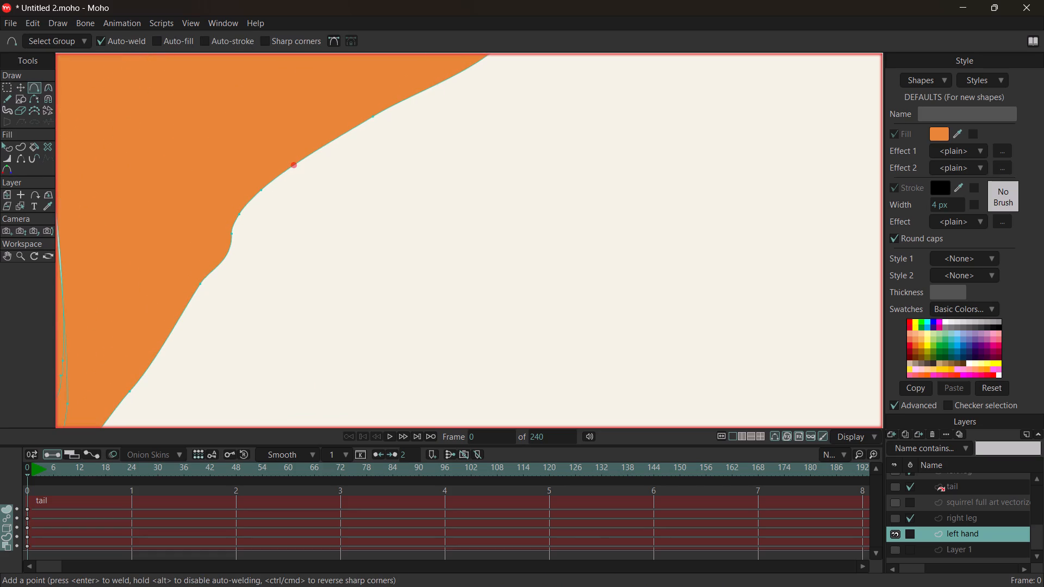
left_click(293, 167)
left_click(326, 153)
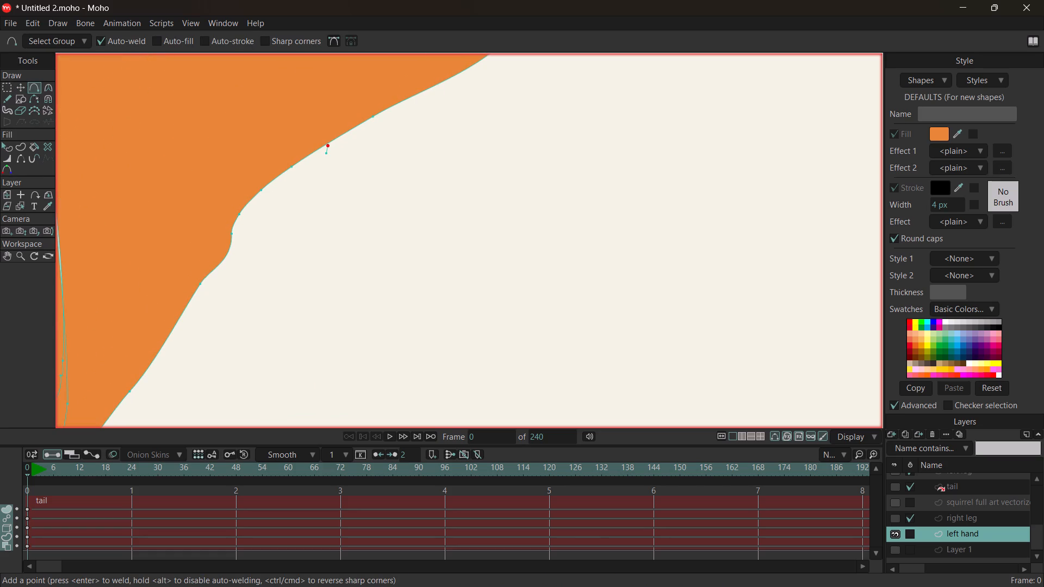
key("ctrl+z")
left_click(325, 146)
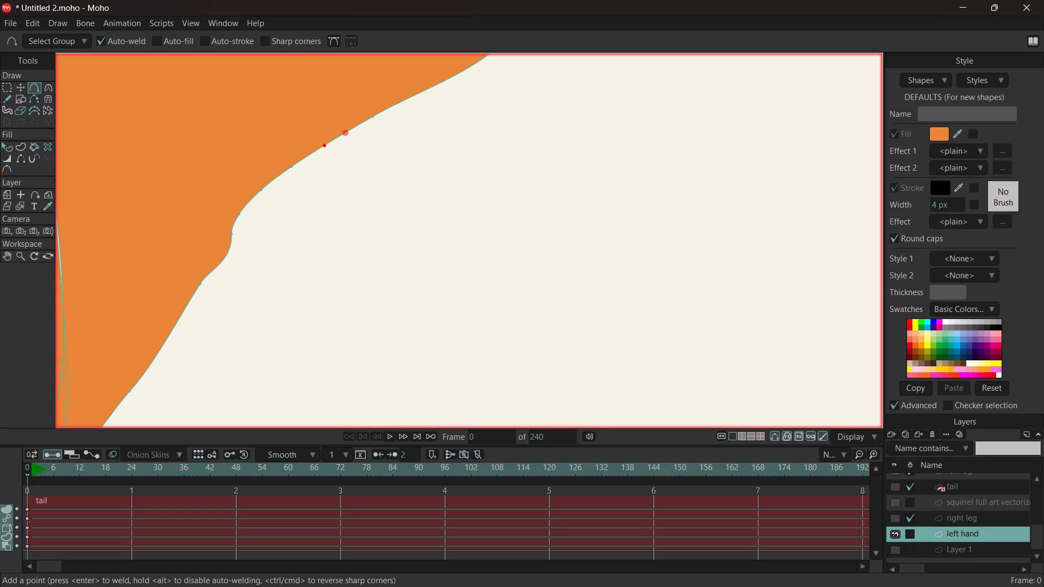
left_click(350, 136)
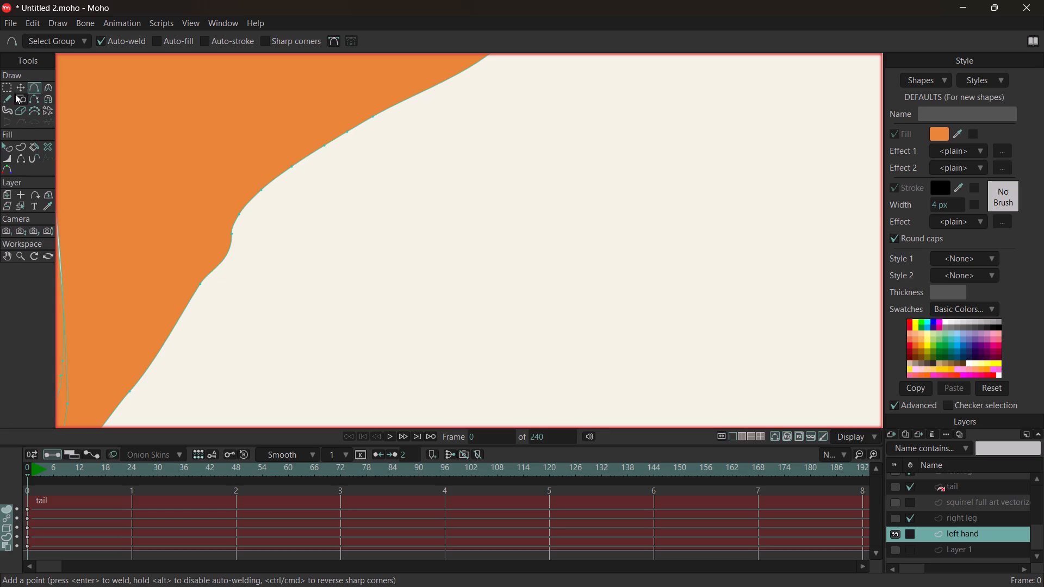
left_click(21, 91)
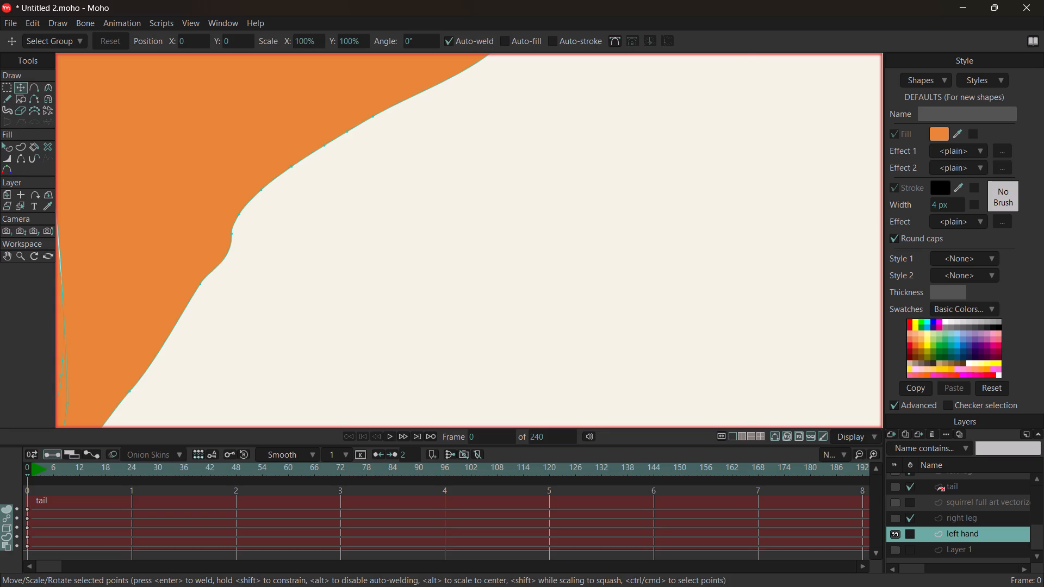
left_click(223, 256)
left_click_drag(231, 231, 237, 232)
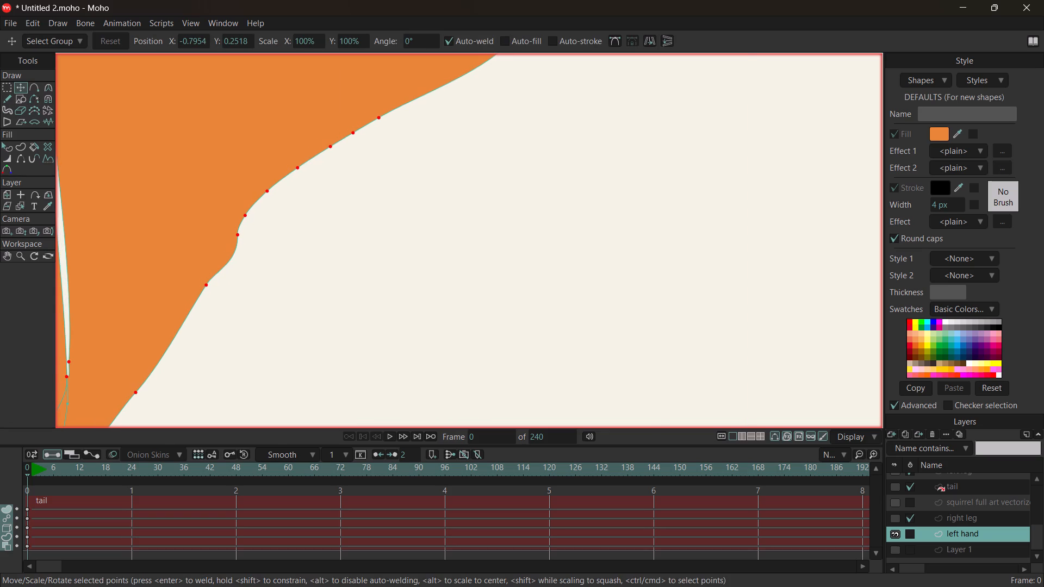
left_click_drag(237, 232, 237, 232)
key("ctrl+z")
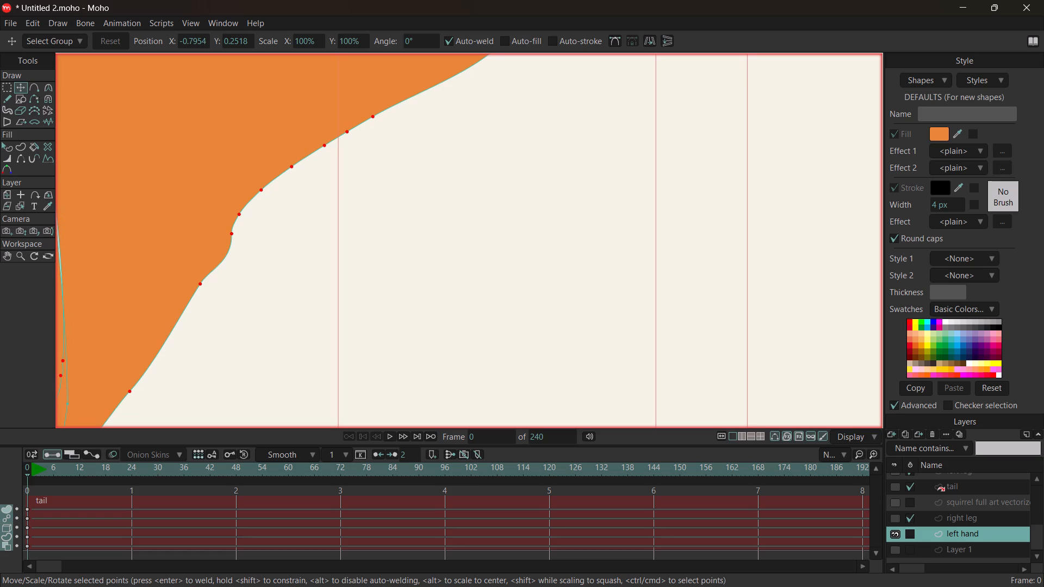
Move the underarm point down and inward along the edge to flatten the bulge below the dip.
left_click(233, 234)
left_click_drag(231, 233, 222, 252)
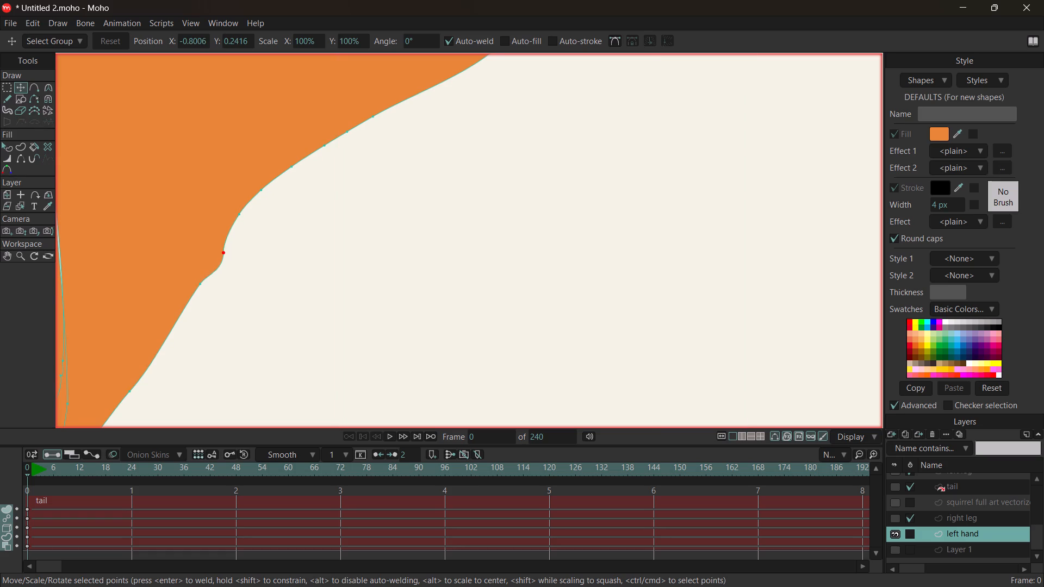
left_click_drag(222, 252, 213, 258)
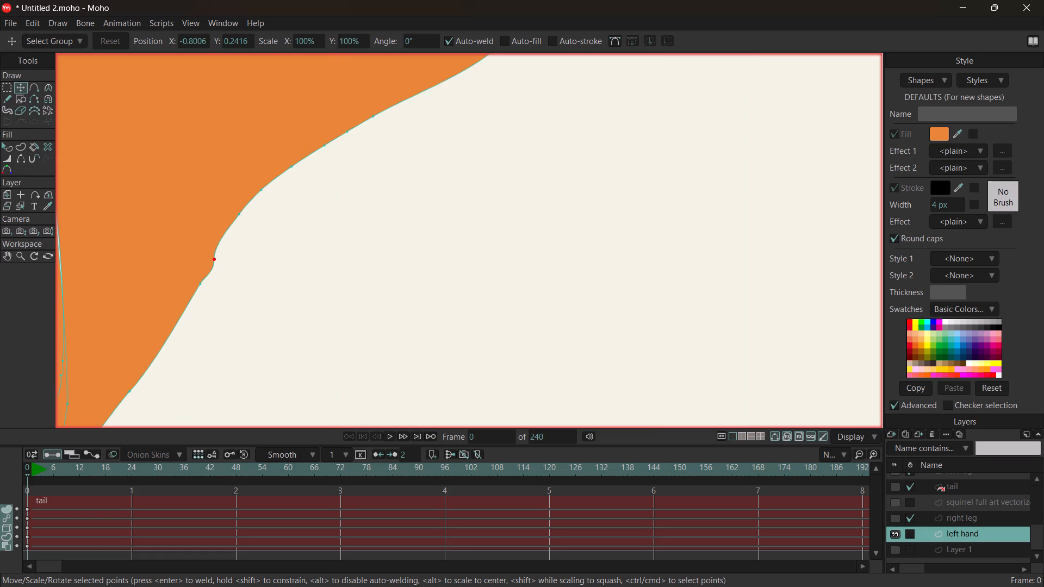
left_click_drag(213, 258, 209, 261)
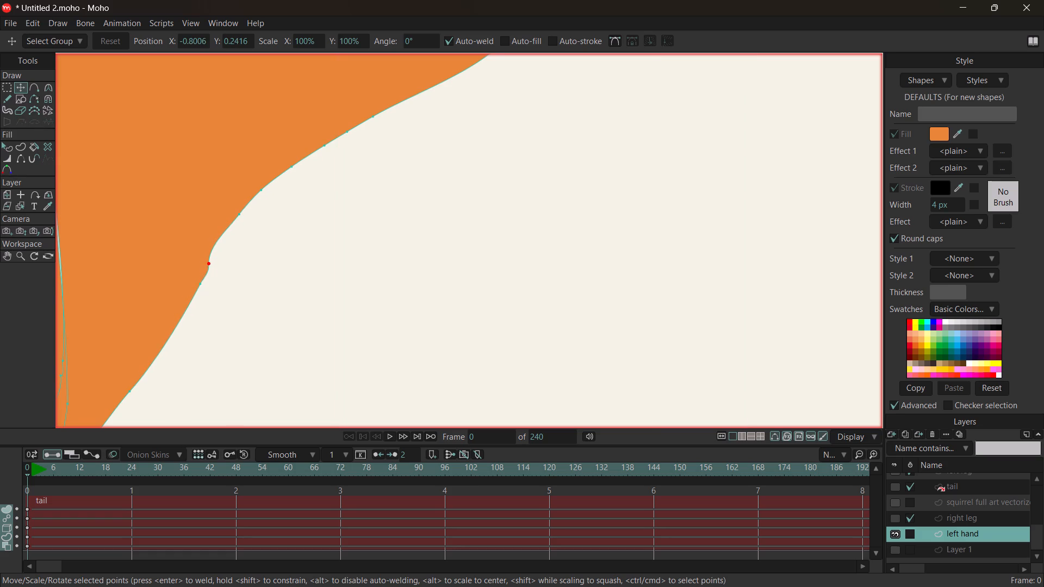
left_click_drag(209, 261, 210, 259)
Add two points on the curve just above the underarm point.
left_click(36, 86)
left_click(221, 239)
left_click(231, 233)
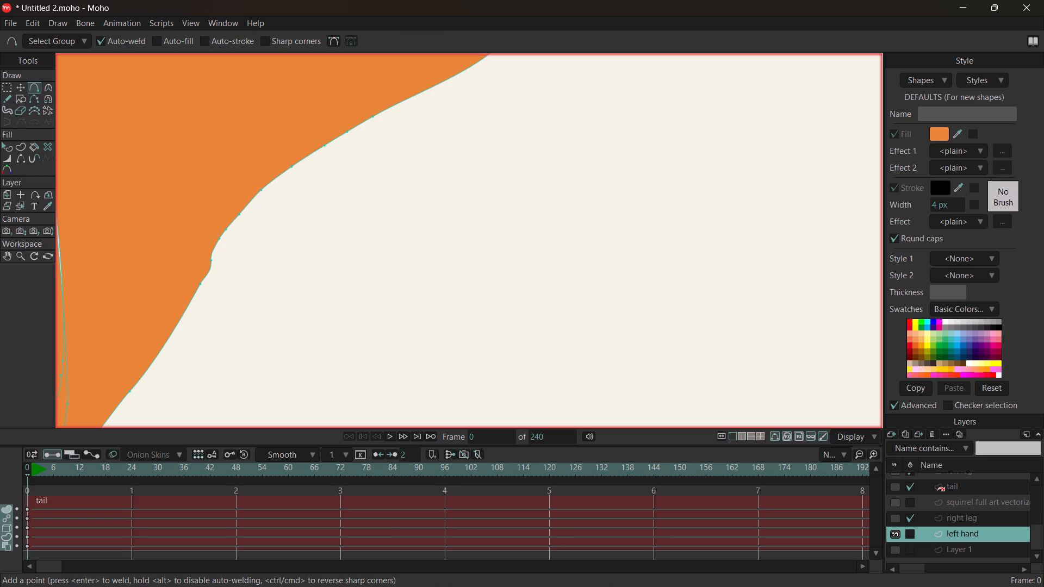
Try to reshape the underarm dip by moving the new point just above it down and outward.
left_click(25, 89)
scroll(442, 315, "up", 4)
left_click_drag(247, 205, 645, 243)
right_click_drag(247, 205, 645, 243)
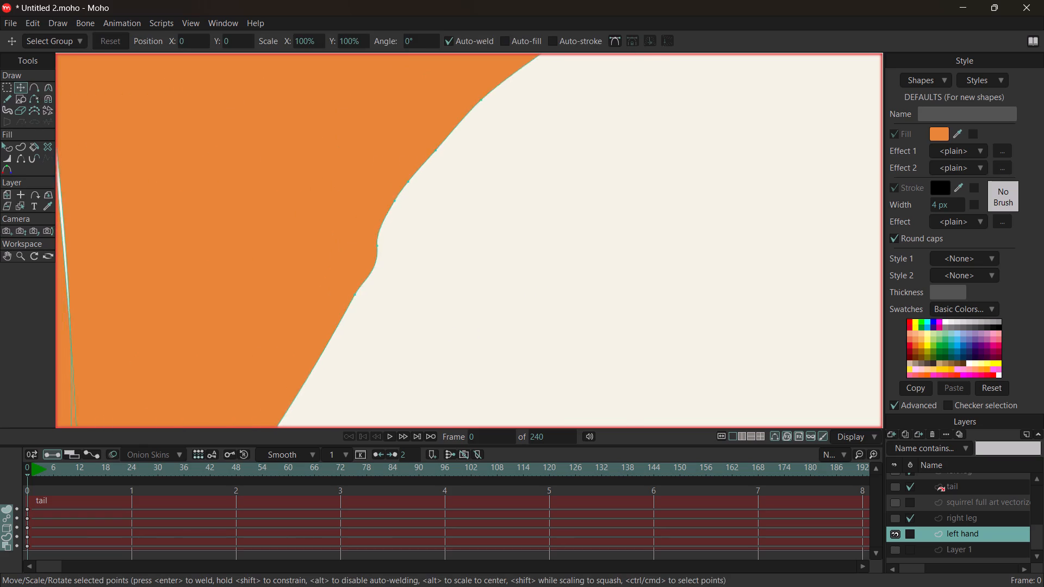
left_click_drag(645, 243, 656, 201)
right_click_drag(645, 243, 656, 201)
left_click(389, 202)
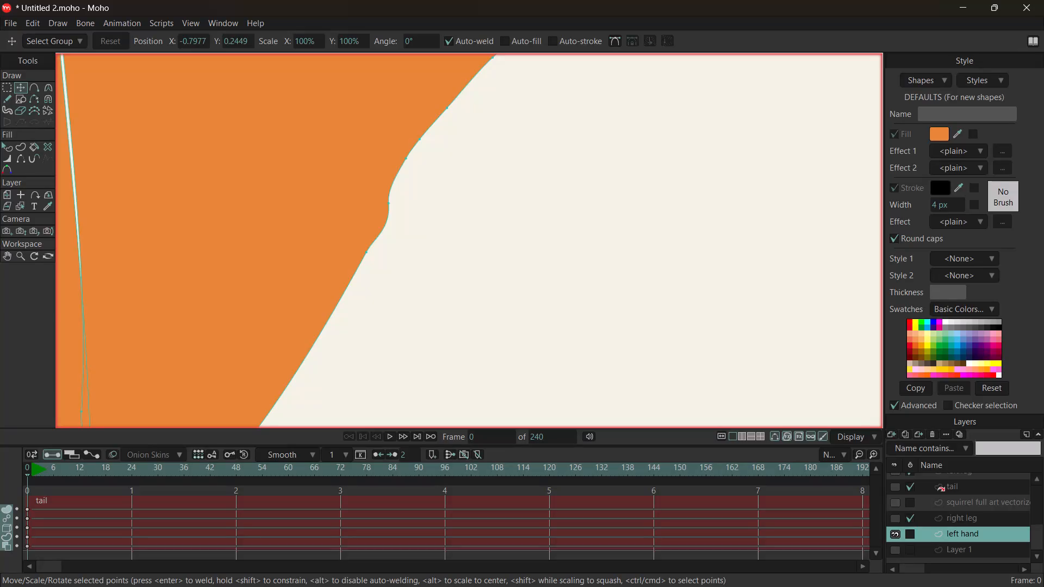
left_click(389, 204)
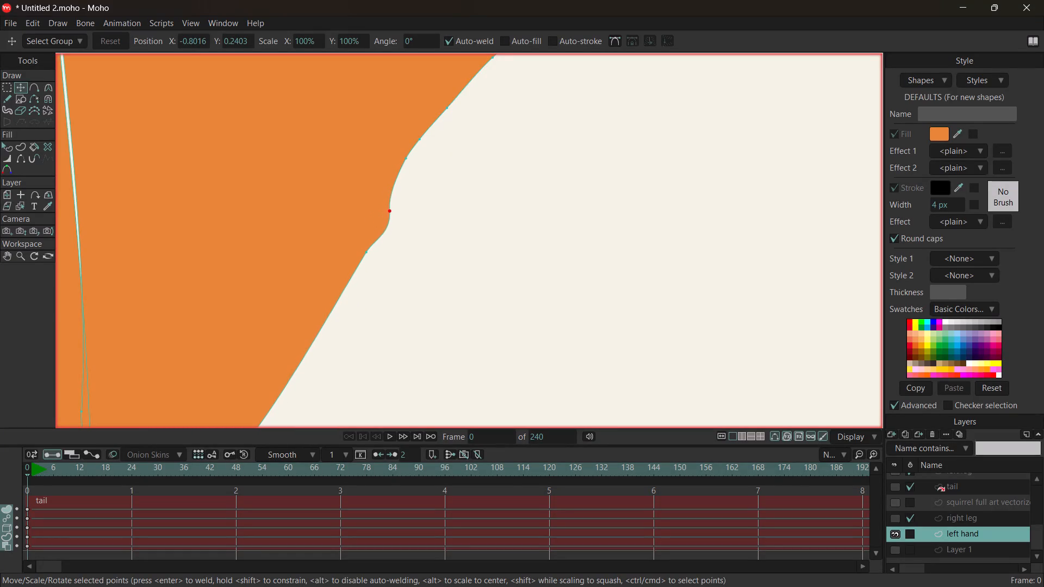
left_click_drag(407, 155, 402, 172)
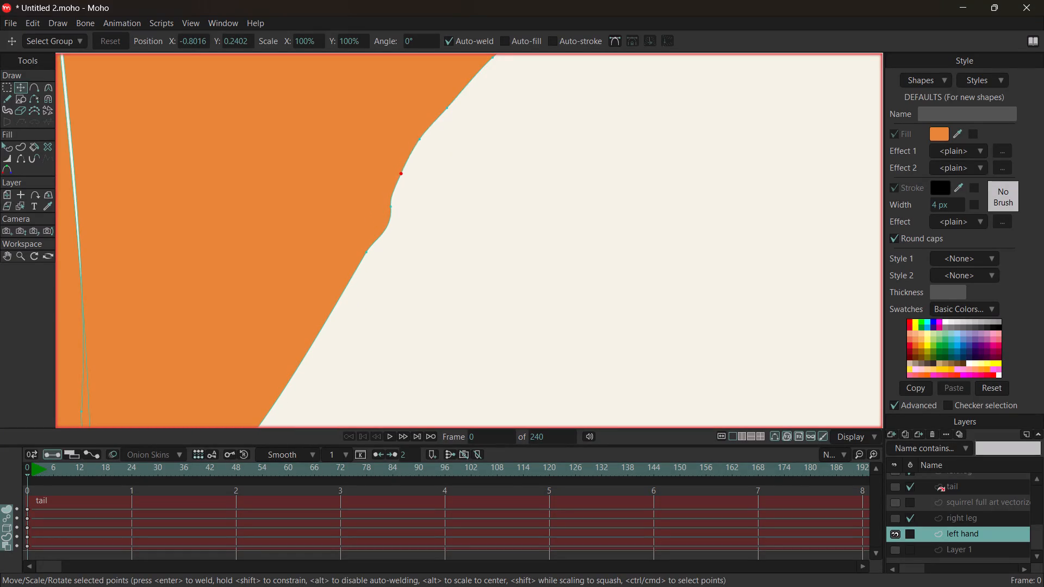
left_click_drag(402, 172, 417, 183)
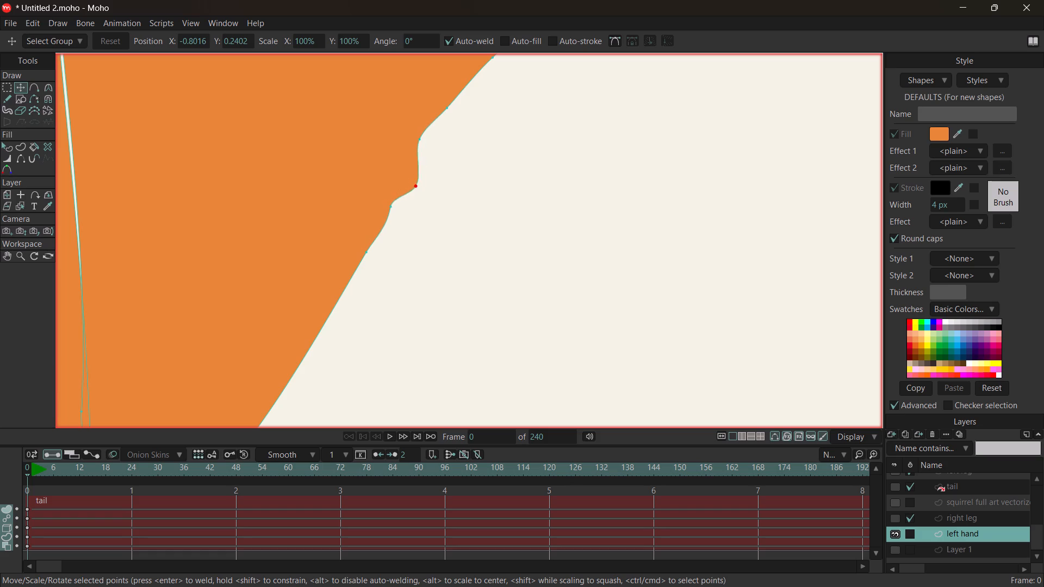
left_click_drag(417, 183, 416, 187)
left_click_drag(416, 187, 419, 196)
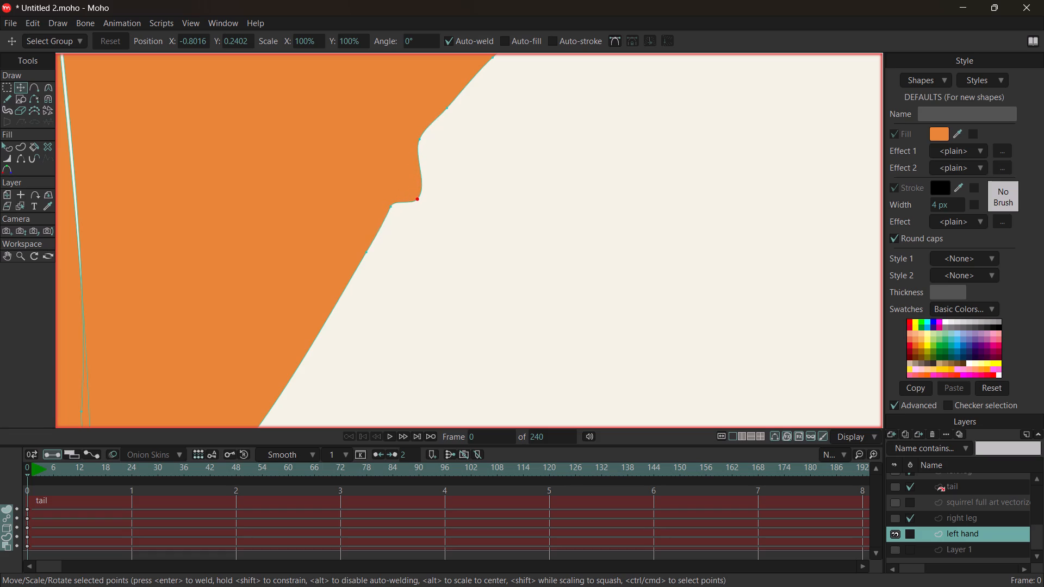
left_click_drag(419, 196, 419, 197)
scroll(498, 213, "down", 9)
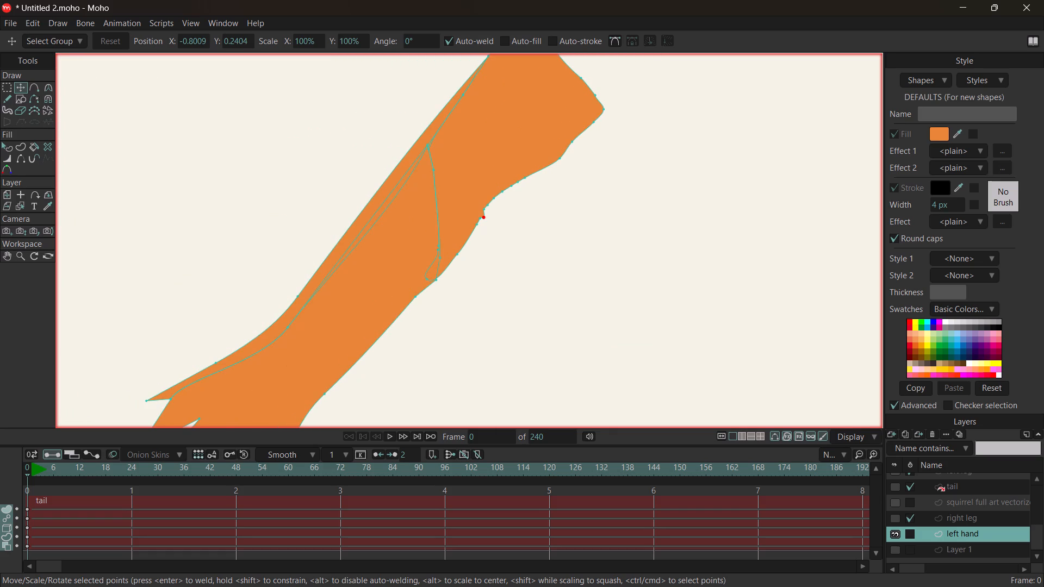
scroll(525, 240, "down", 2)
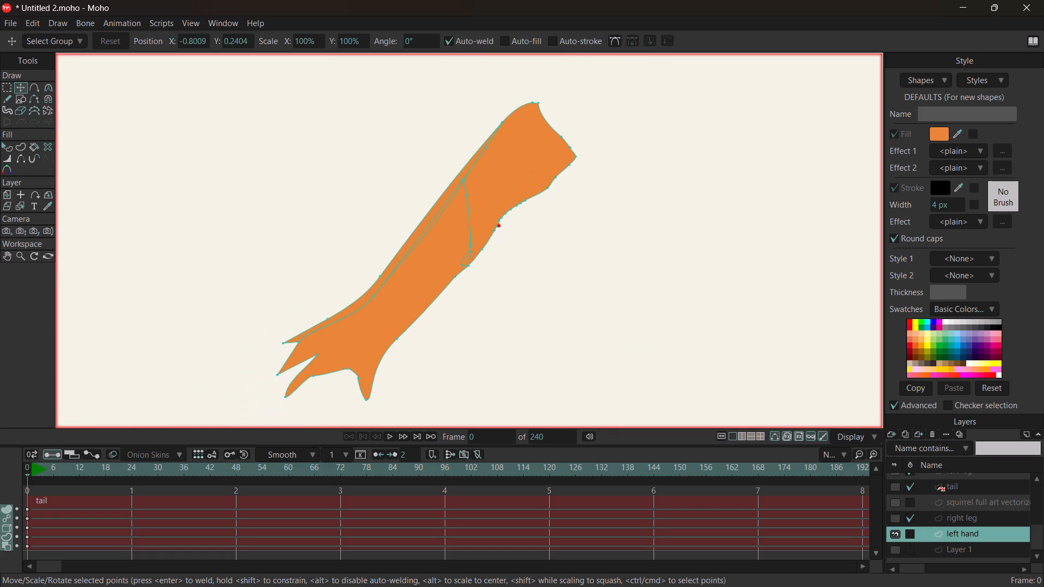
Move the protruding underarm point back in line between its neighbours to smooth the edge, and clear the point selection.
scroll(522, 237, "up", 11)
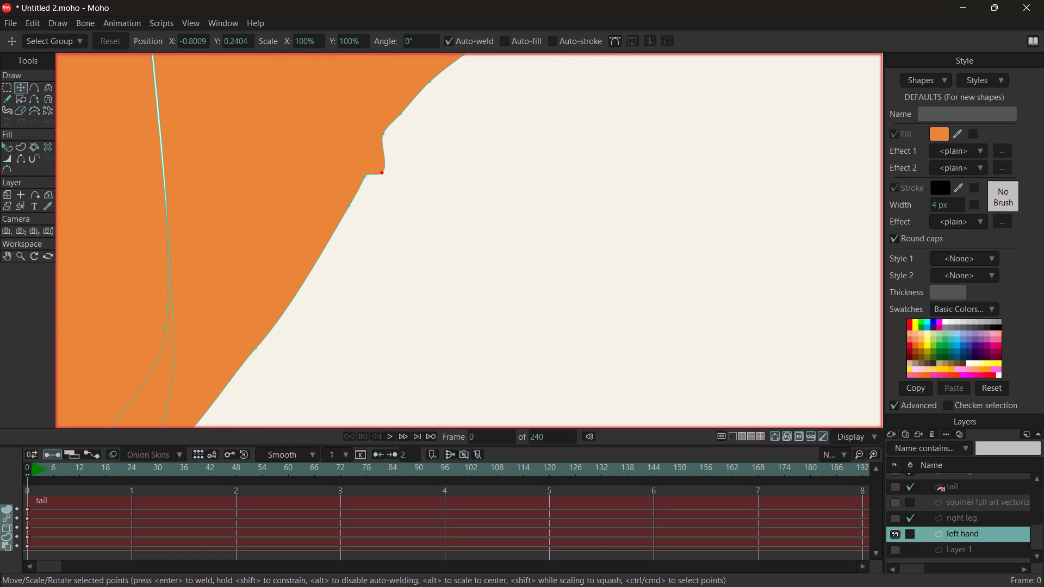
left_click(382, 171)
left_click_drag(383, 173, 383, 164)
left_click_drag(383, 164, 390, 135)
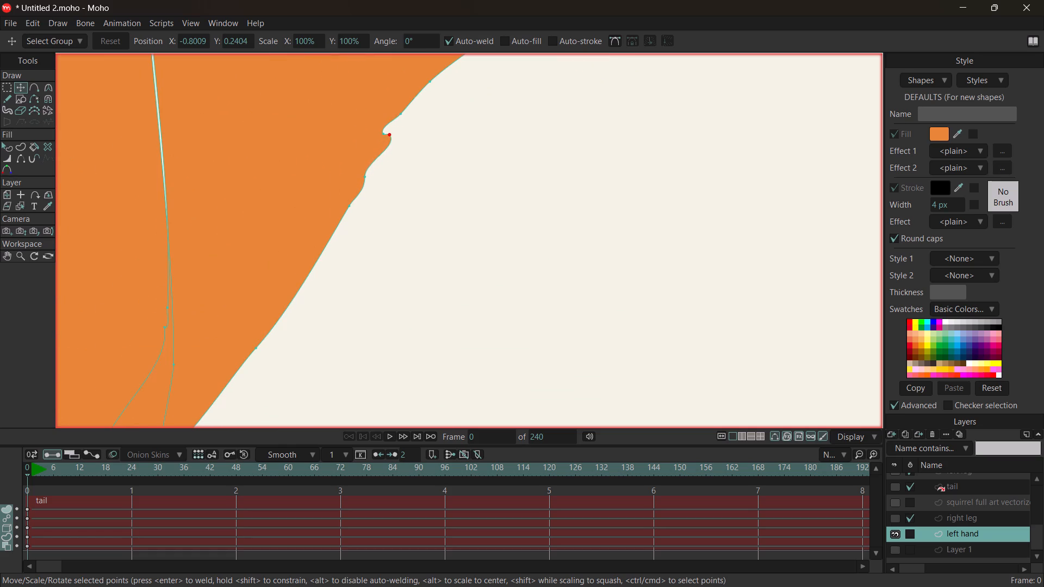
left_click_drag(390, 135, 378, 152)
left_click_drag(378, 152, 376, 152)
scroll(378, 161, "down", 6)
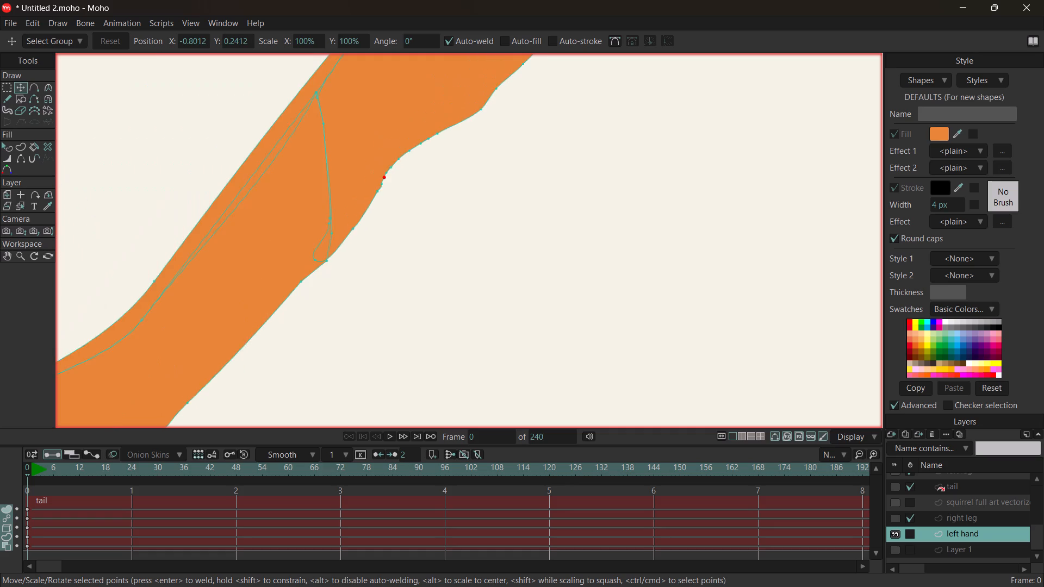
scroll(405, 200, "down", 4)
left_click(456, 168)
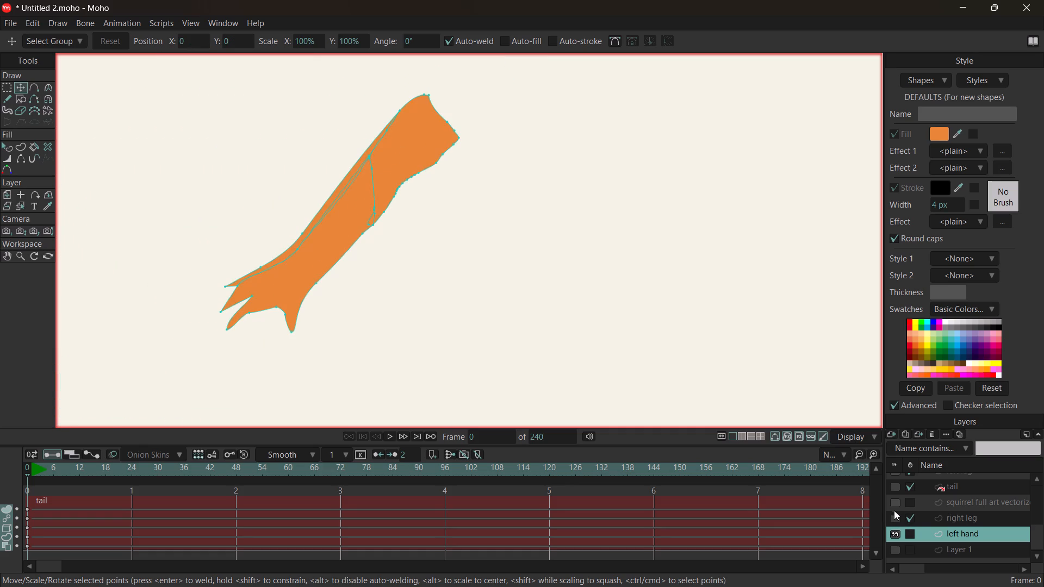
Show the full squirrel artwork layer briefly to compare the reshaped left hand against it, and hide it again.
left_click(894, 499)
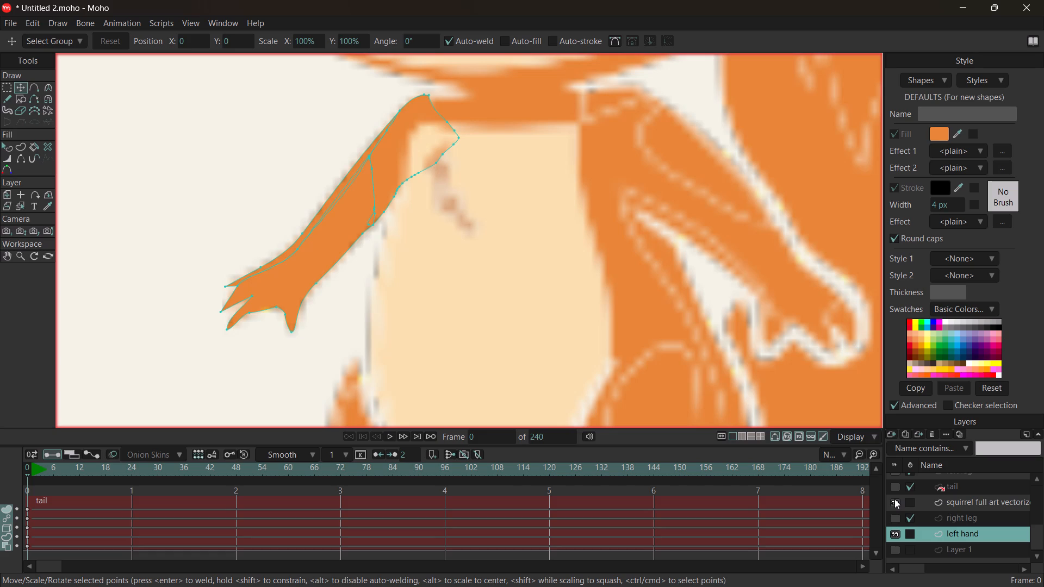
left_click(894, 499)
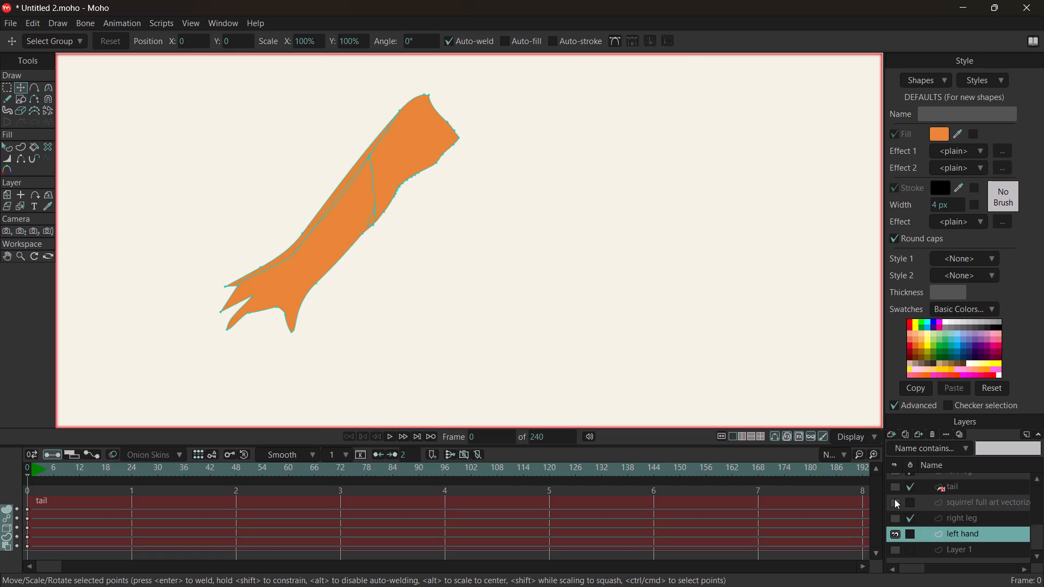
Hide the left hand layer, show and activate the squirrel full art vectorized layer, and copy all of its artwork.
scroll(596, 313, "down", 3)
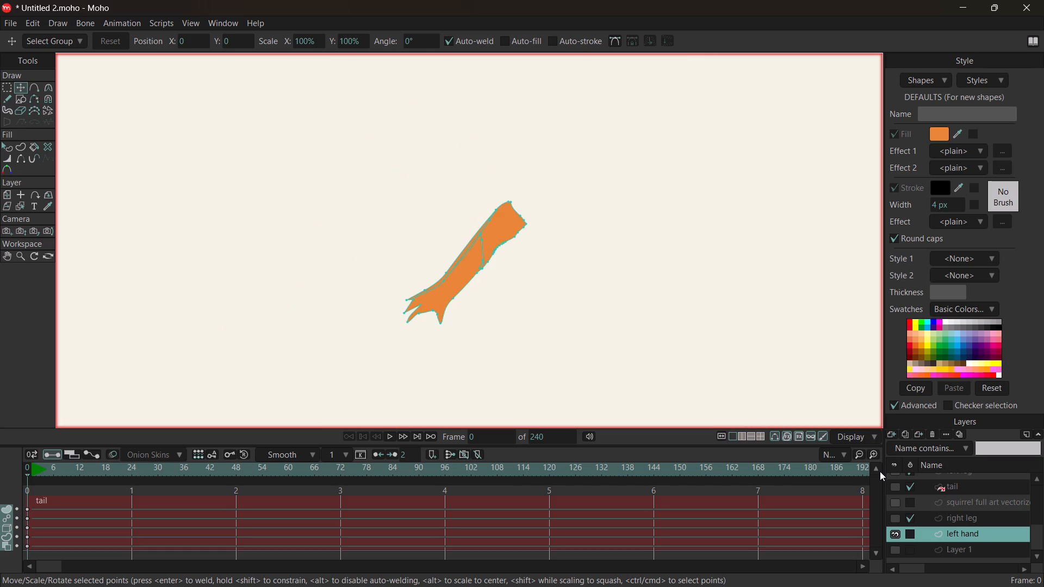
left_click(896, 535)
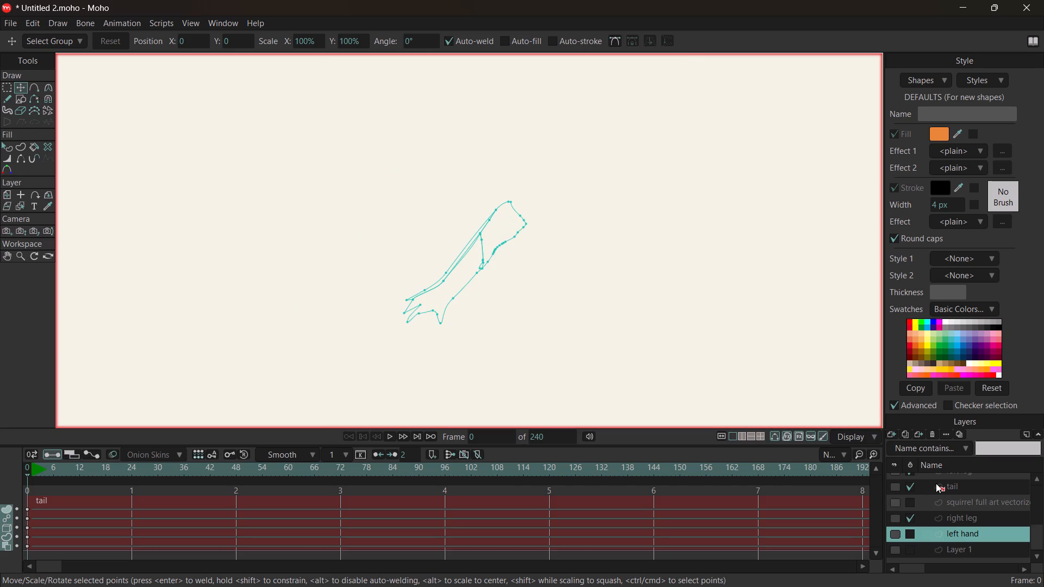
left_click(949, 501)
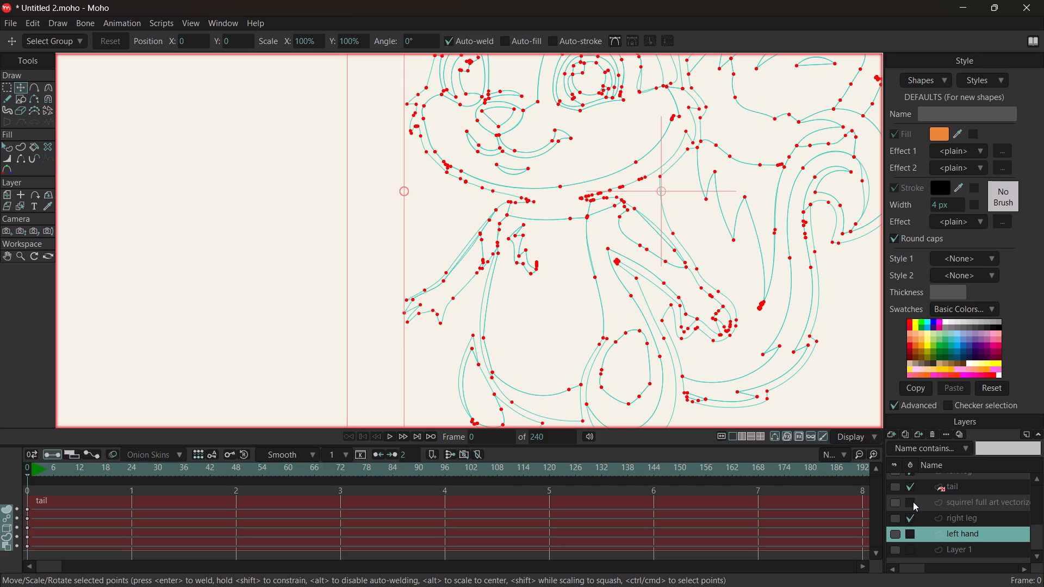
left_click(892, 503)
scroll(698, 328, "down", 2)
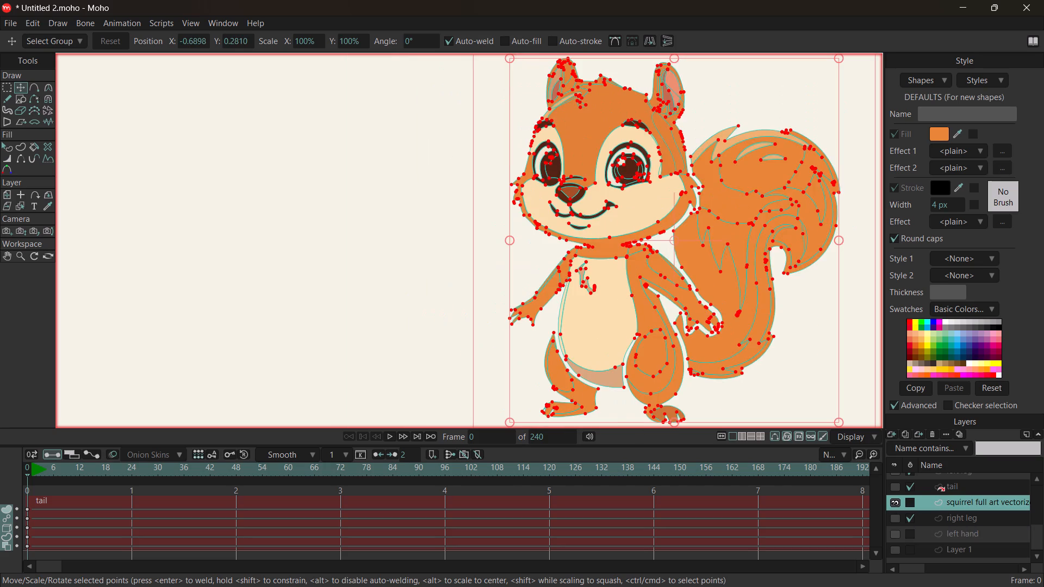
scroll(699, 326, "down", 2)
key("ctrl+c")
key("ctrl+c")
key("ctrl+c")
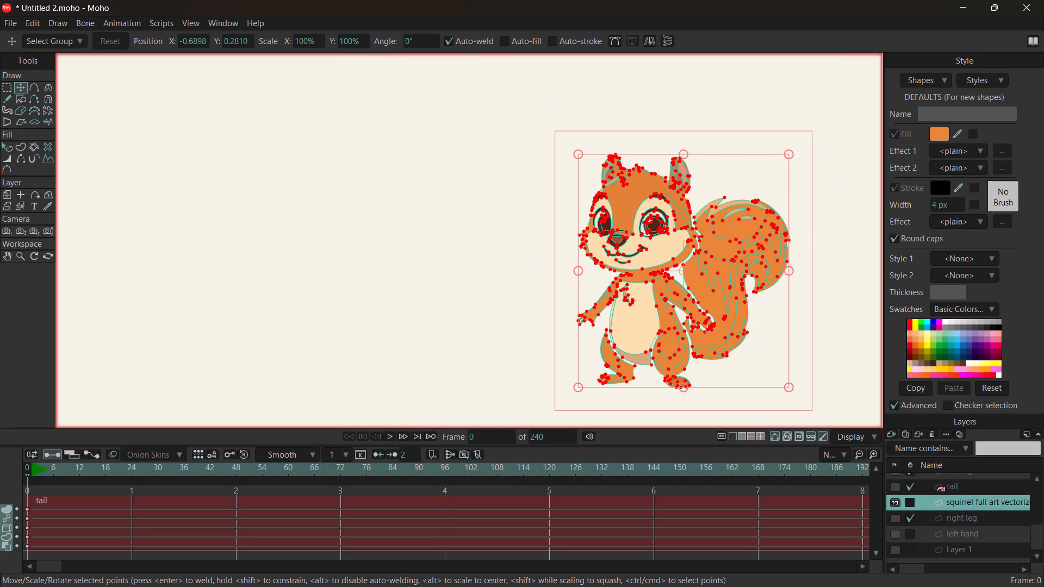
scroll(886, 518, "down", 2)
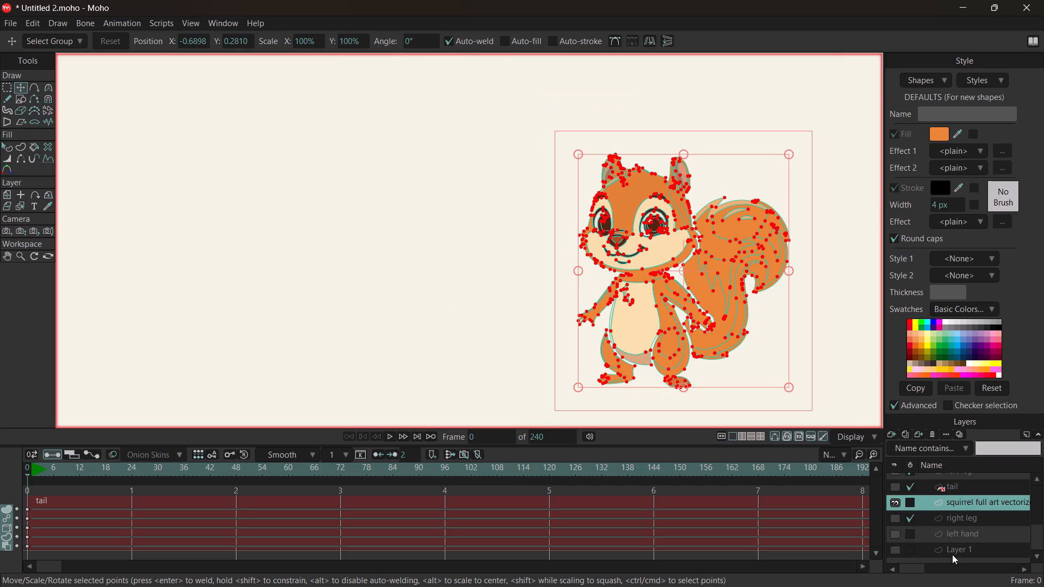
Rename Layer 1 as right hand.
left_click(955, 547)
right_click(955, 547)
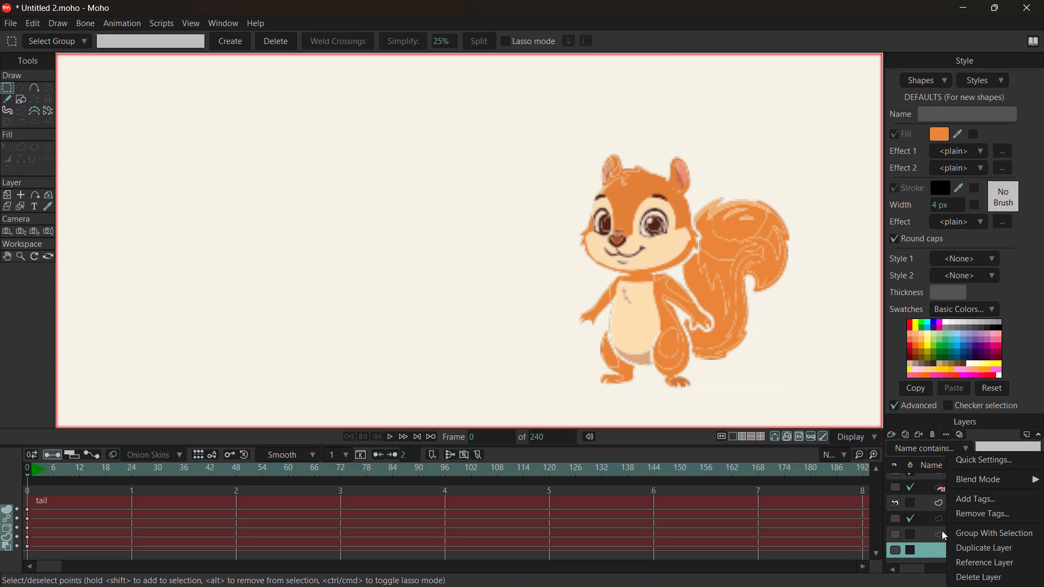
left_click(935, 545)
double_click(955, 545)
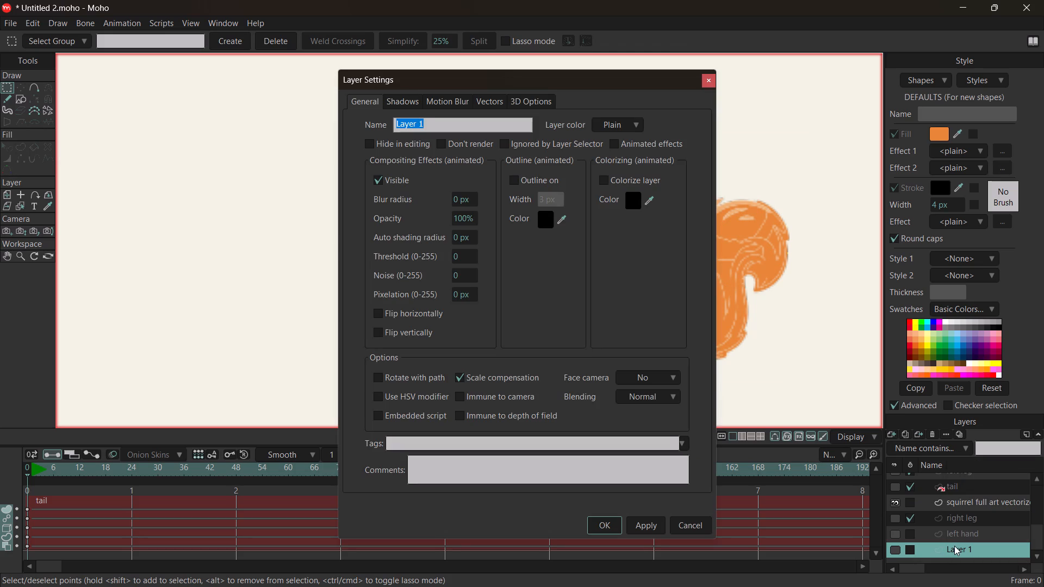
key("BackSpace")
type("right hand")
key("Return")
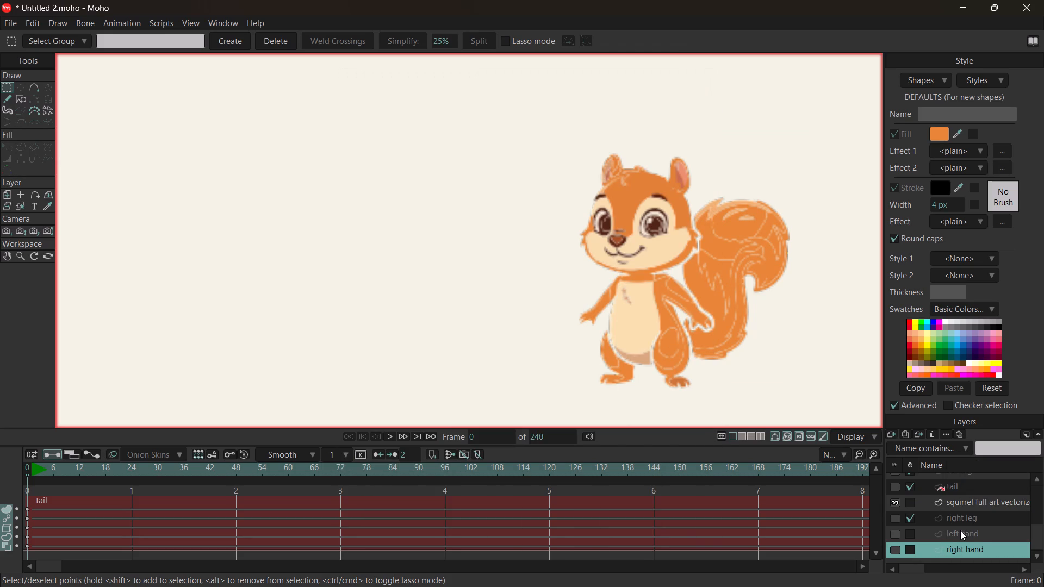
Paste the copied squirrel artwork into the right hand layer.
key("ctrl+v")
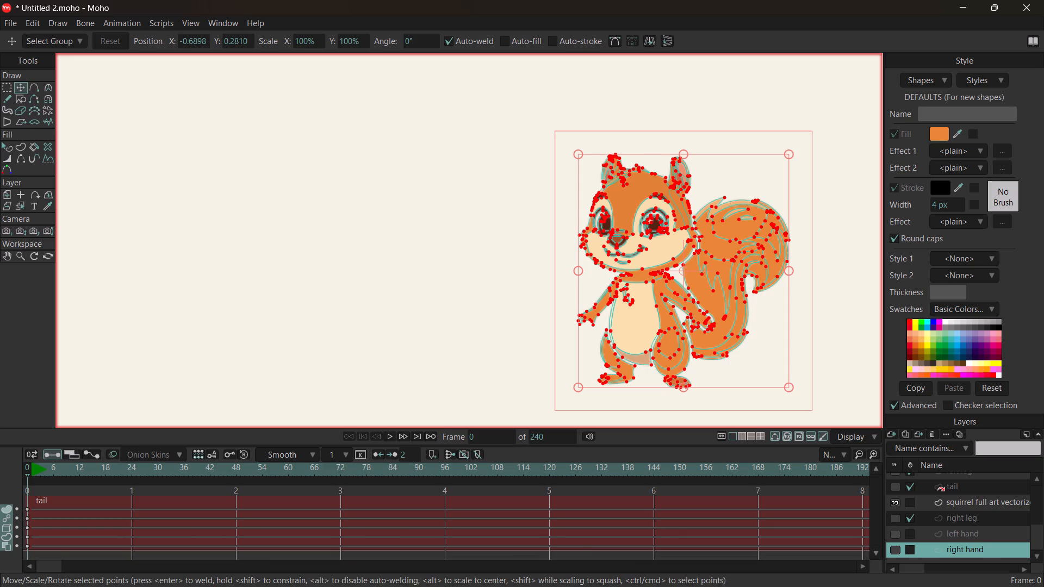
left_click(810, 358)
Select the points of the squirrel's head, including ears and face, and delete them from the right hand layer.
scroll(856, 380, "down", 3)
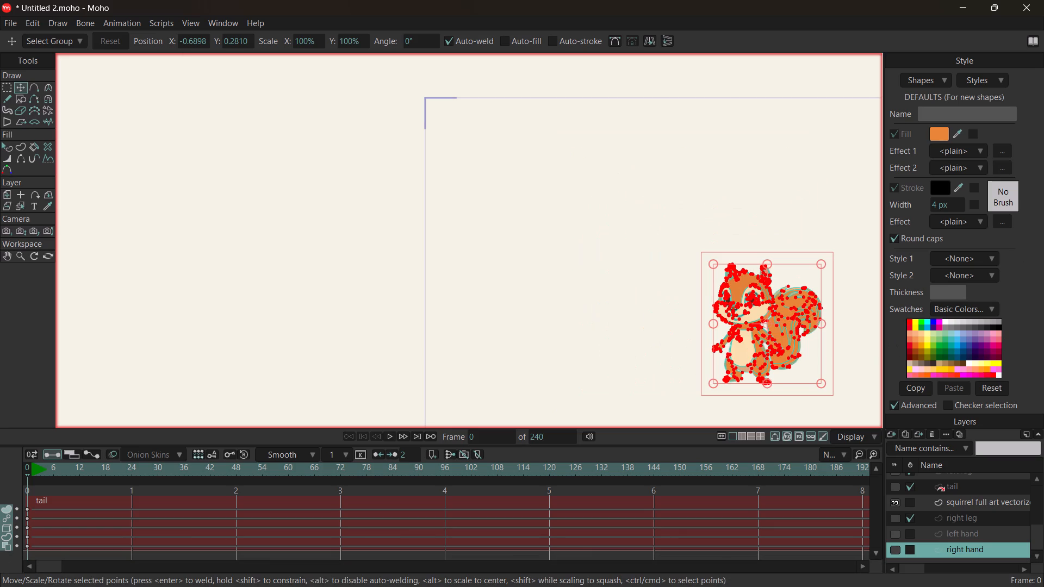
right_click_drag(828, 363, 660, 288)
left_click_drag(828, 363, 655, 287)
scroll(618, 282, "up", 5)
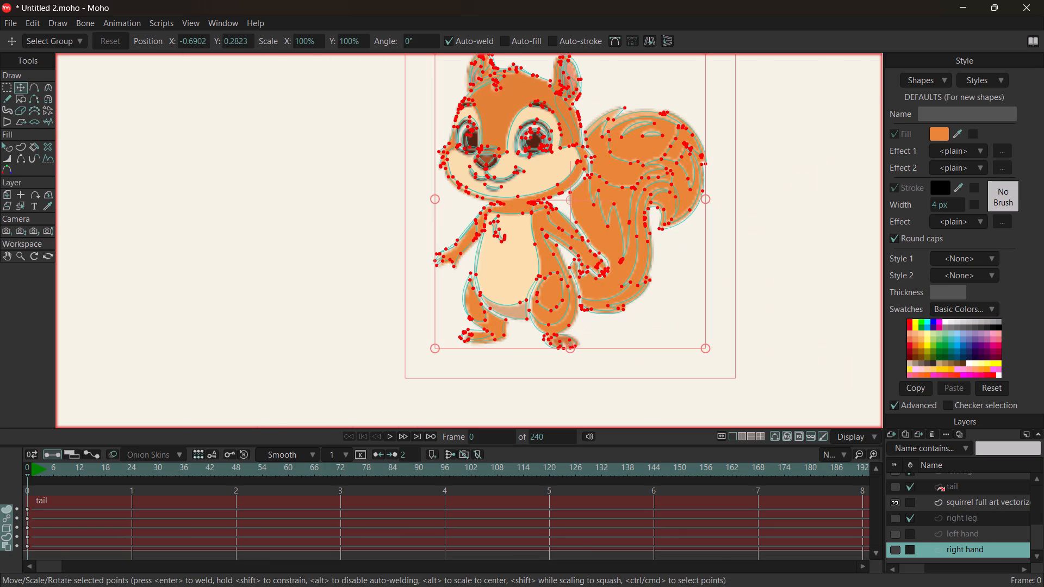
right_click_drag(841, 258, 807, 299)
left_click_drag(840, 260, 810, 299)
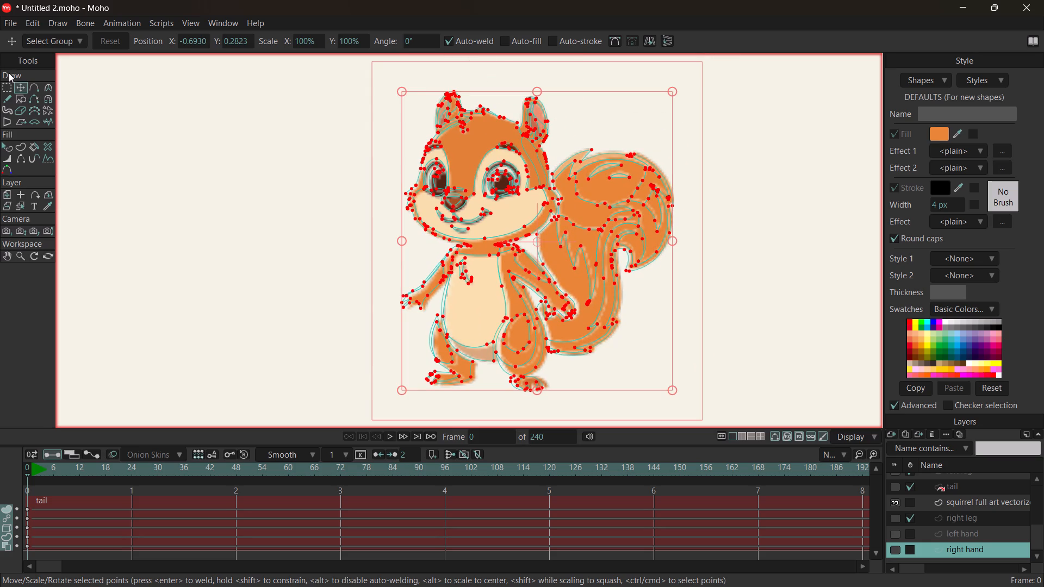
left_click(7, 80)
left_click(7, 88)
left_click_drag(352, 75, 353, 75)
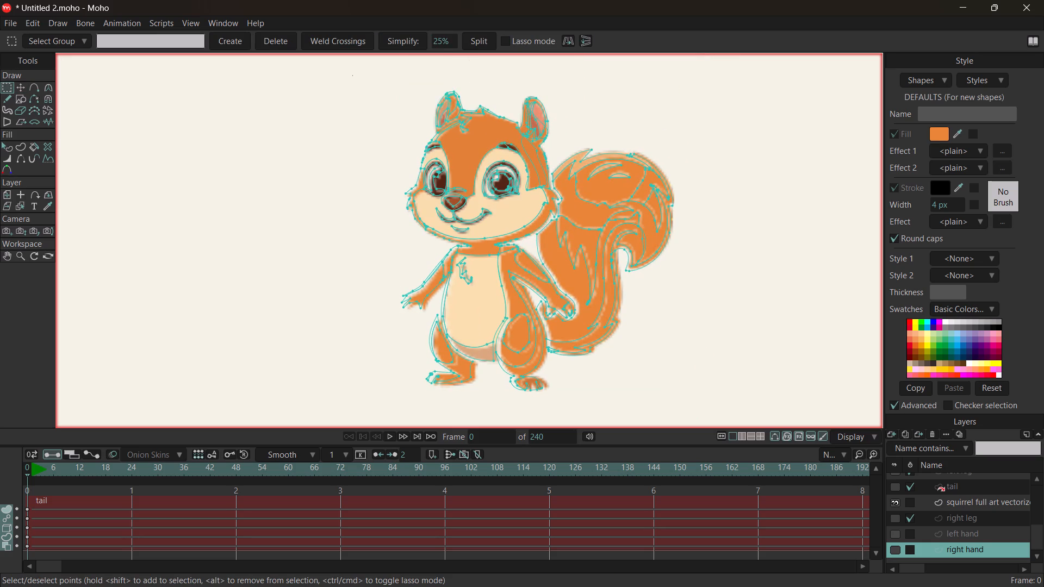
left_click_drag(353, 75, 557, 235)
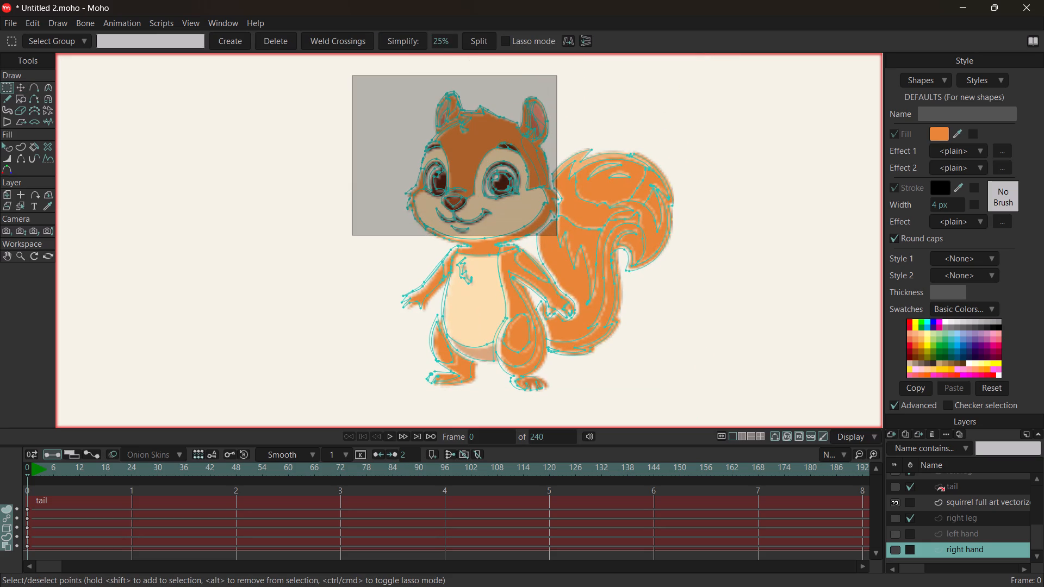
left_click_drag(557, 235, 557, 238)
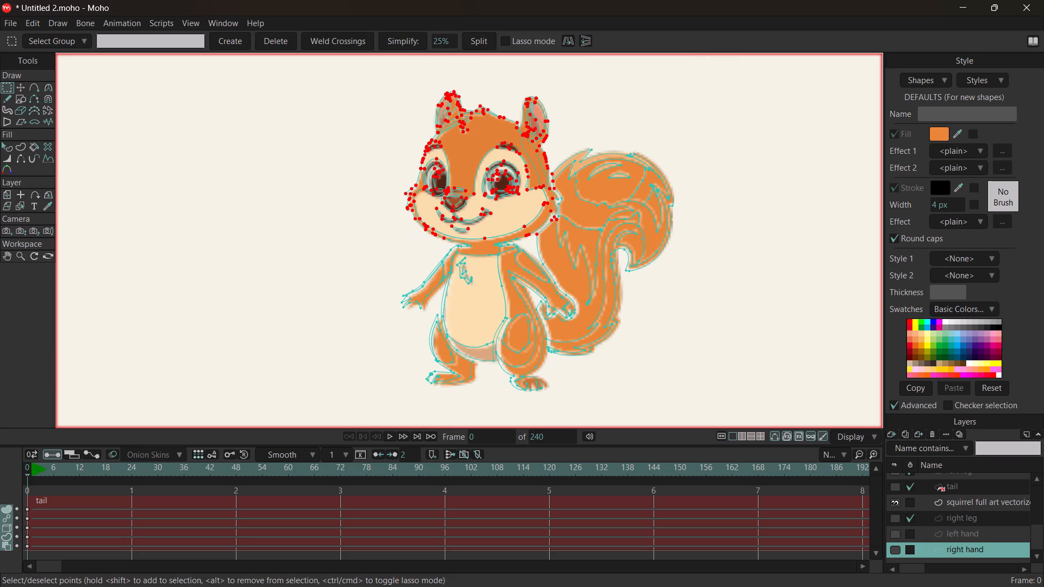
key("Delete")
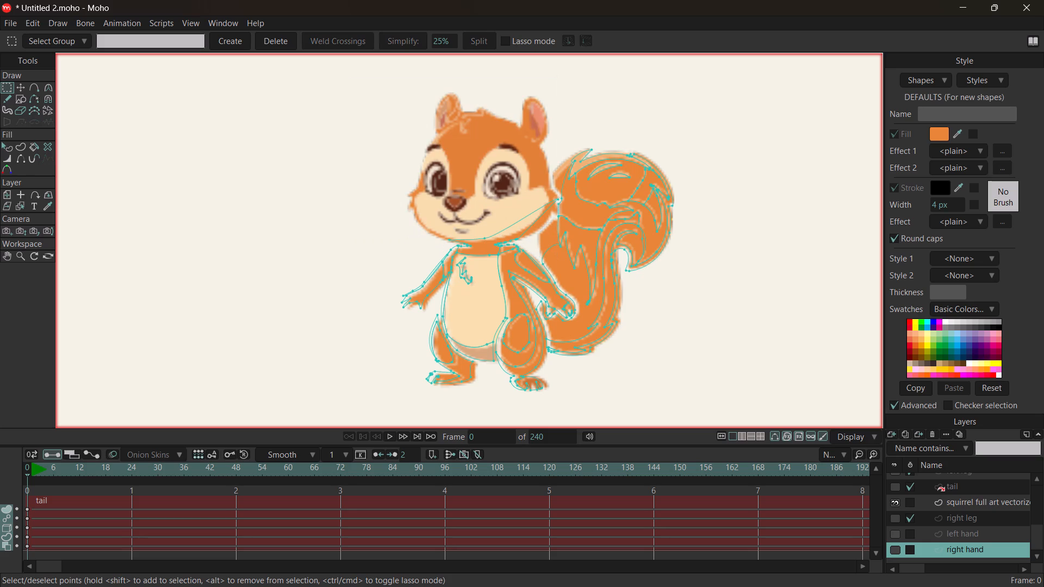
Show the right hand layer instead of the full squirrel artwork, and delete the outer tail points from it.
left_click(896, 552)
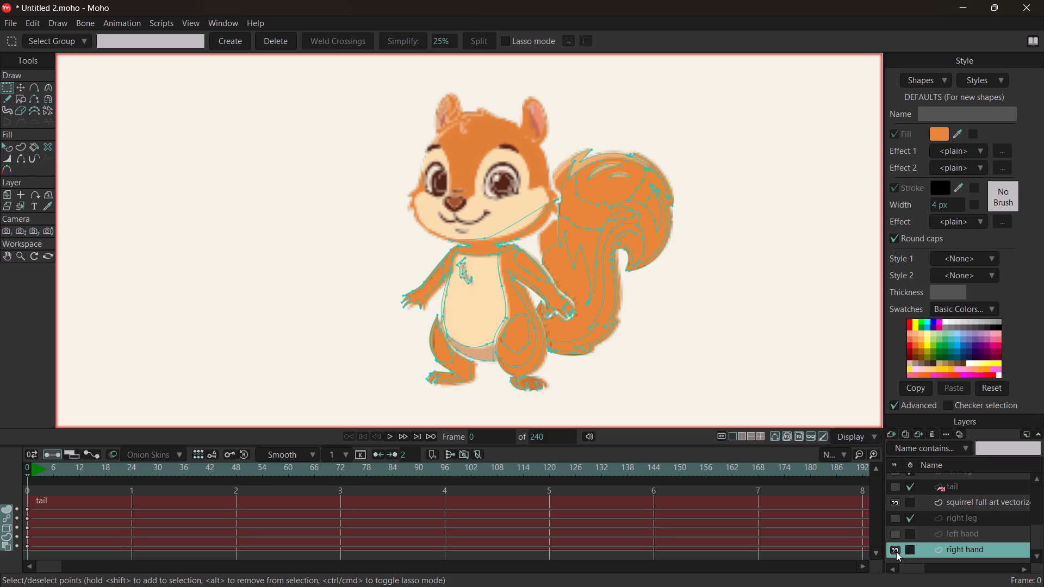
left_click(892, 502)
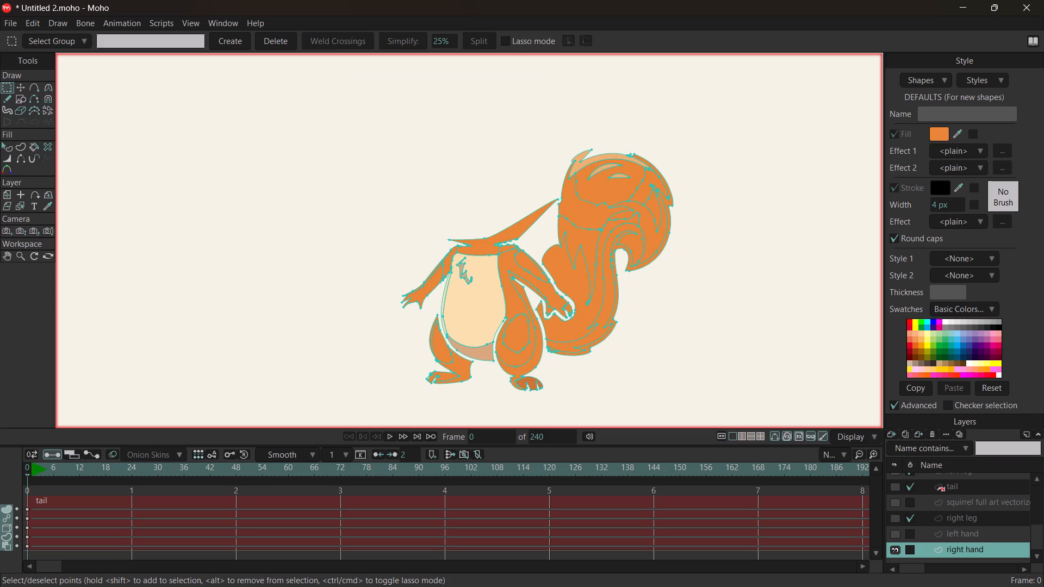
left_click_drag(575, 140, 735, 366)
key("Delete")
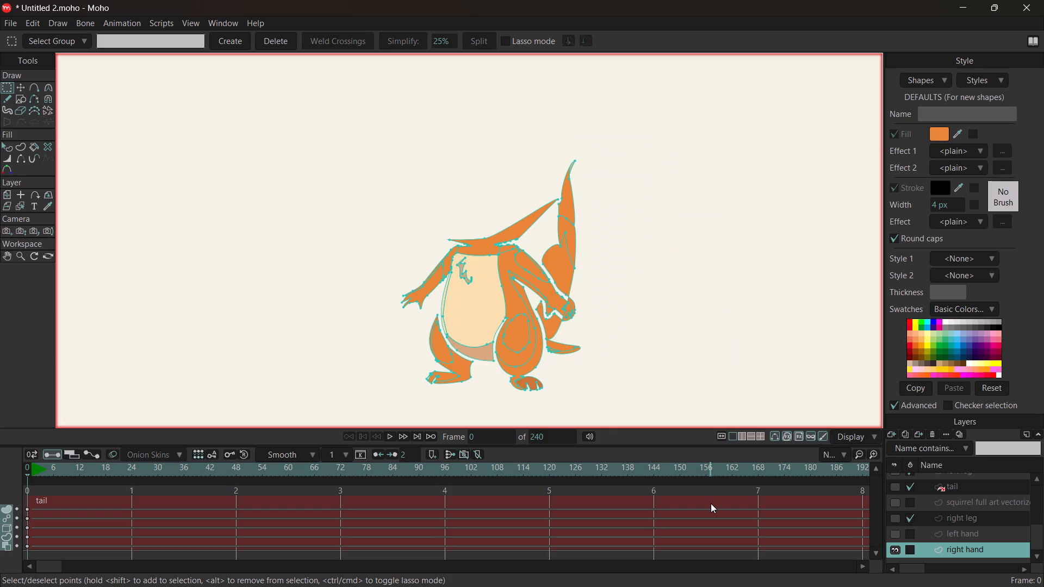
Delete the points of the feet, lower legs and lower tail from the right hand layer.
left_click_drag(603, 394, 602, 394)
left_click_drag(602, 394, 380, 334)
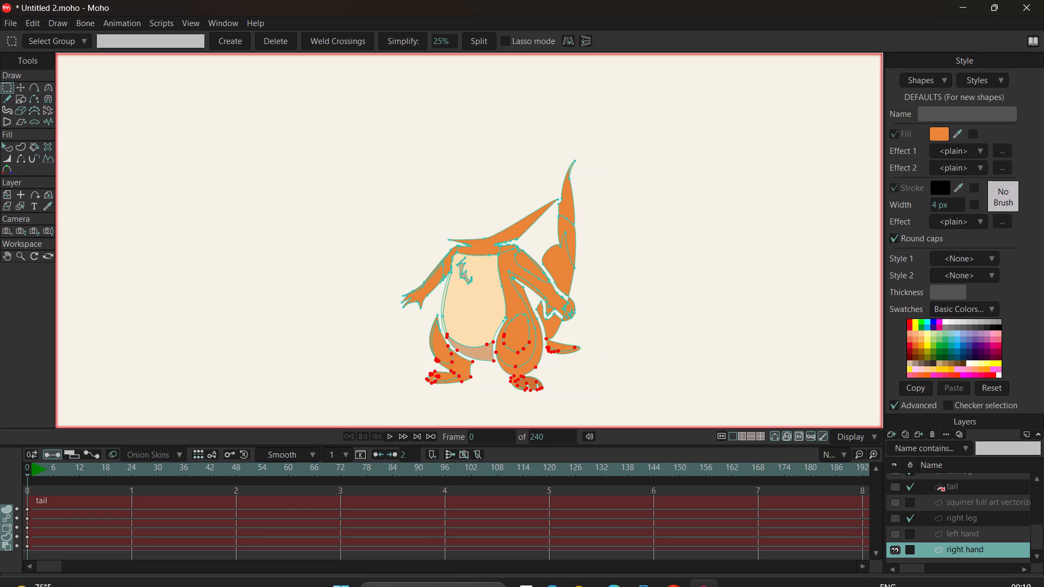
key("Home")
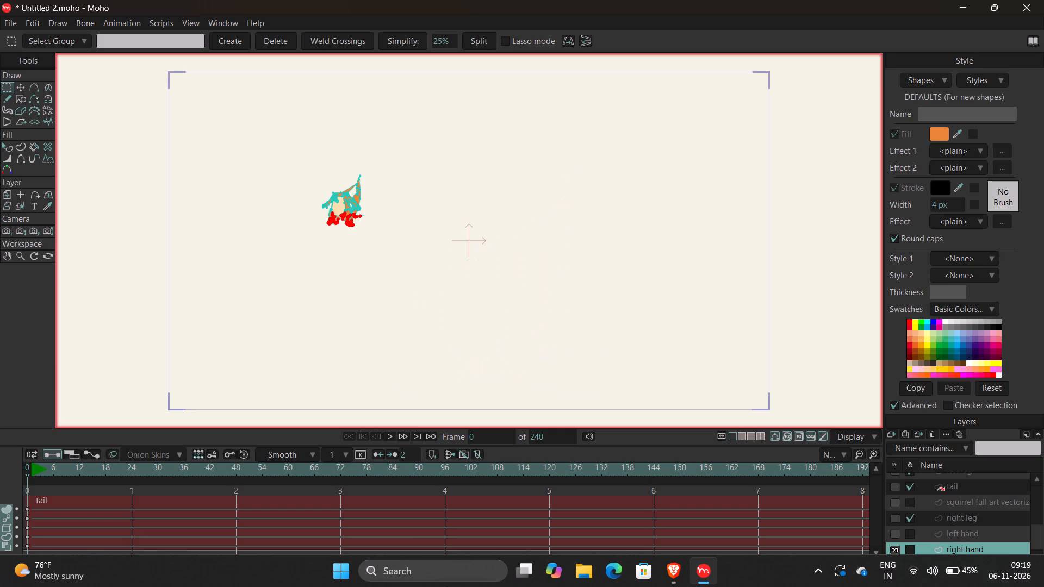
key("Delete")
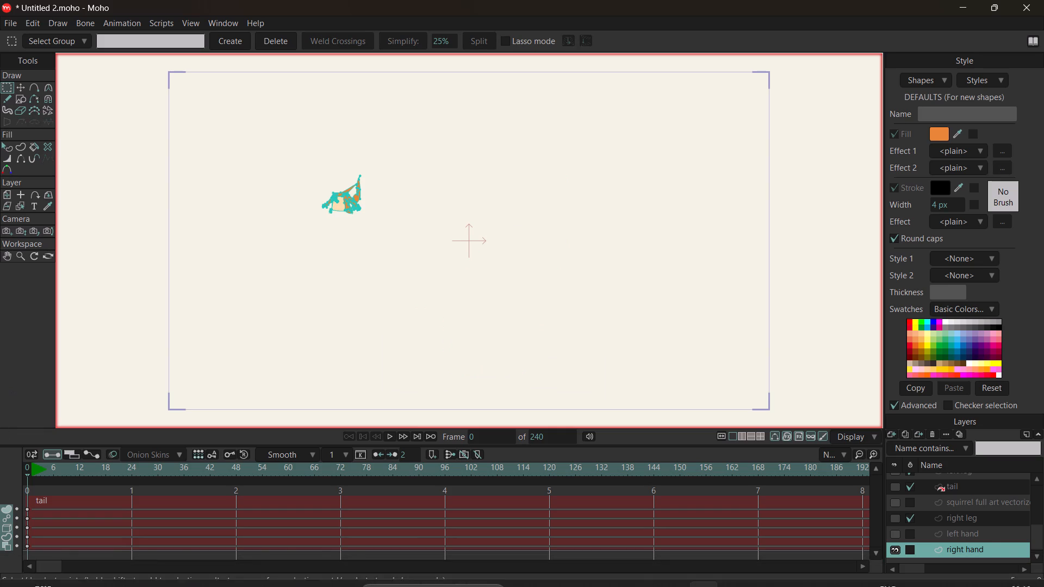
scroll(361, 340, "up", 4)
right_click_drag(398, 170, 398, 340)
left_click_drag(397, 172, 400, 340)
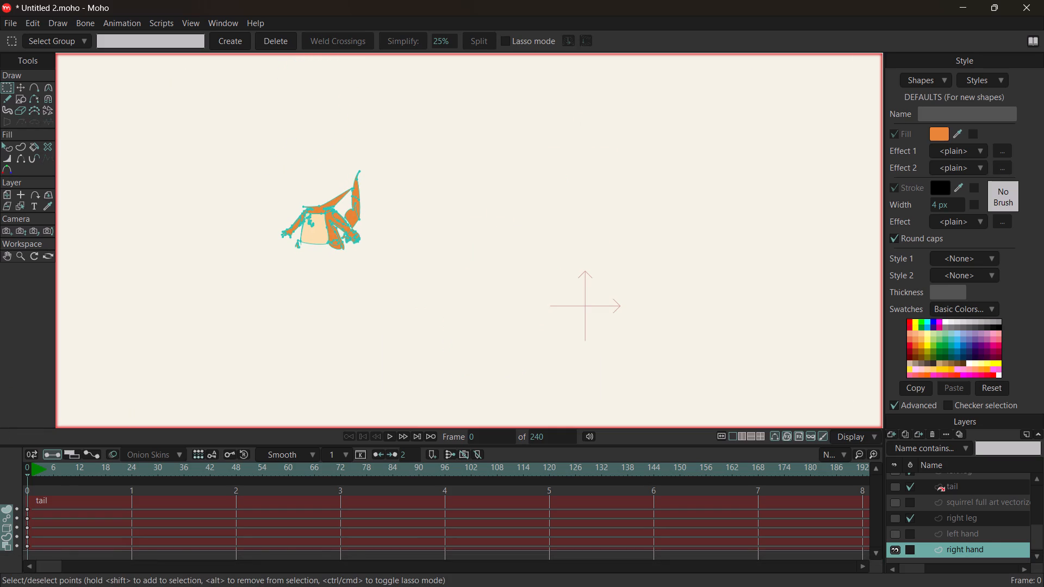
Save the project as Untitled 2 in the vector pics folder, replacing the existing file.
key("ctrl+s")
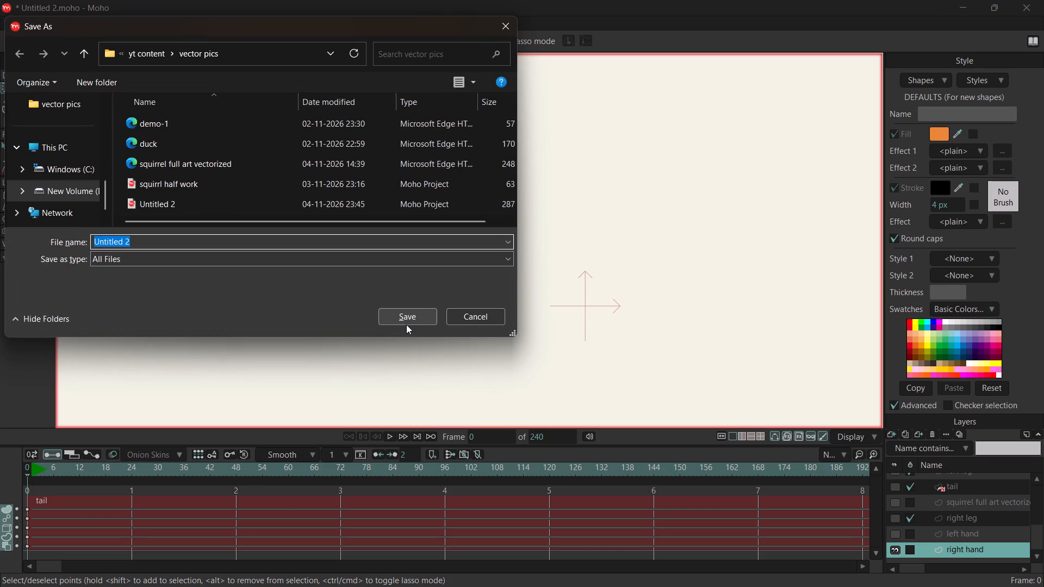
key("Return")
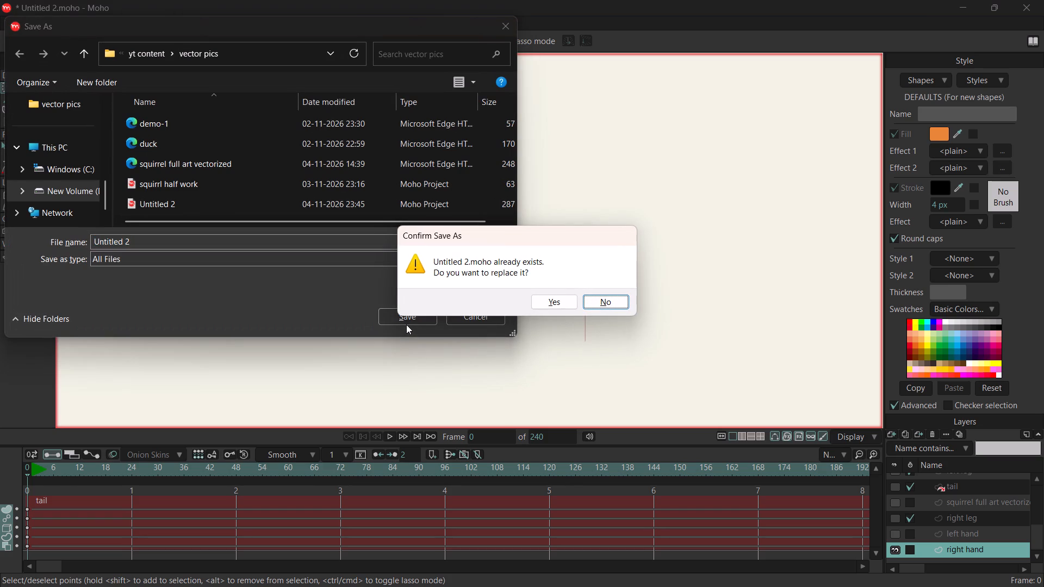
key("Left")
key("Return")
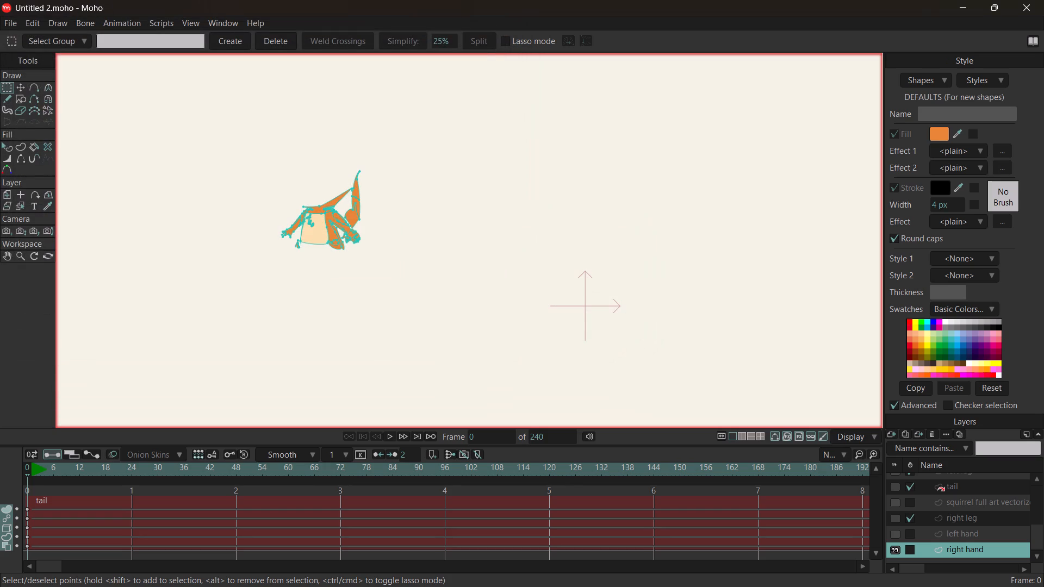
Close Moho.
key("alt+F3")
key("alt+F3")
key("alt+F4")
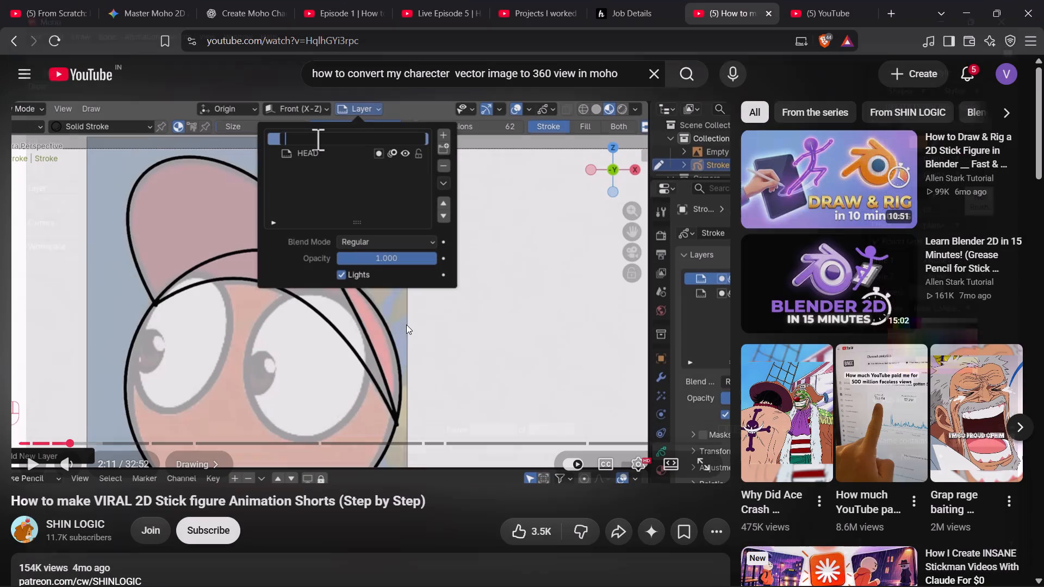
scroll(406, 324, "up", 8)
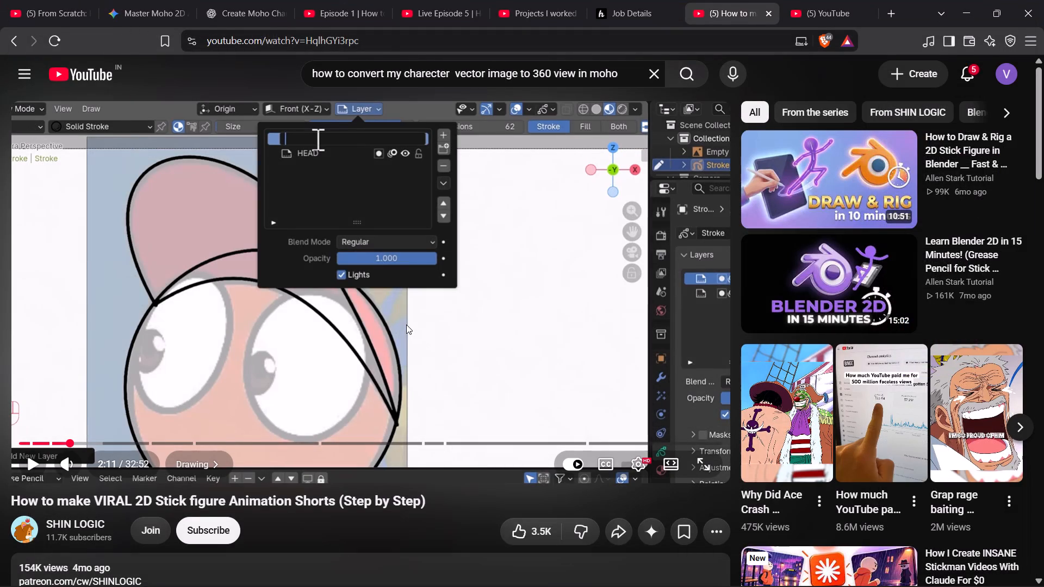